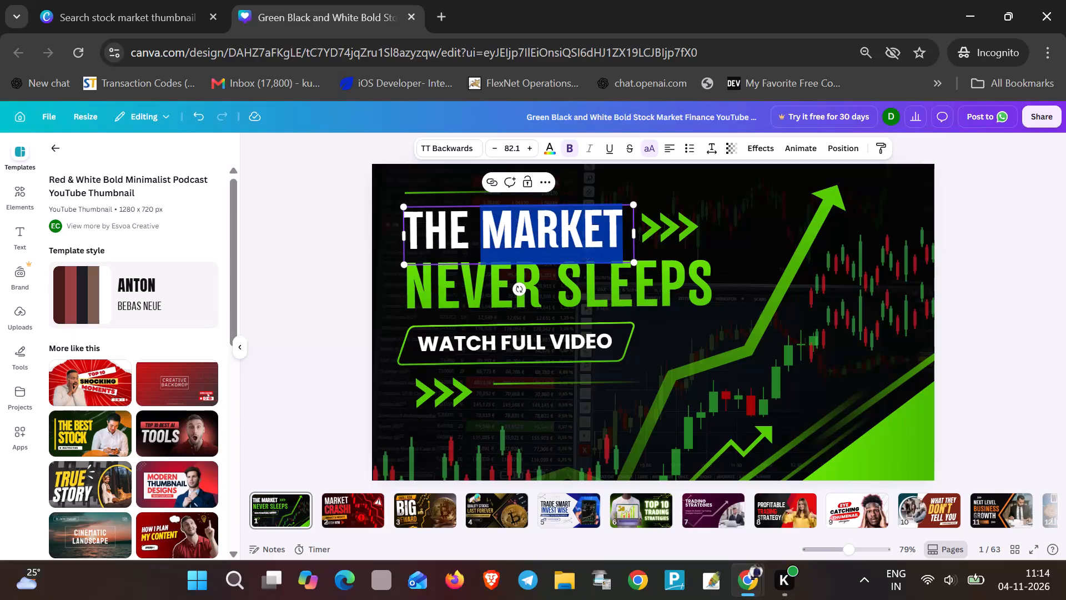
Retype the white top heading line as "THE MARKET".
triple_click(529, 231)
key(t)
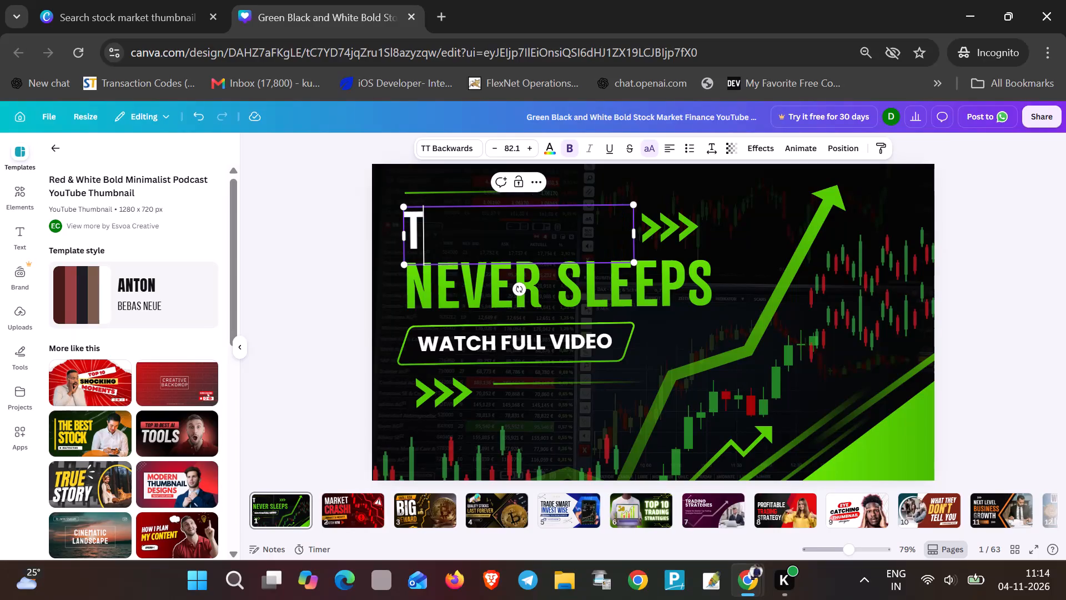
text(HE MARKET)
click(792, 230)
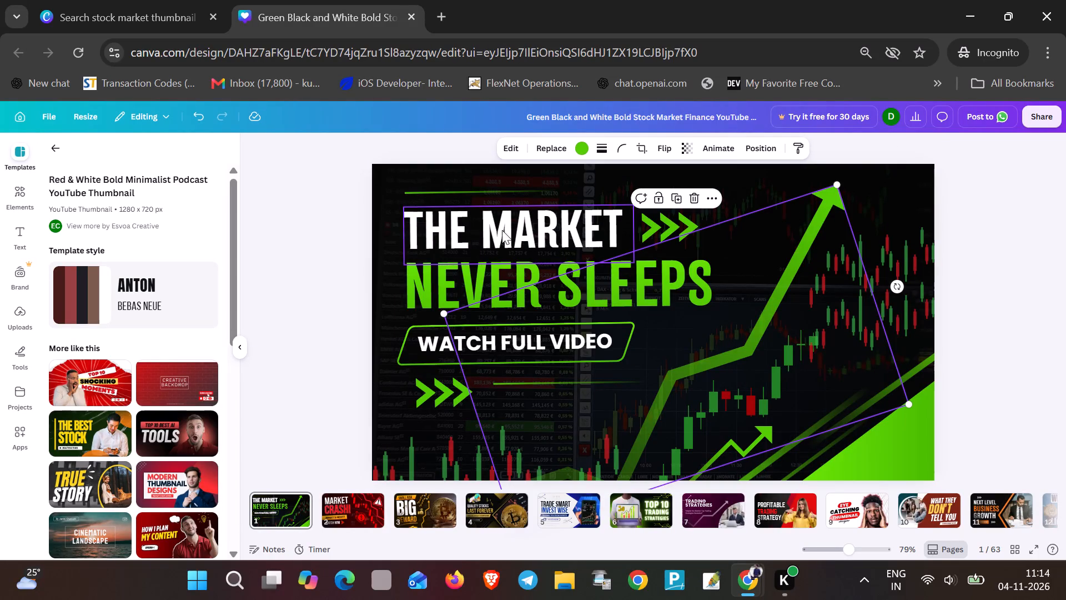
Nudge the "THE MARKET" heading up close to the thin green line above it and slightly to the left.
click(477, 218)
key(Up)
key(Up)
key(Up)
key(Up)
key(Up)
key(Up)
key(Up)
key(Up)
key(Up)
key(Up)
key(Up)
key(Up)
key(Up)
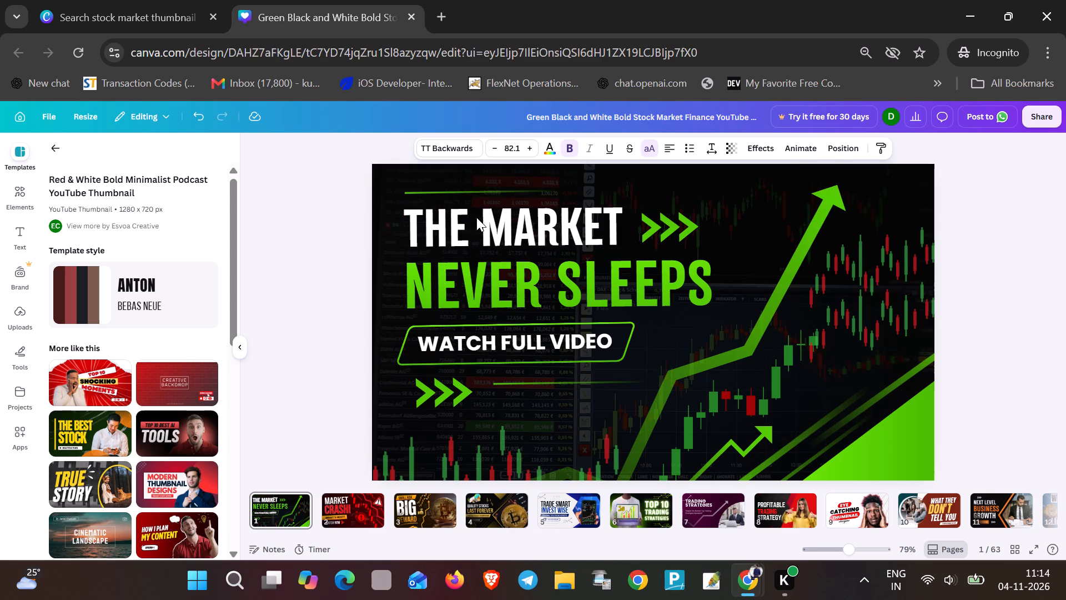
key(Up)
key(Up)
key(Up)
key(Up)
key(Up)
key(Up)
key(Up)
key(Up)
key(Up)
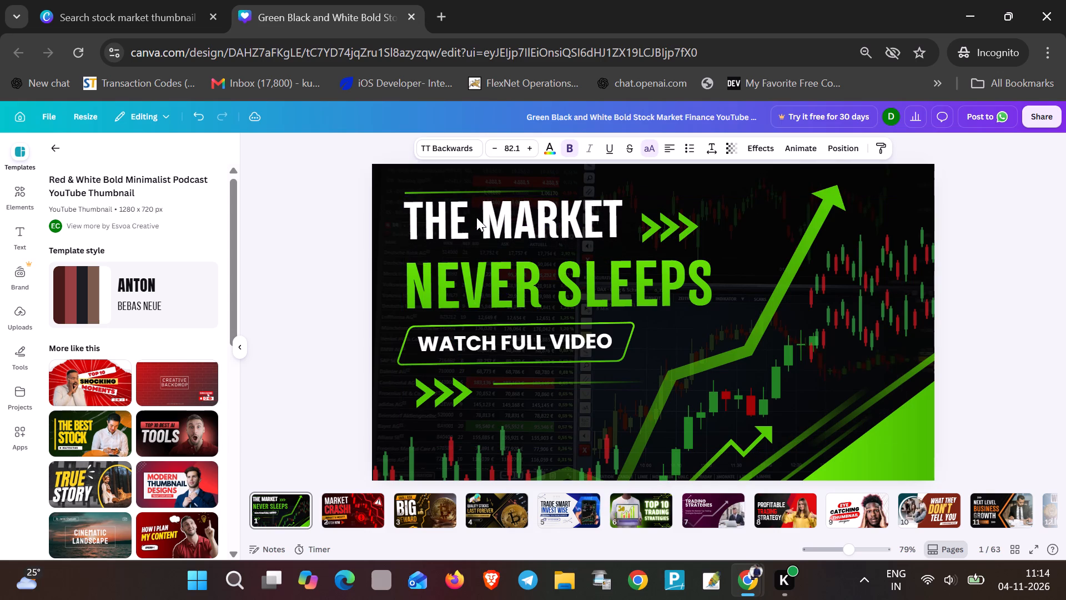
key(Up)
key(Left)
key(Left)
key(Left)
key(Left)
key(Left)
key(Left)
key(Left)
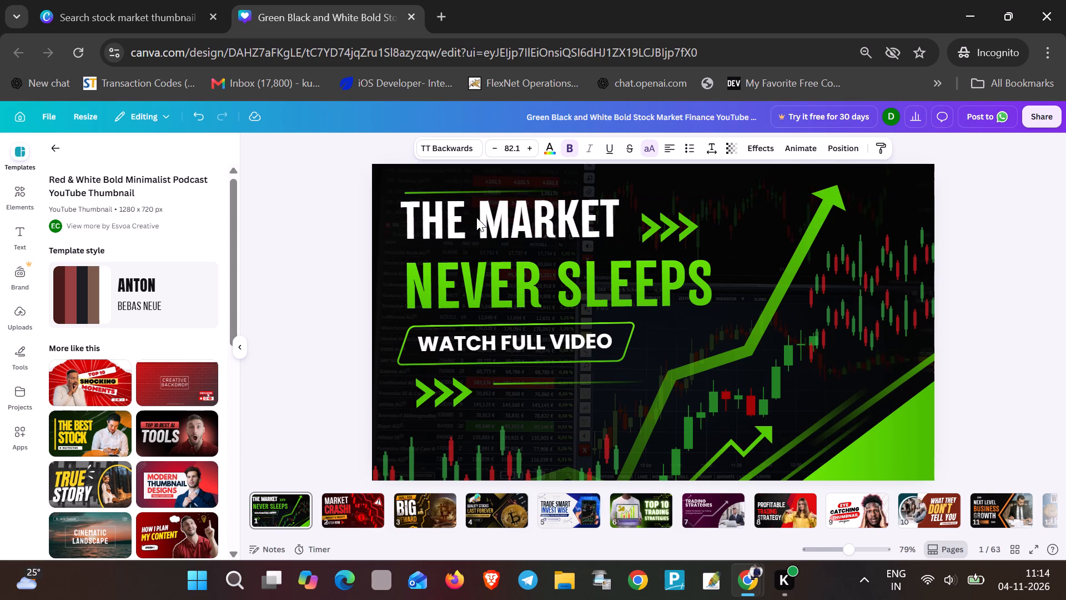
Move the green triple chevron beside "THE MARKET" up and slightly left, near the heading's top right end.
drag(680, 232, 673, 207)
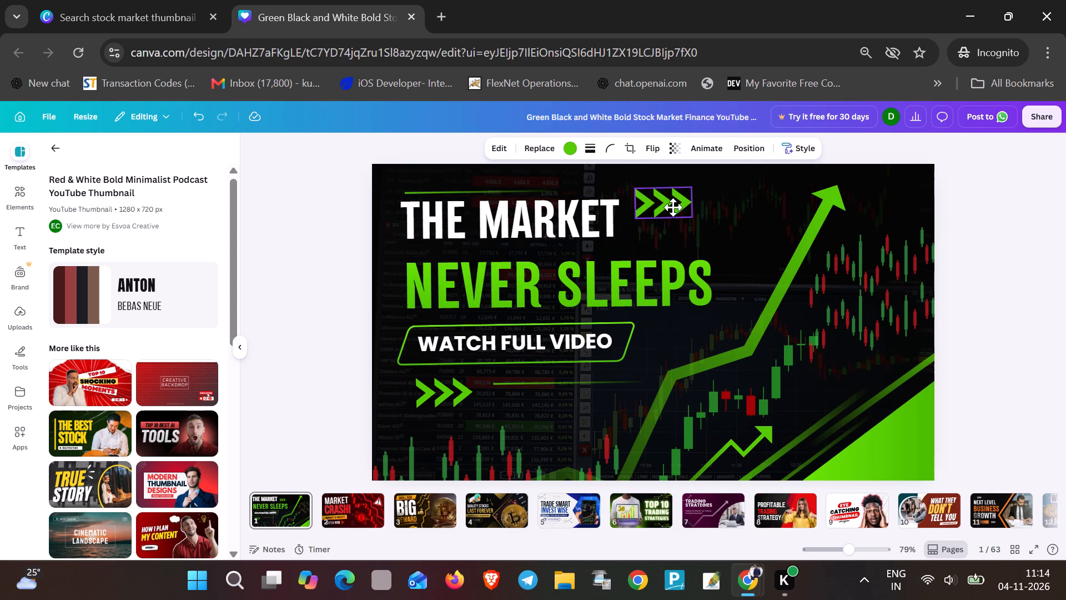
drag(673, 207, 673, 207)
Replace the green second heading line with "NEVER SLEEP".
triple_click(558, 284)
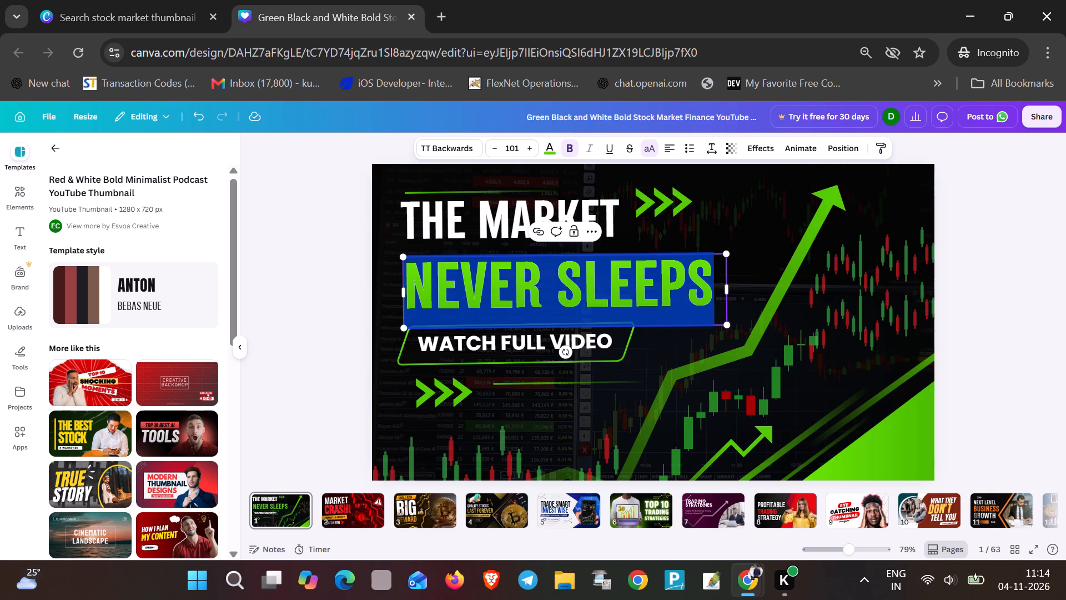
text(NEVER SLEEP)
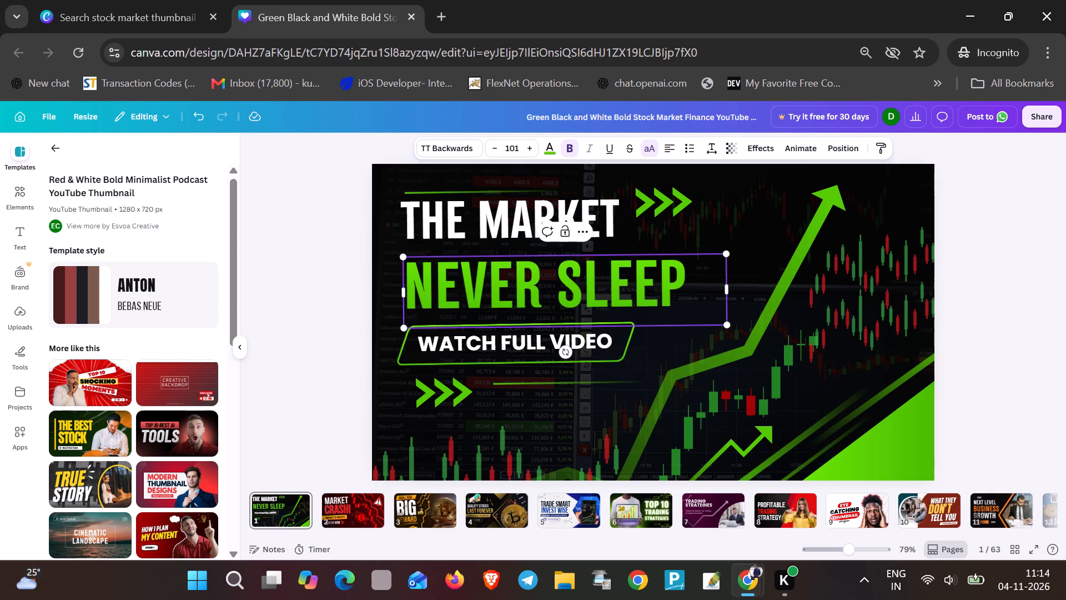
click(630, 351)
Nudge the "NEVER SLEEP" line up closer to "THE MARKET" and slightly left to align their left edges.
click(651, 284)
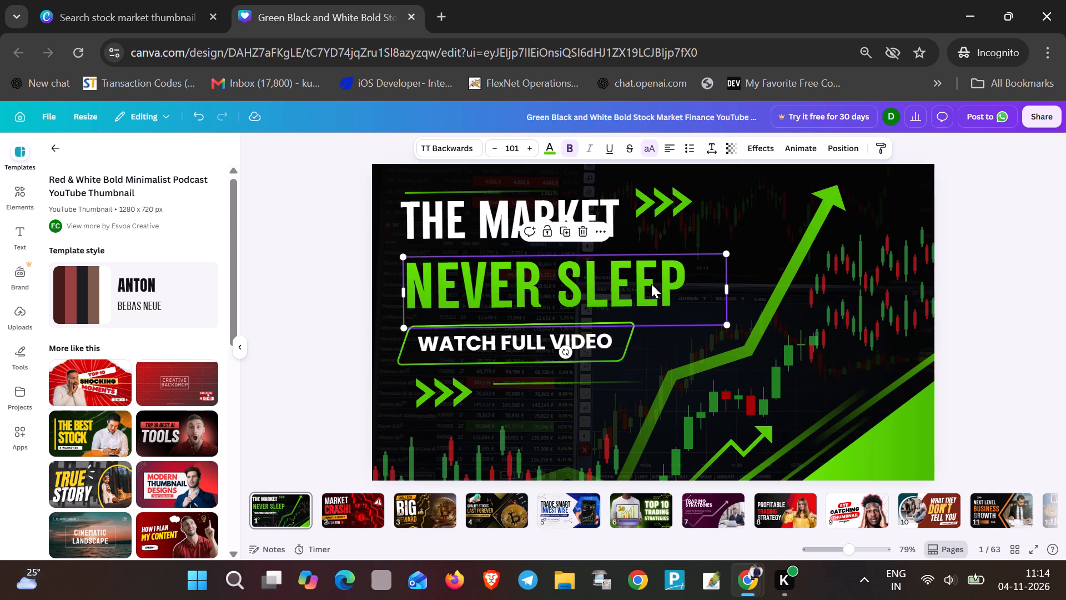
key(Up)
key(Up)
key(Up)
key(Up)
key(Up)
key(Up)
key(Up)
key(Up)
key(Up)
key(Up)
key(Up)
key(Up)
key(Up)
key(Up)
key(Up)
key(Up)
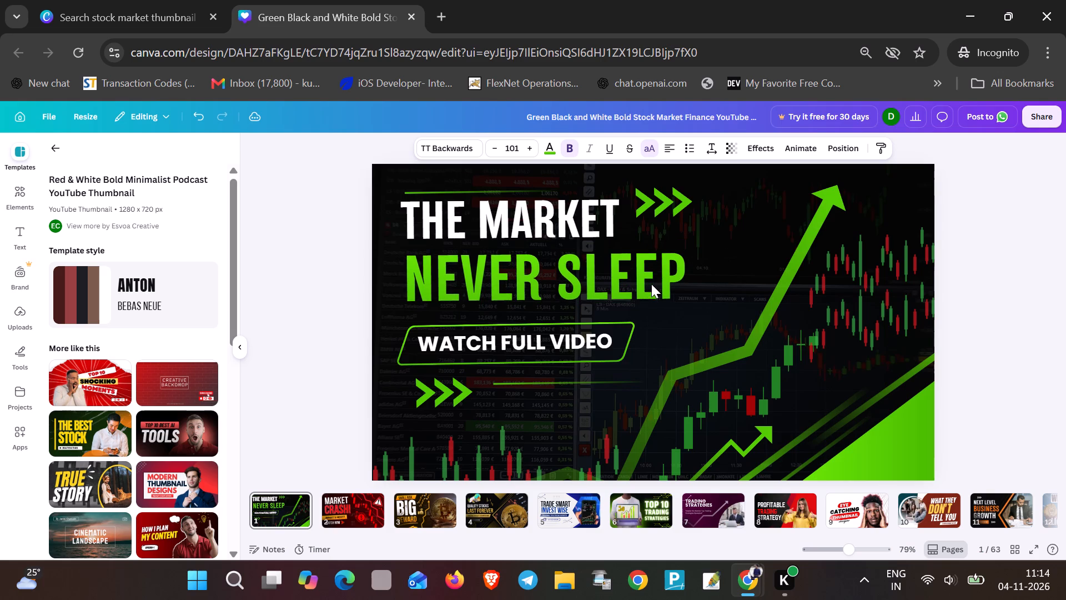
key(Up)
key(Up)
key(Up)
key(Up)
key(Up)
key(Up)
key(Up)
key(Left)
key(Left)
key(Left)
key(Left)
key(Left)
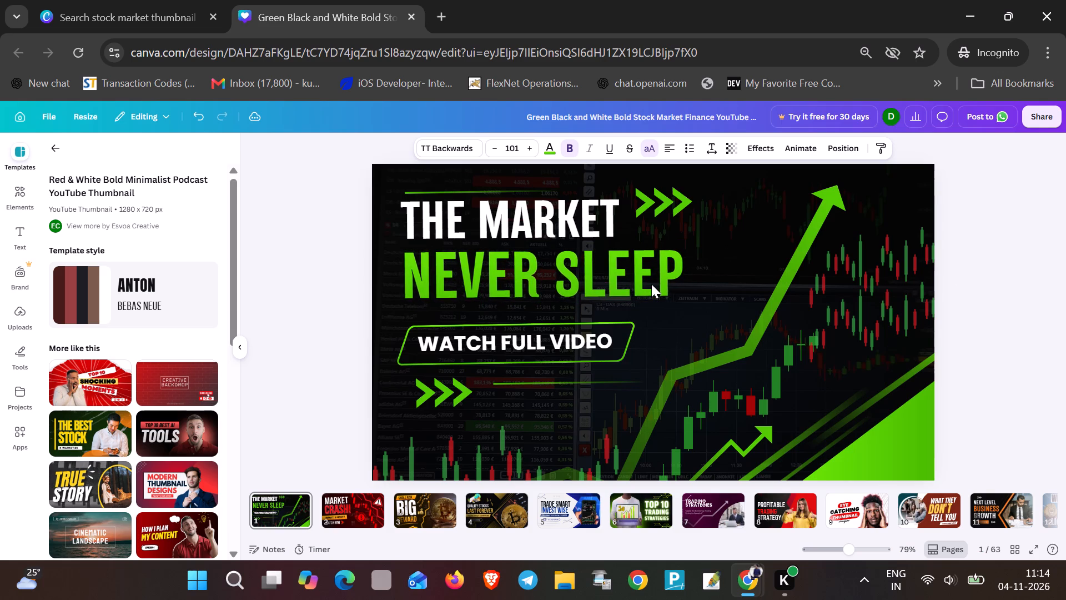
key(Left)
key(Left)
Nudge the green slanted frame around "WATCH FULL VIDEO" up until it sits just below "NEVER SLEEP".
click(575, 338)
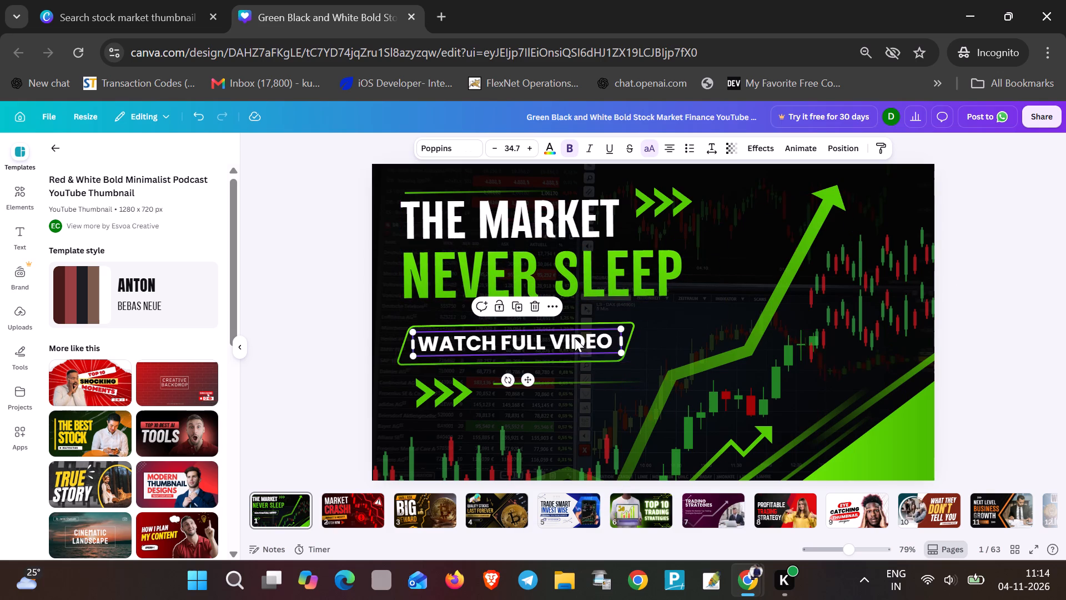
click(644, 397)
click(554, 348)
click(607, 321)
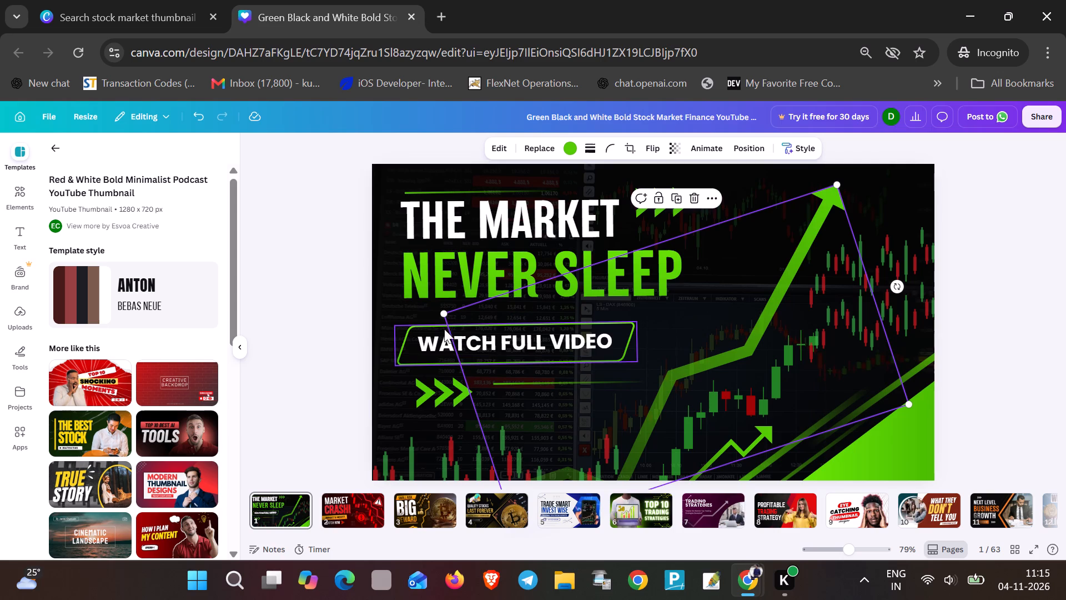
click(399, 345)
key(Up)
key(Up)
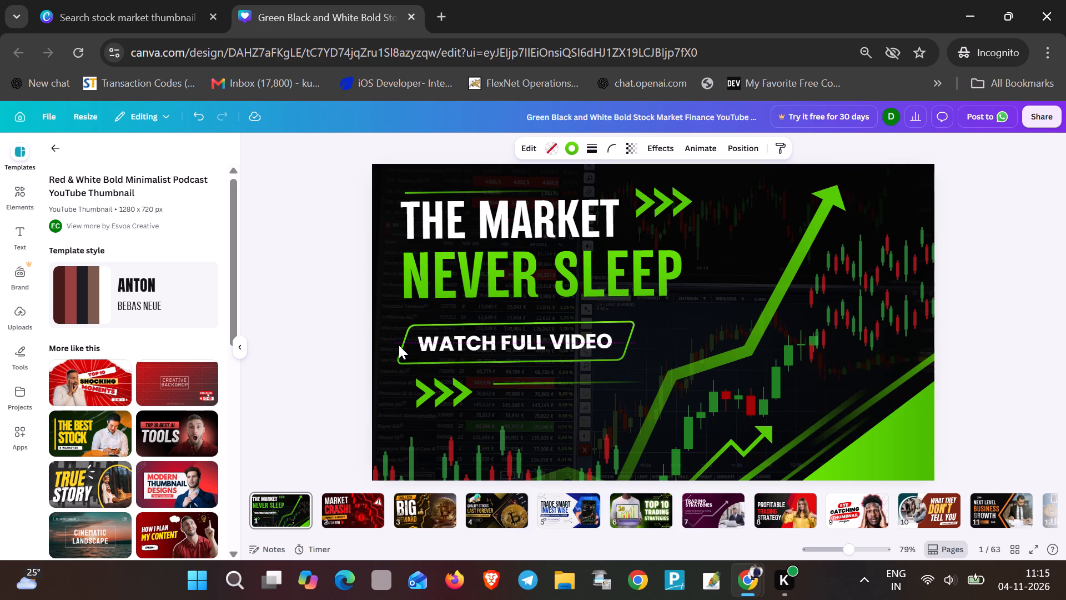
key(Up)
key(Up)
key(Up)
key(Up)
key(Down)
key(Up)
key(Down)
key(Up)
key(Up)
key(Up)
key(Up)
key(Up)
key(Up)
key(Up)
key(Up)
key(Up)
key(Up)
key(Up)
key(Up)
key(Up)
key(Up)
key(Up)
key(Up)
key(Up)
key(Up)
key(Up)
key(Up)
key(Up)
key(Up)
key(Up)
key(Up)
key(Up)
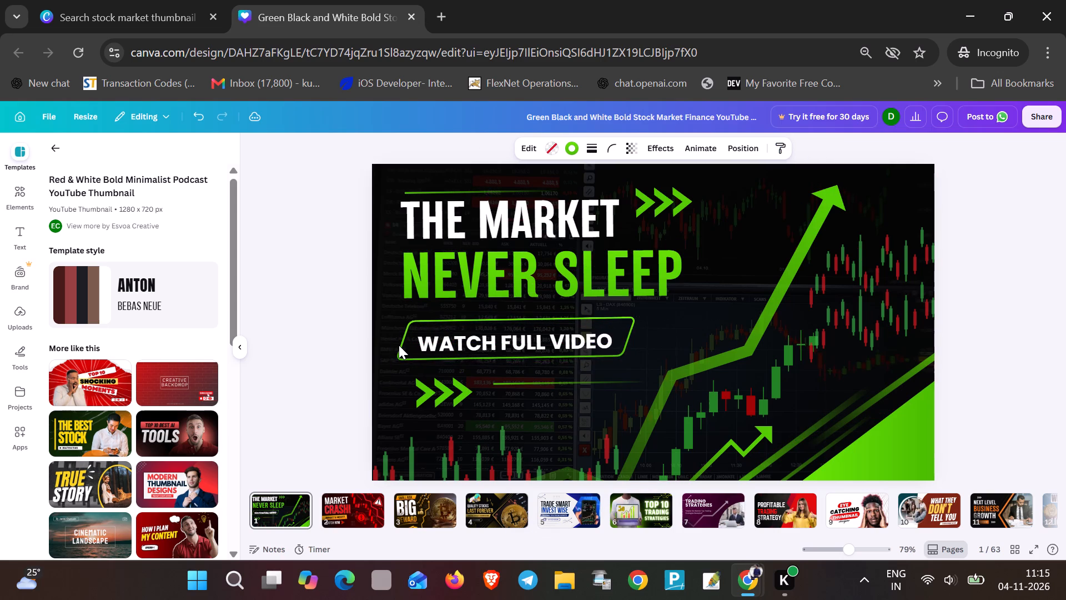
key(Up)
key(Up)
key(Up)
key(Up)
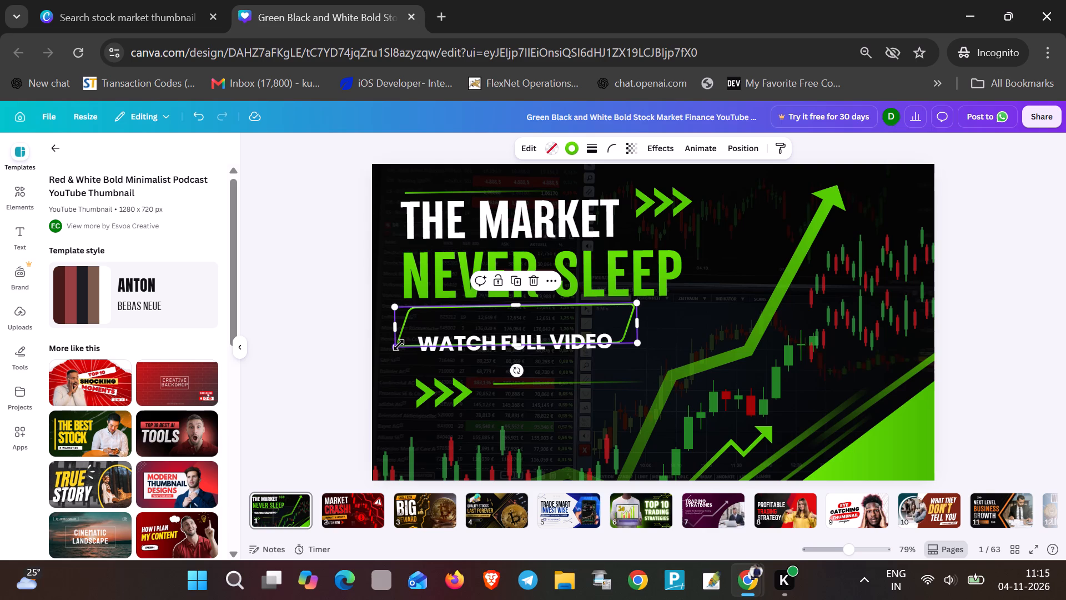
Nudge the "WATCH FULL VIDEO" text up until it is vertically centred inside the green slanted frame.
click(462, 394)
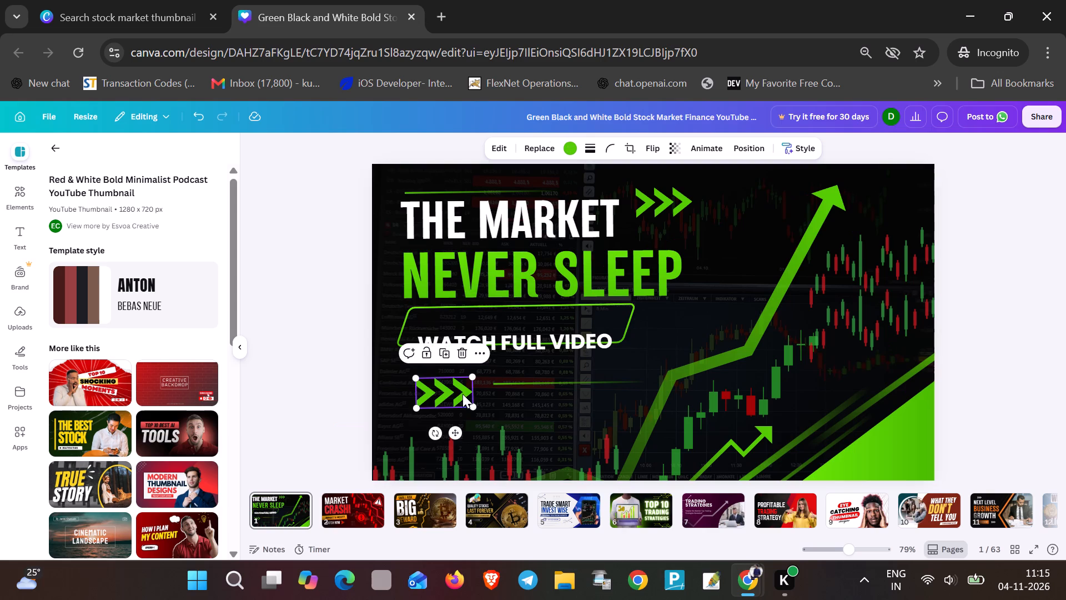
click(492, 338)
key(Up)
key(Up)
key(Up)
key(Up)
key(Up)
key(Up)
key(Up)
key(Up)
key(Up)
key(Up)
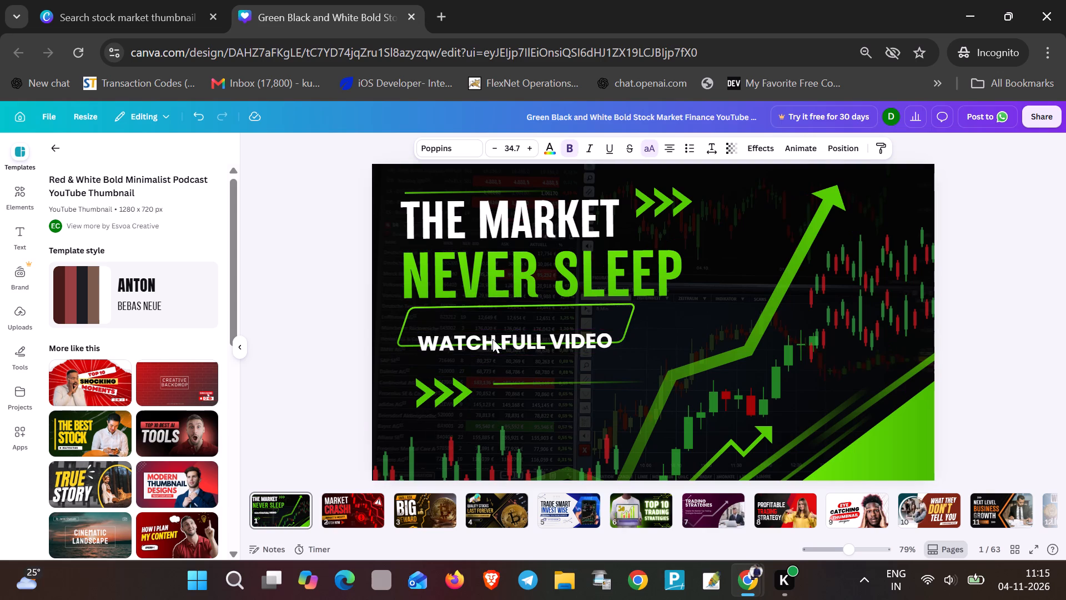
key(Up)
key(Up)
key(Up)
key(Up)
key(Up)
key(Up)
key(Up)
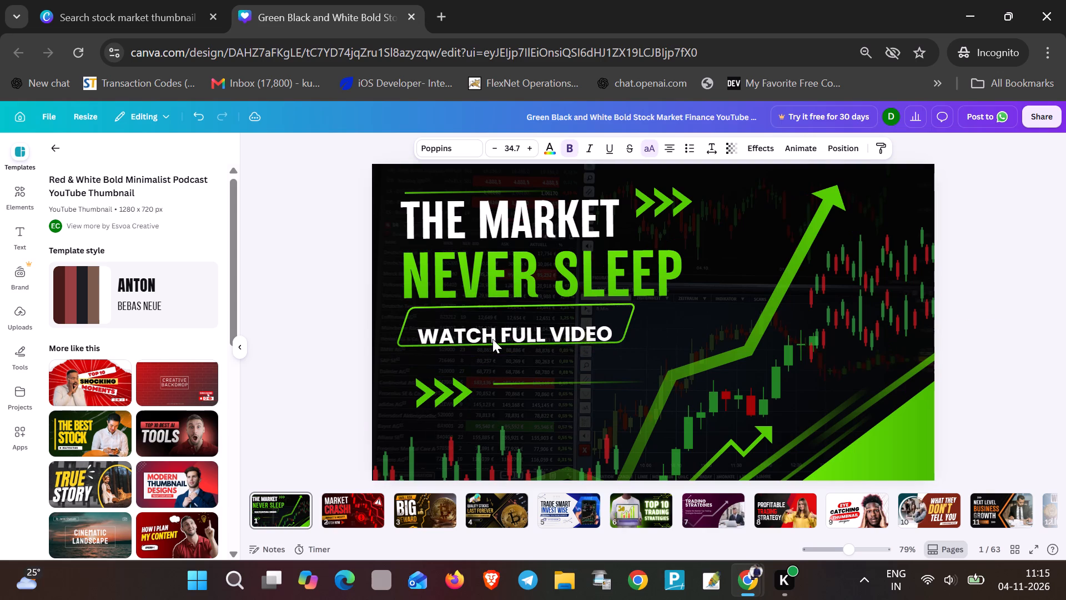
key(Up)
key(Up)
key(Up)
key(Up)
key(Up)
key(Up)
key(Up)
key(Up)
key(Up)
key(Up)
key(Up)
key(Up)
key(Up)
key(Up)
key(Up)
key(Up)
key(Up)
key(Up)
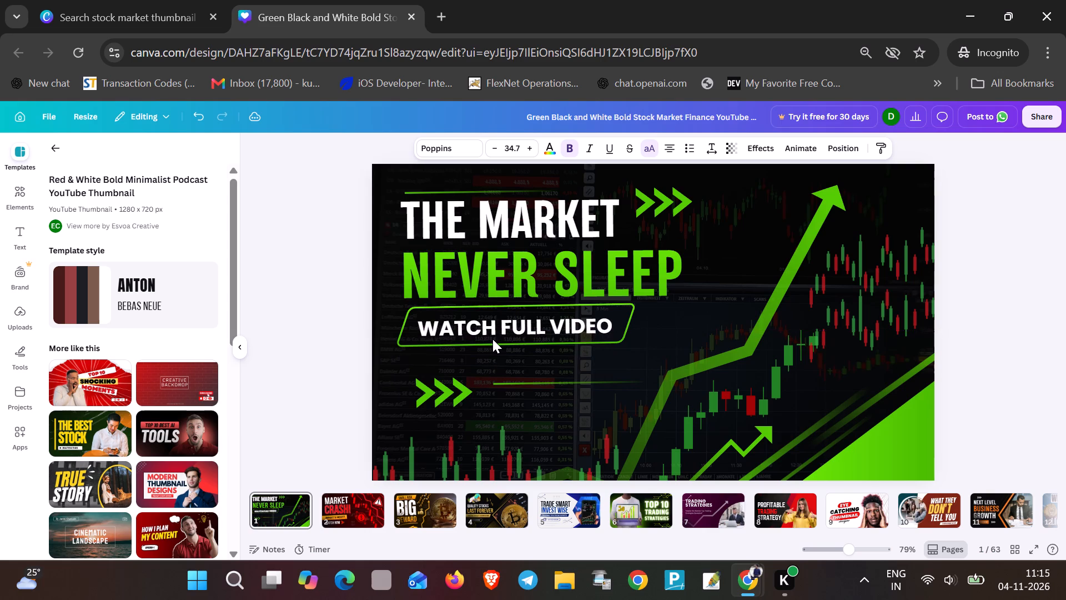
Scale the "WATCH FULL VIDEO" text up to a font size of about 38.7.
double_click(491, 329)
click(504, 328)
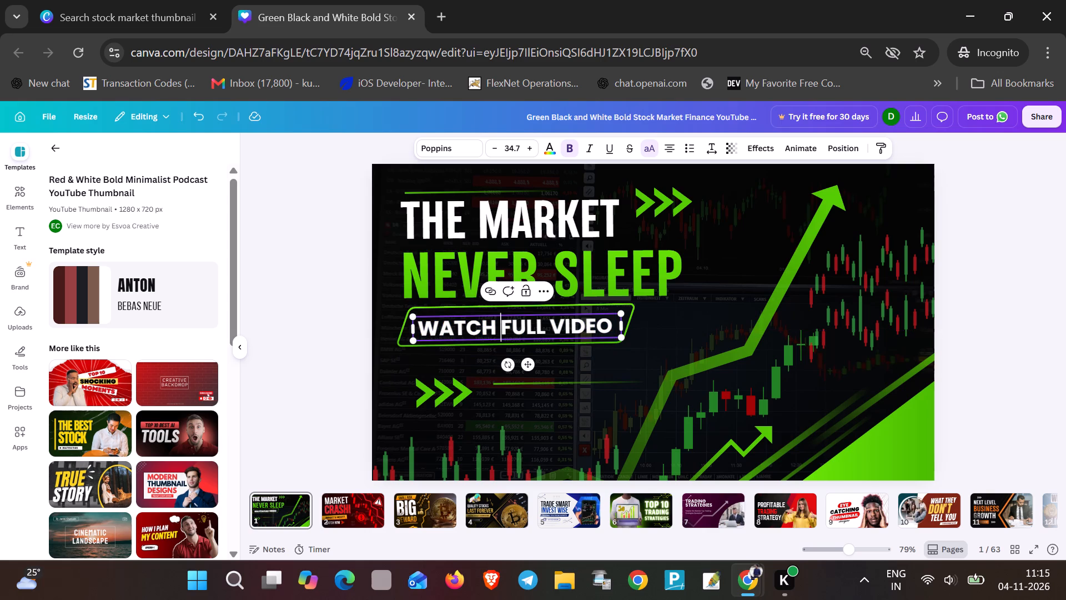
drag(622, 339, 636, 357)
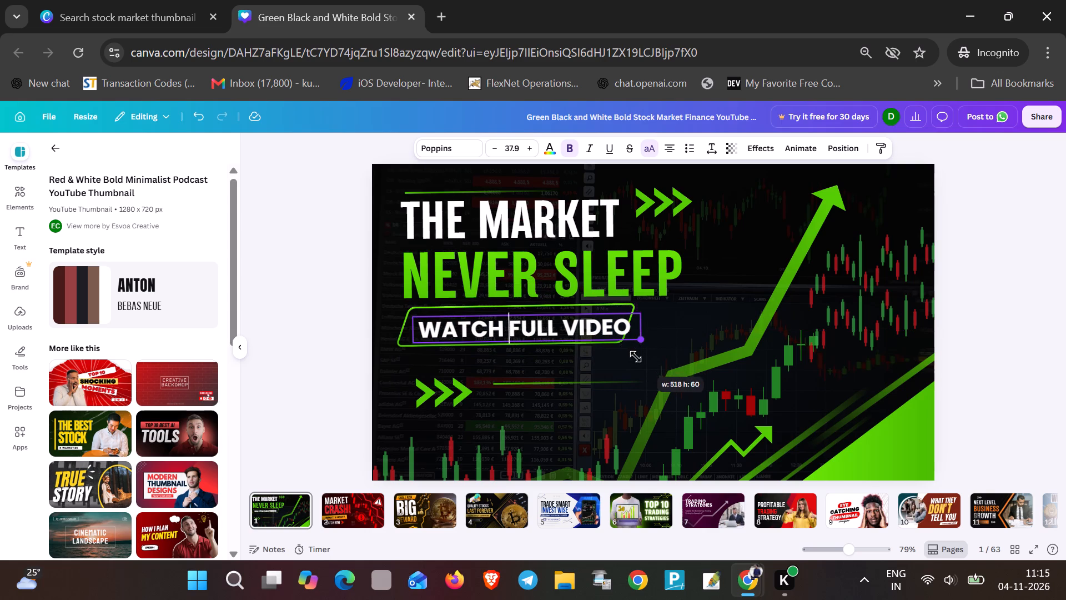
drag(636, 357, 617, 353)
click(627, 321)
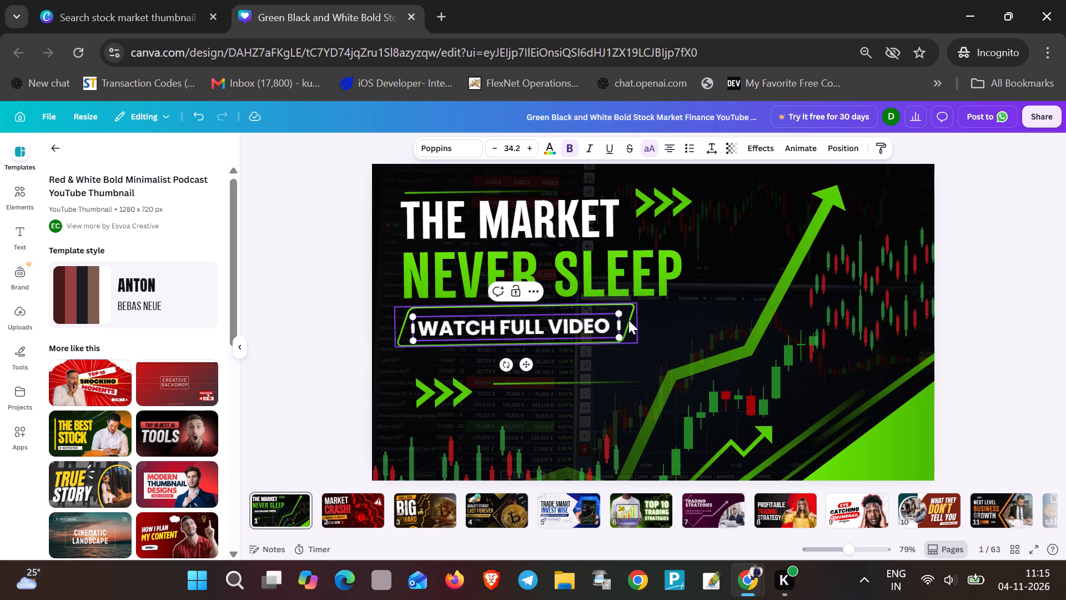
drag(617, 339, 644, 366)
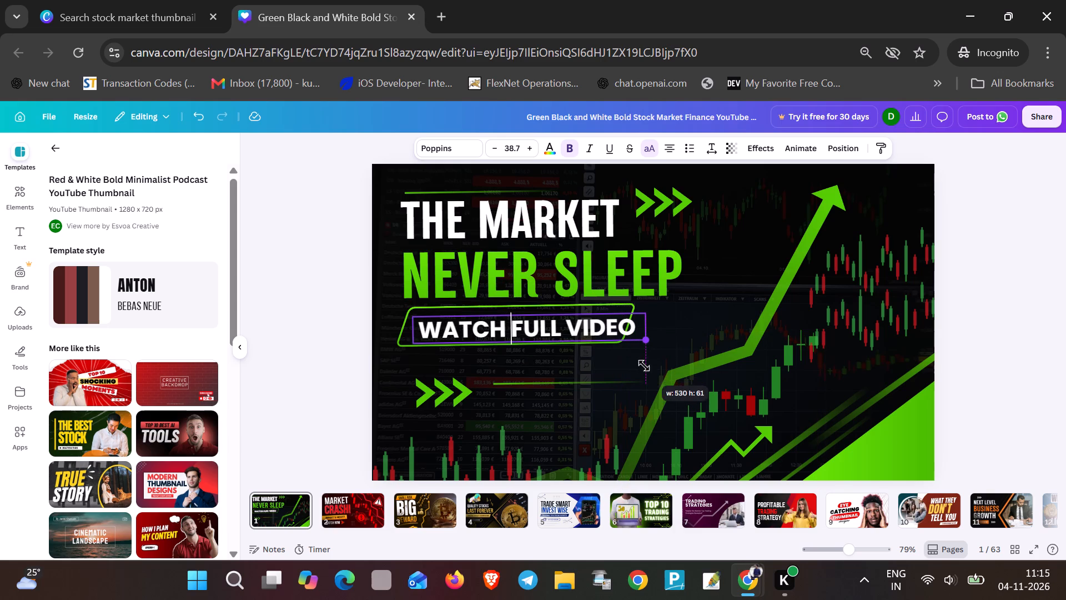
drag(644, 366, 645, 368)
Move the "WATCH FULL VIDEO" text out of the green slanted frame and stretch the frame downward to fit two lines.
drag(567, 344, 569, 369)
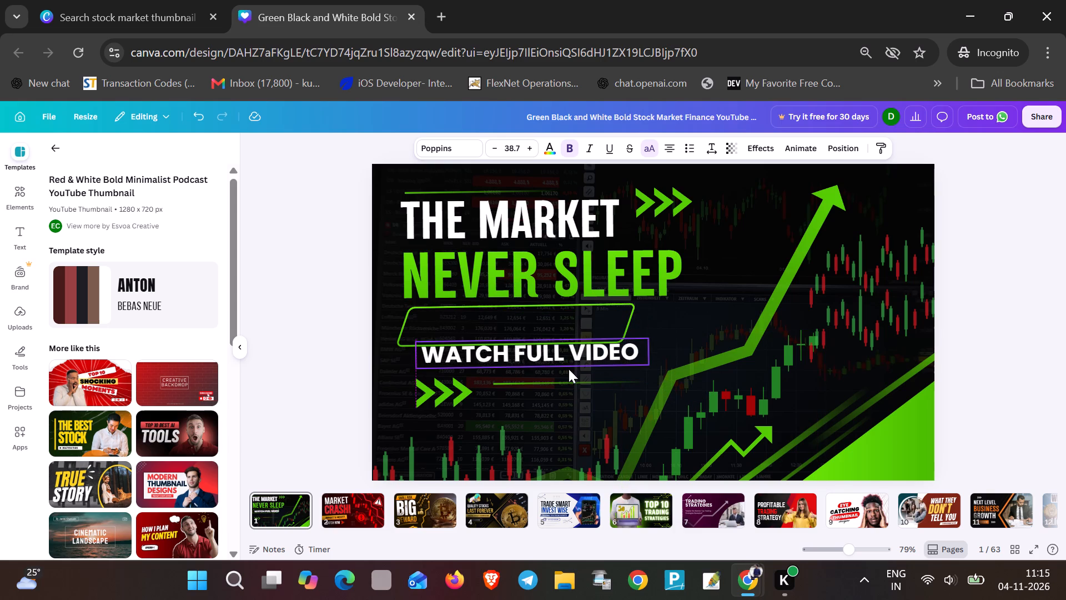
drag(569, 369, 750, 246)
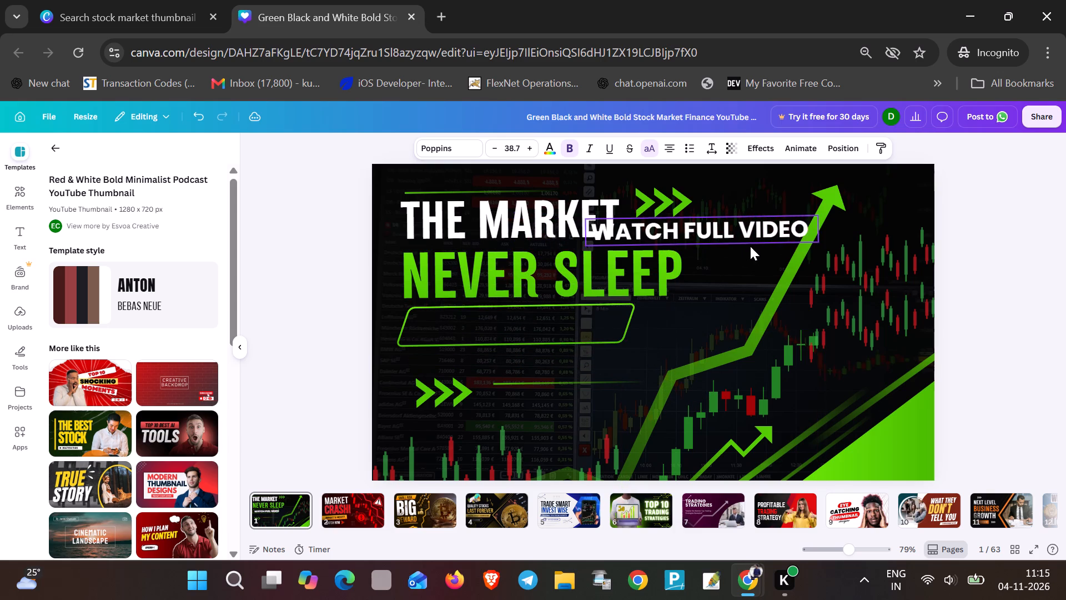
drag(750, 246, 761, 247)
click(550, 328)
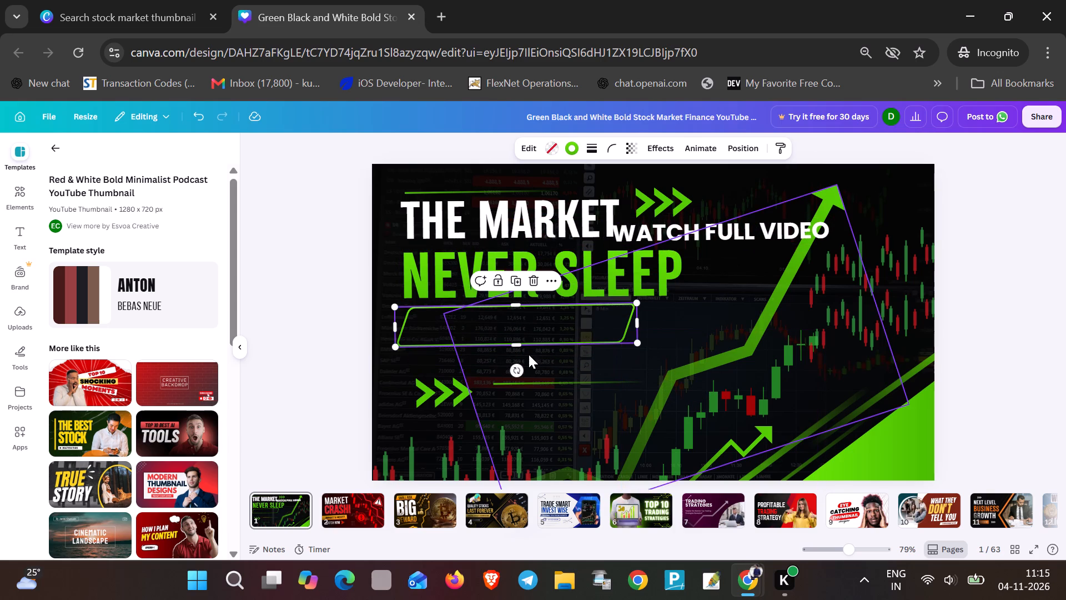
drag(517, 346, 514, 377)
Move the "WATCH FULL VIDEO" text back into the upper part of the enlarged green slanted frame.
drag(702, 238, 505, 328)
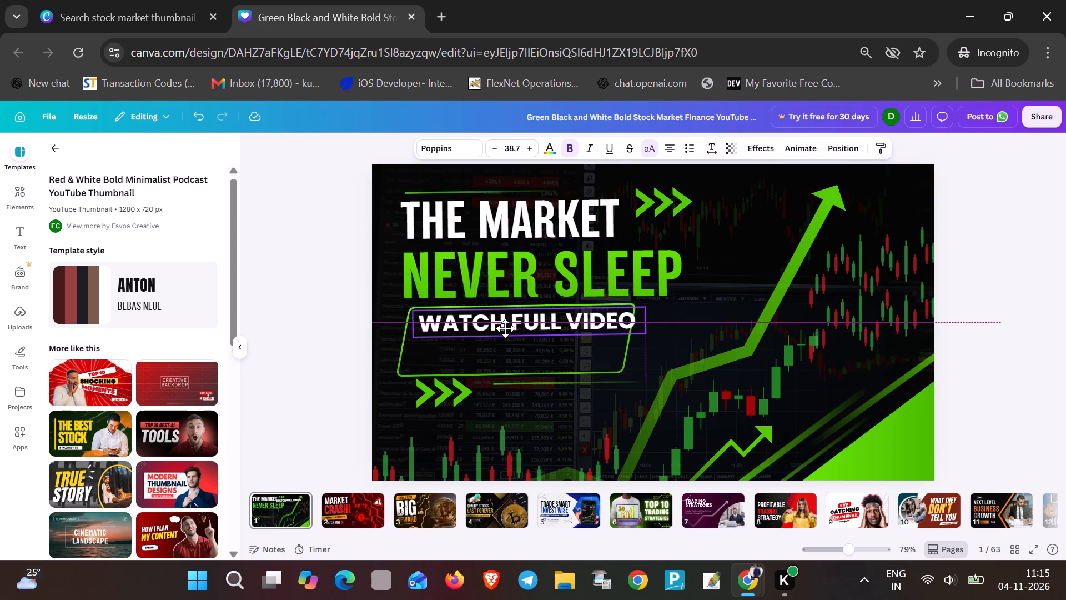
drag(505, 328, 500, 329)
Add a second line reading "ON YOUTUBE" below "WATCH FULL VIDEO" in the same text box.
click(610, 314)
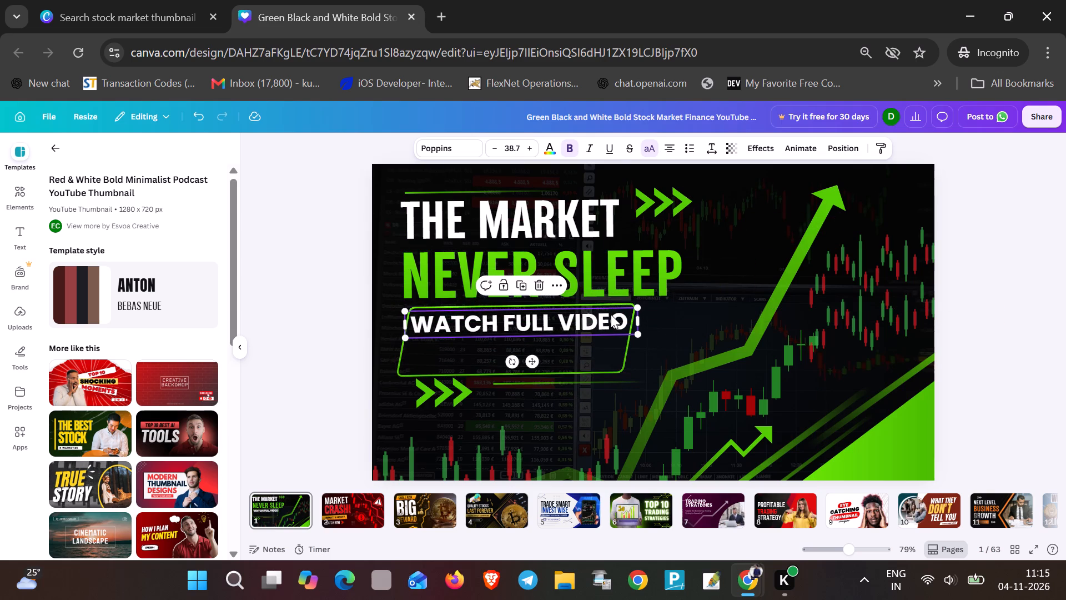
click(627, 318)
key(Return)
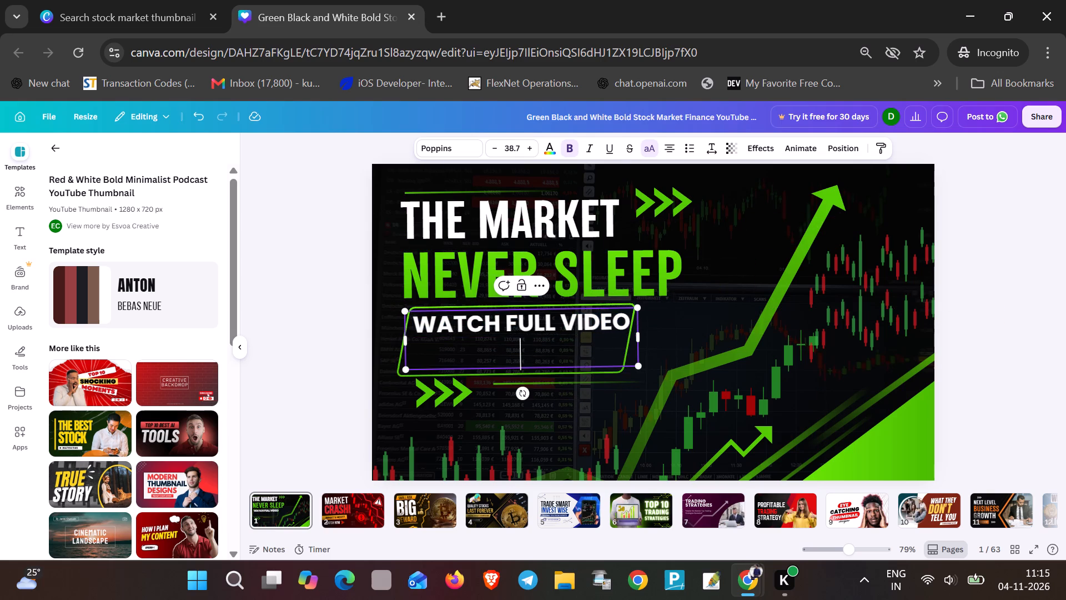
text(ON YO)
key(BackSpace)
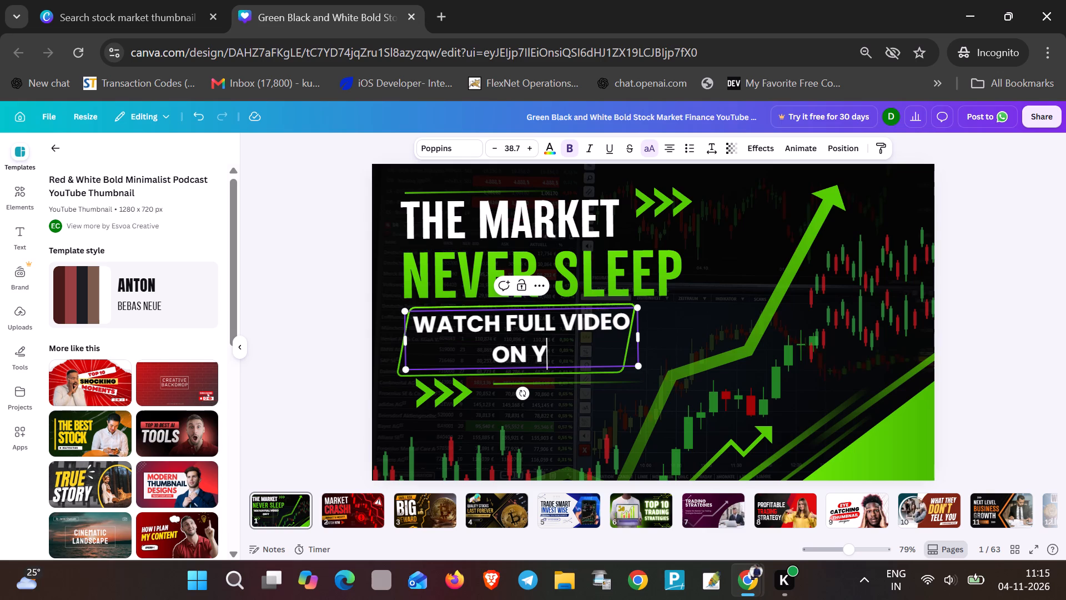
text(OUTUBE)
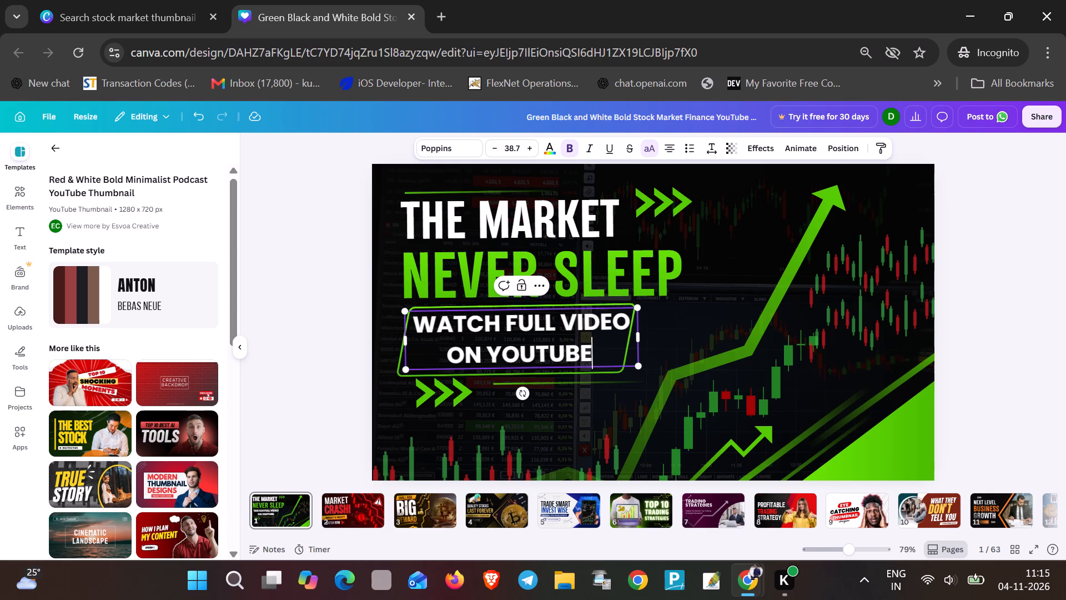
click(584, 331)
click(717, 343)
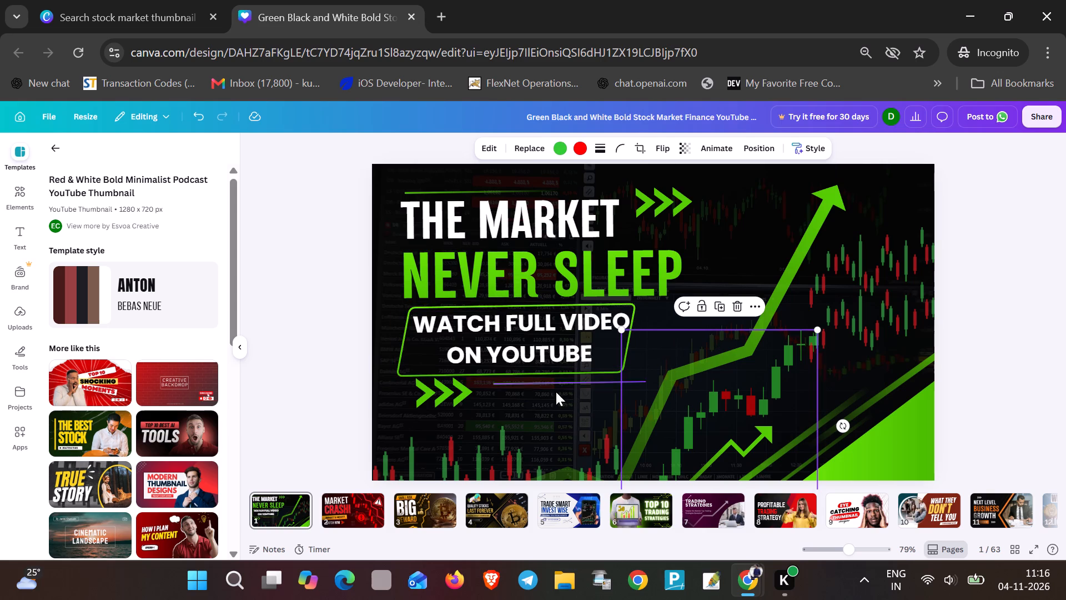
Nudge the lower green chevrons on page 1 down slightly to leave more space below the slanted frame.
scroll(546, 397, down, 1)
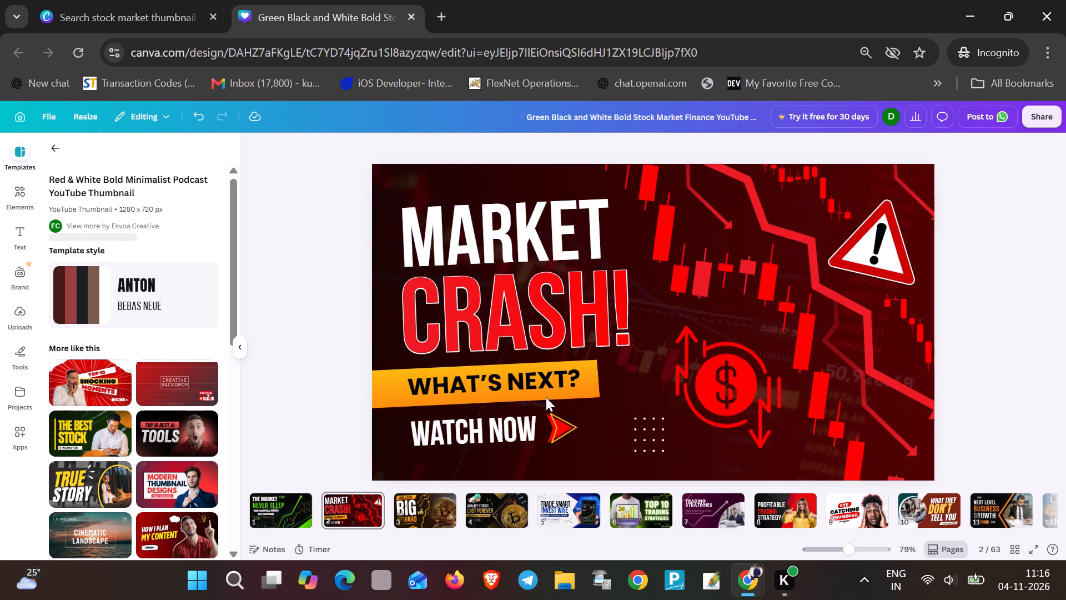
scroll(545, 398, up, 1)
click(283, 509)
click(439, 394)
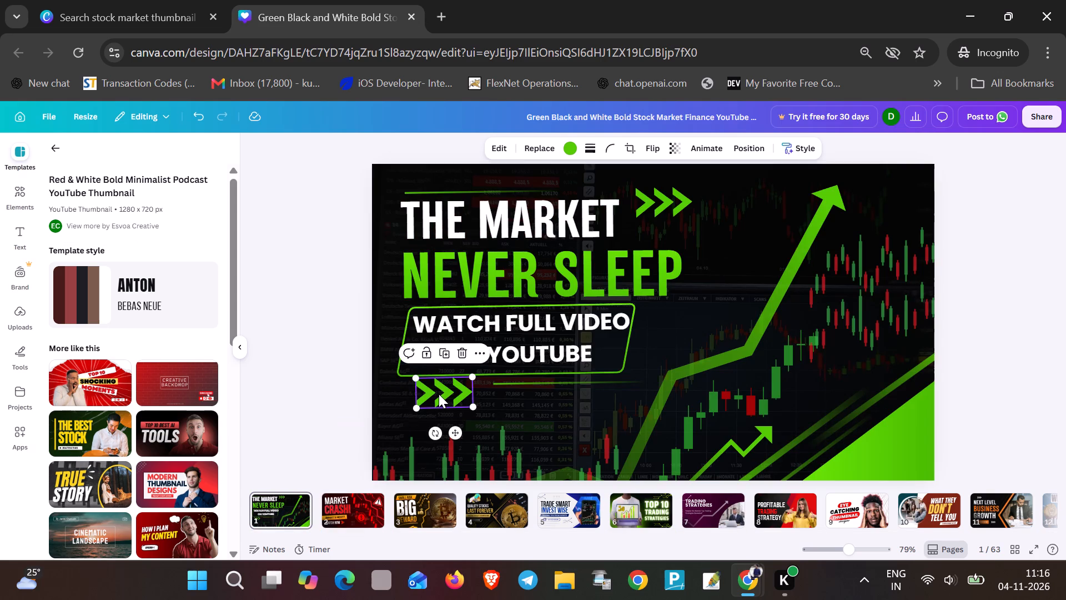
key(Down)
key(Down)
key(Down)
key(Down)
key(Down)
key(Down)
key(Down)
key(Down)
key(Down)
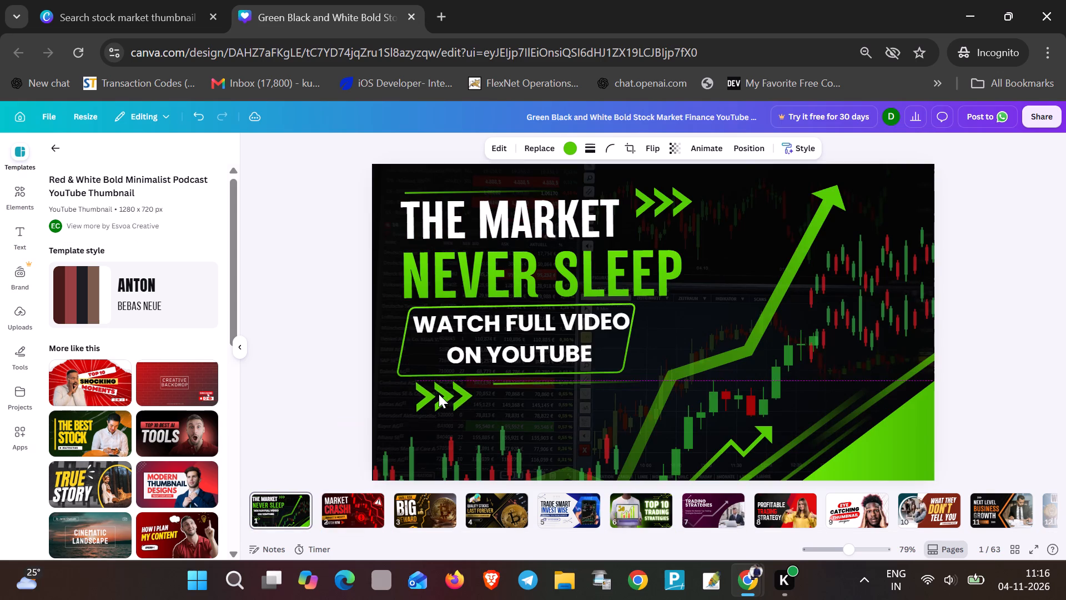
key(Down)
key(Down)
key(Down)
key(Down)
key(Down)
key(Down)
key(Down)
key(Down)
key(Down)
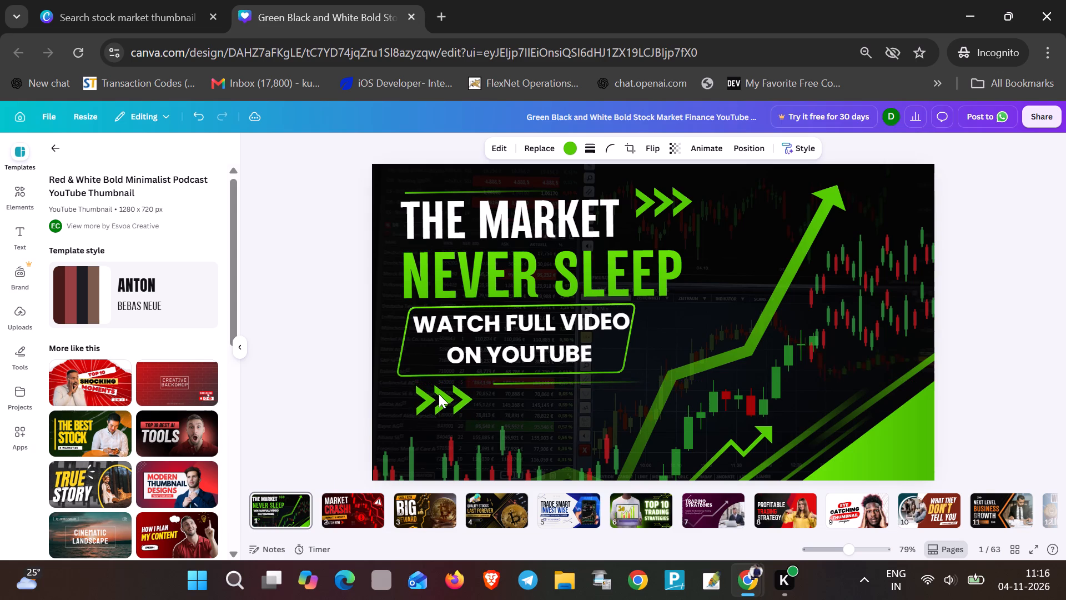
On page 2, move the "MARKET" heading toward the page's top-left corner and scale it down to font size 130.
click(368, 501)
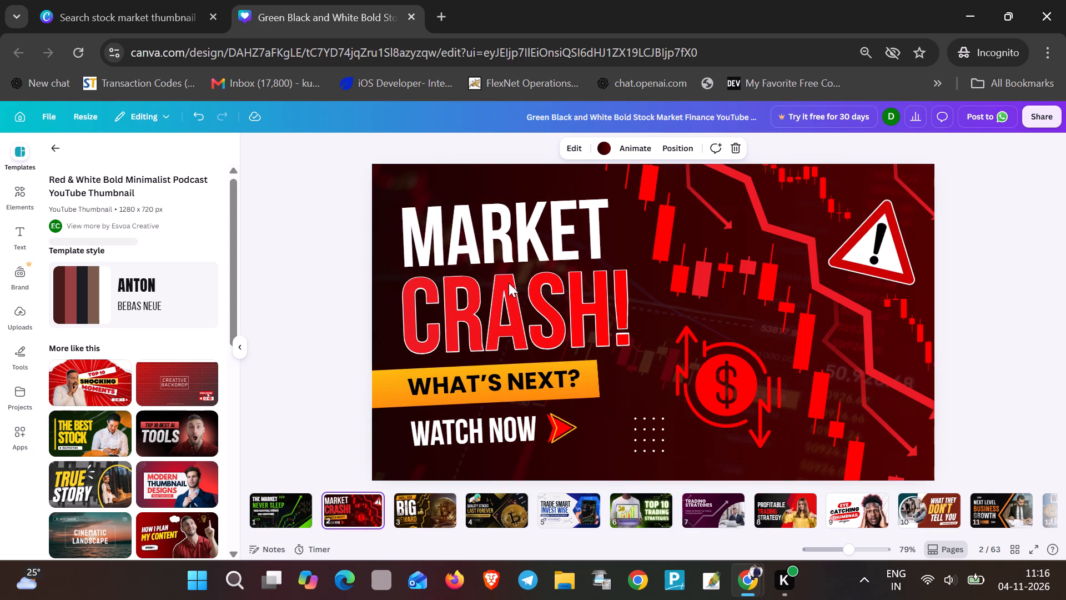
click(497, 233)
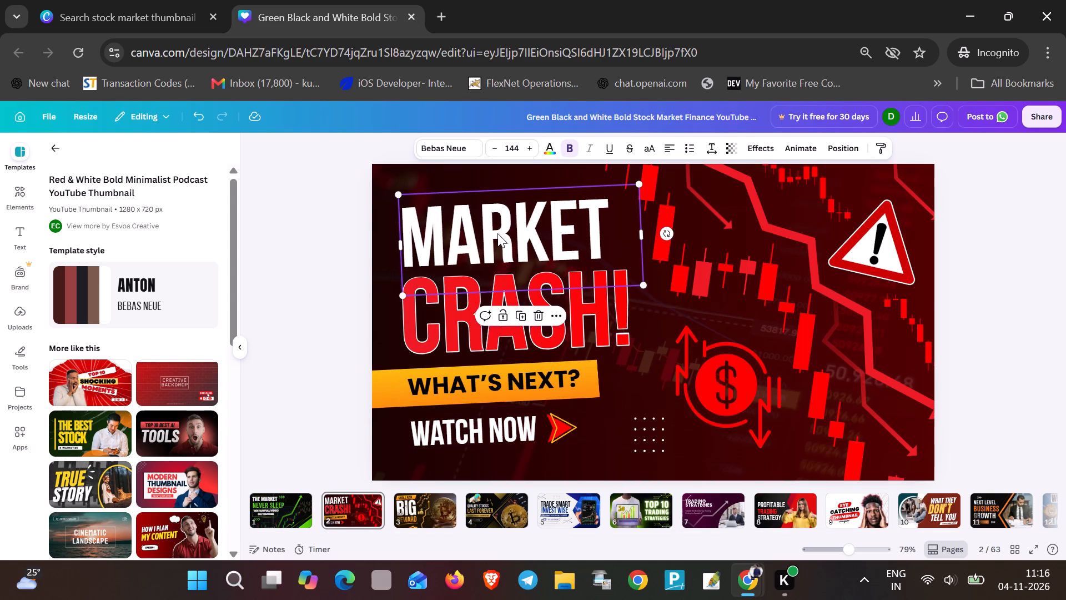
click(492, 199)
click(337, 318)
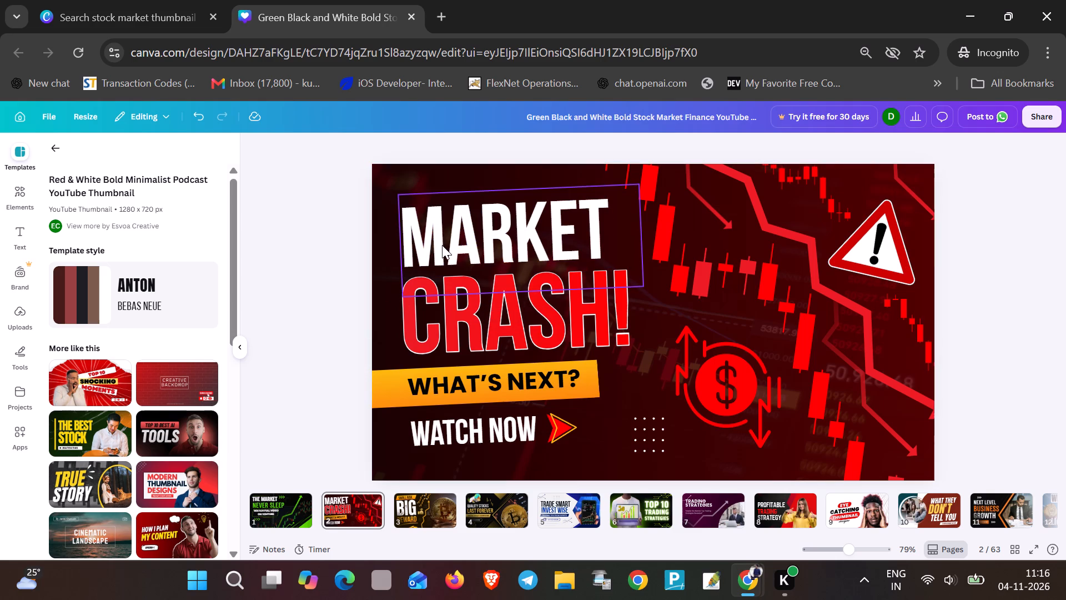
drag(442, 245, 428, 225)
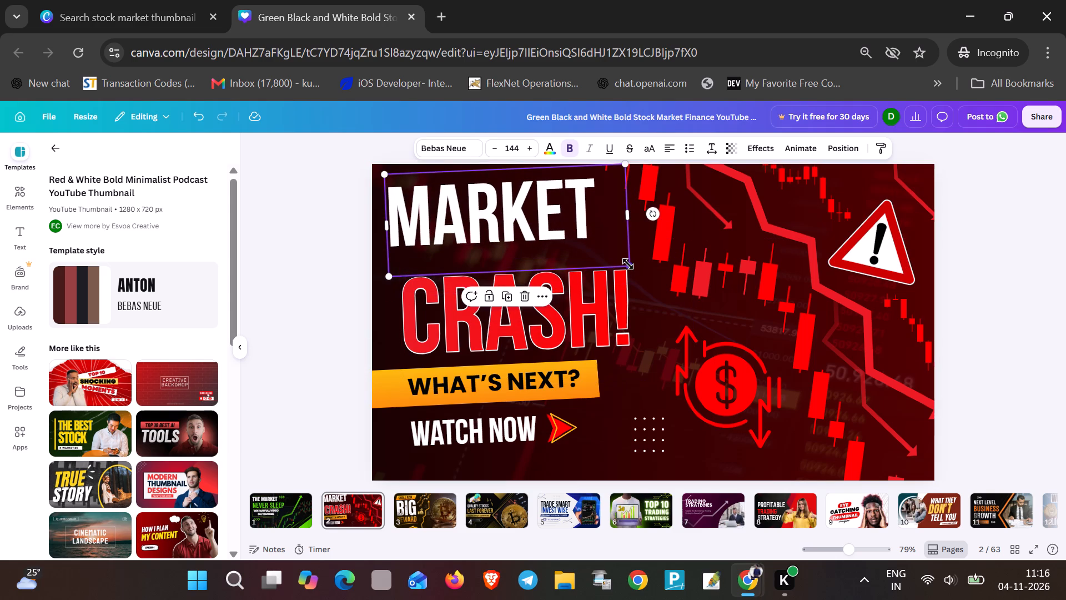
drag(628, 264, 607, 247)
Retype the page 2 white heading as "MARKET".
triple_click(510, 206)
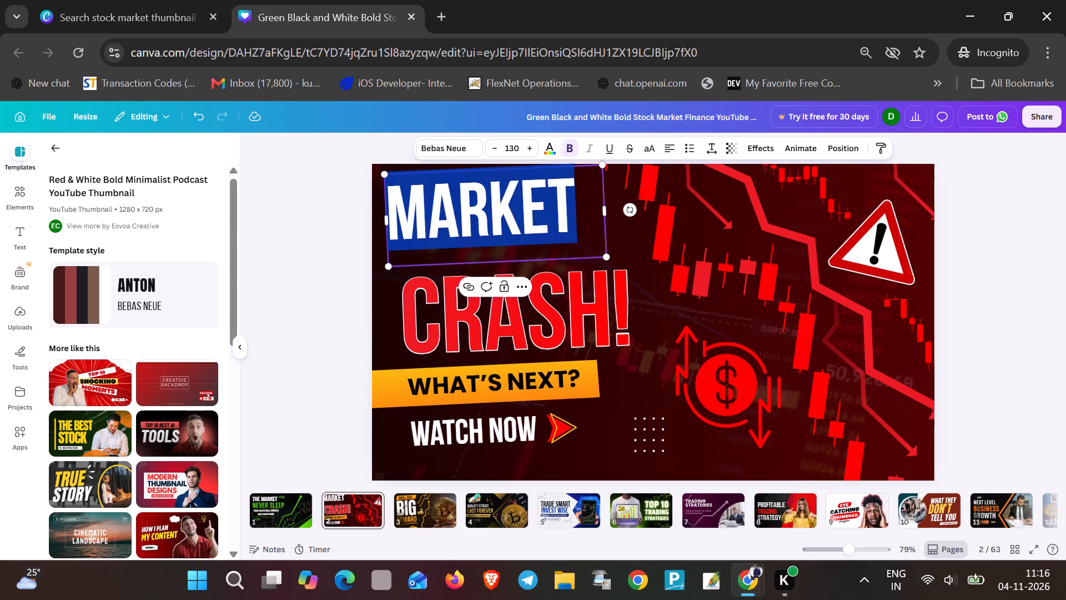
text(MARKET)
click(661, 331)
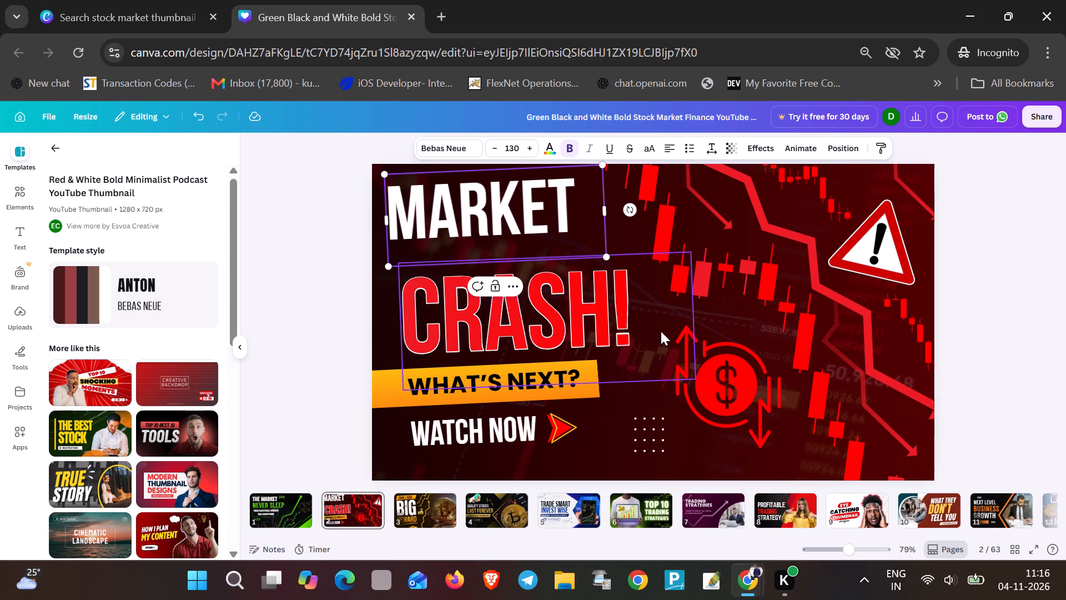
Scale the red "CRASH!" heading down to font size 153 and place it just below "MARKET" with left edges aligned.
click(567, 308)
drag(565, 306, 535, 298)
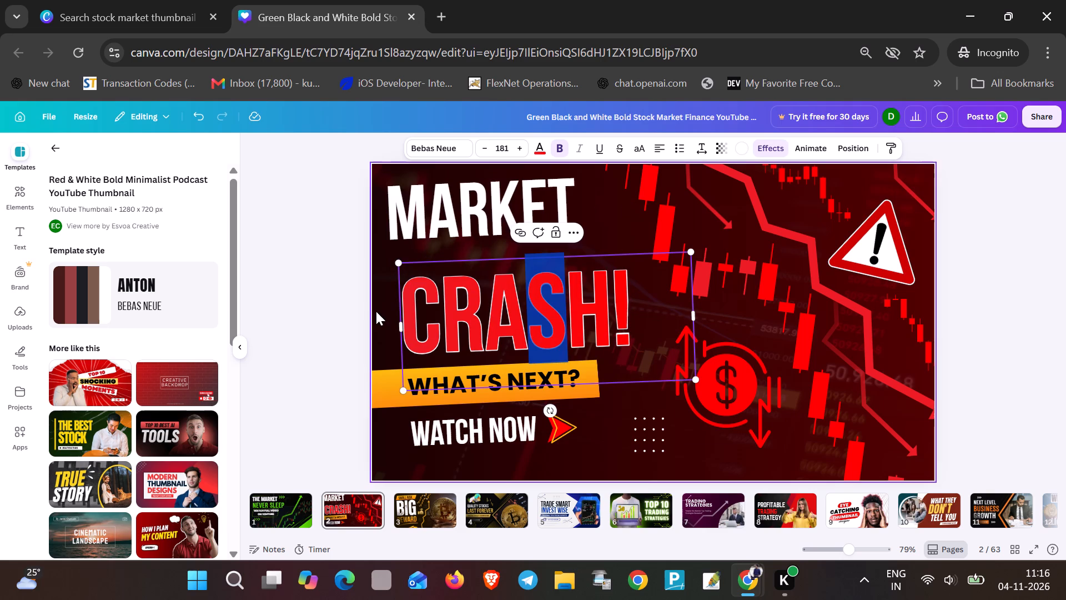
click(378, 322)
drag(504, 312, 475, 288)
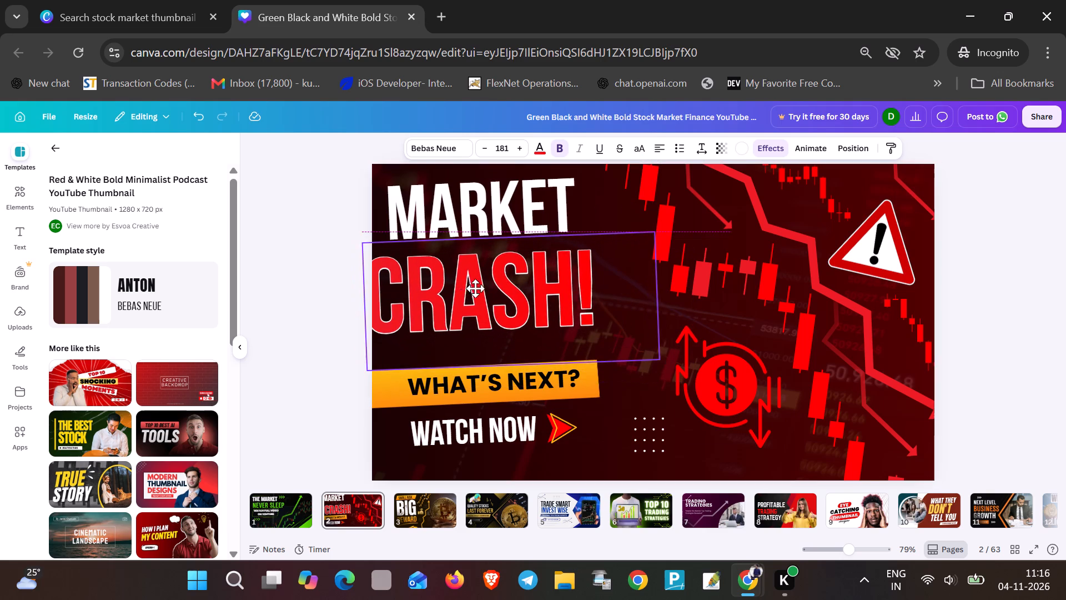
drag(475, 288, 481, 287)
drag(676, 353, 655, 345)
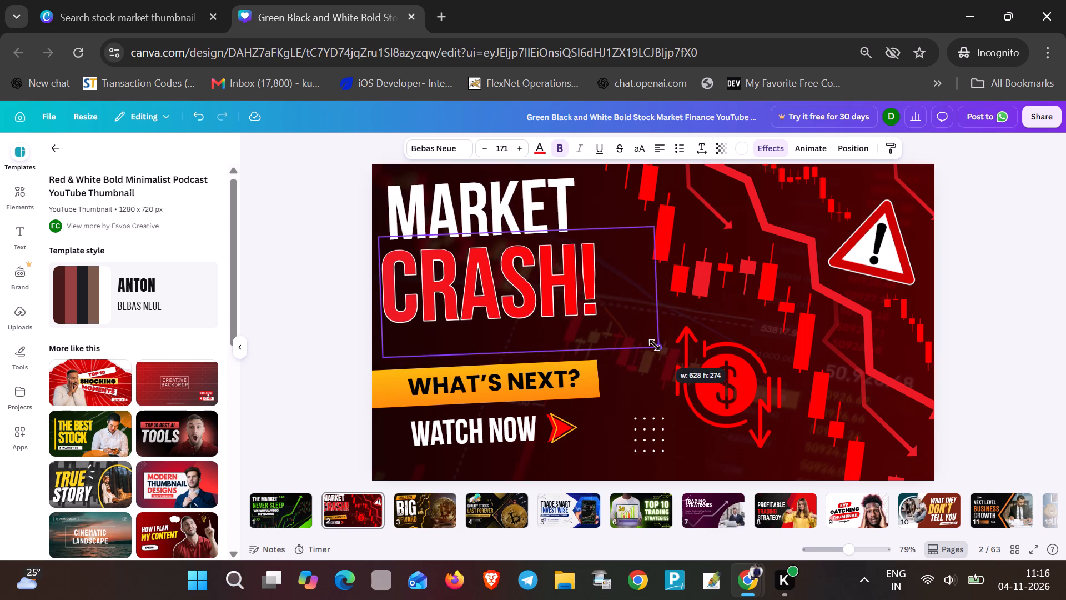
drag(655, 345, 632, 331)
drag(489, 275, 494, 298)
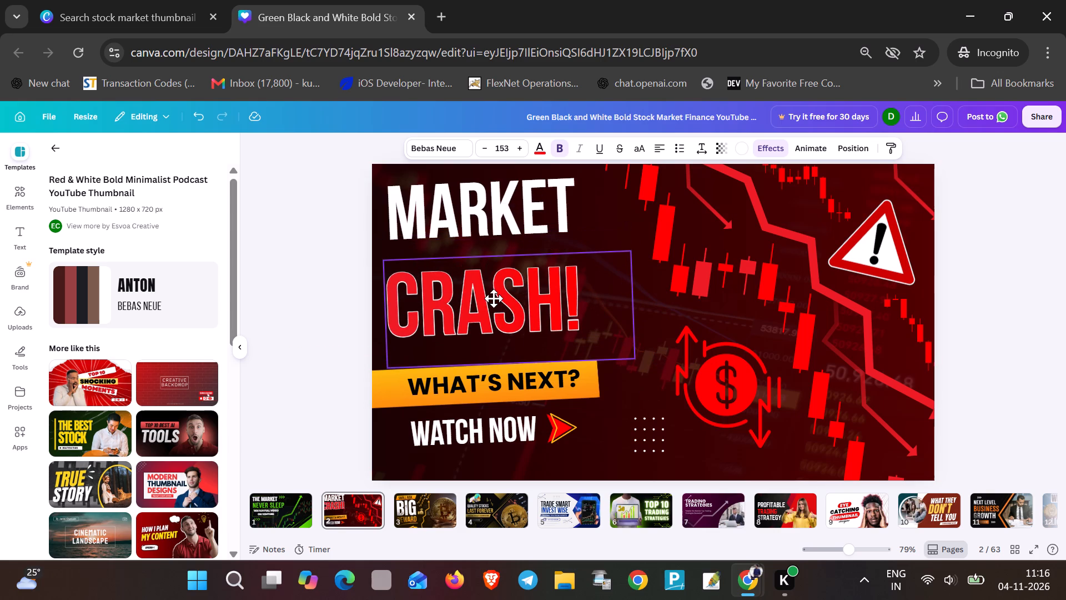
drag(494, 298, 494, 288)
Retype the red heading as "CRASH!".
double_click(494, 288)
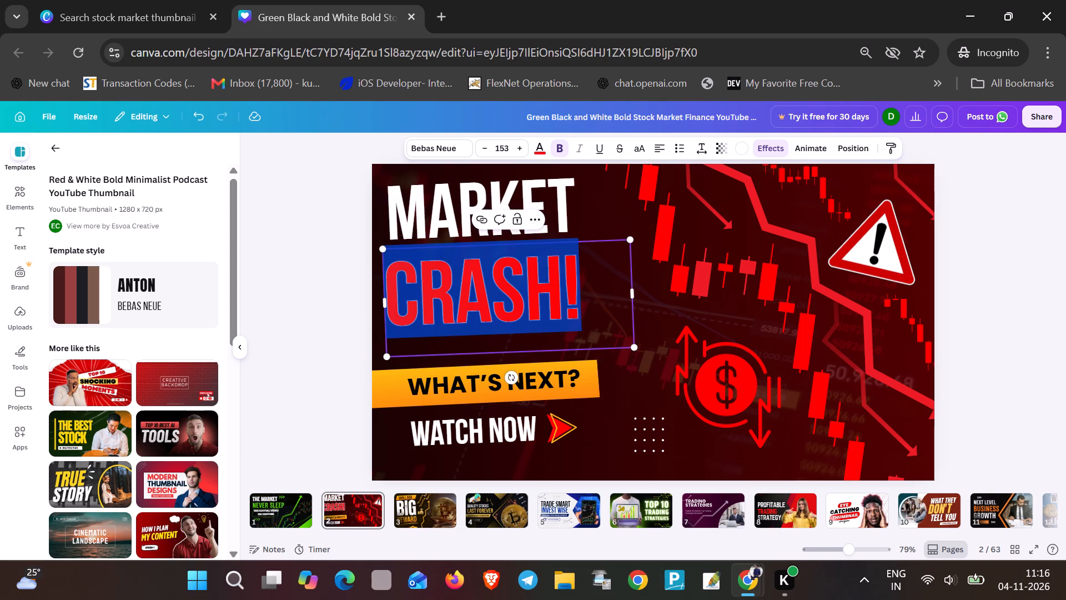
text(CRASH)
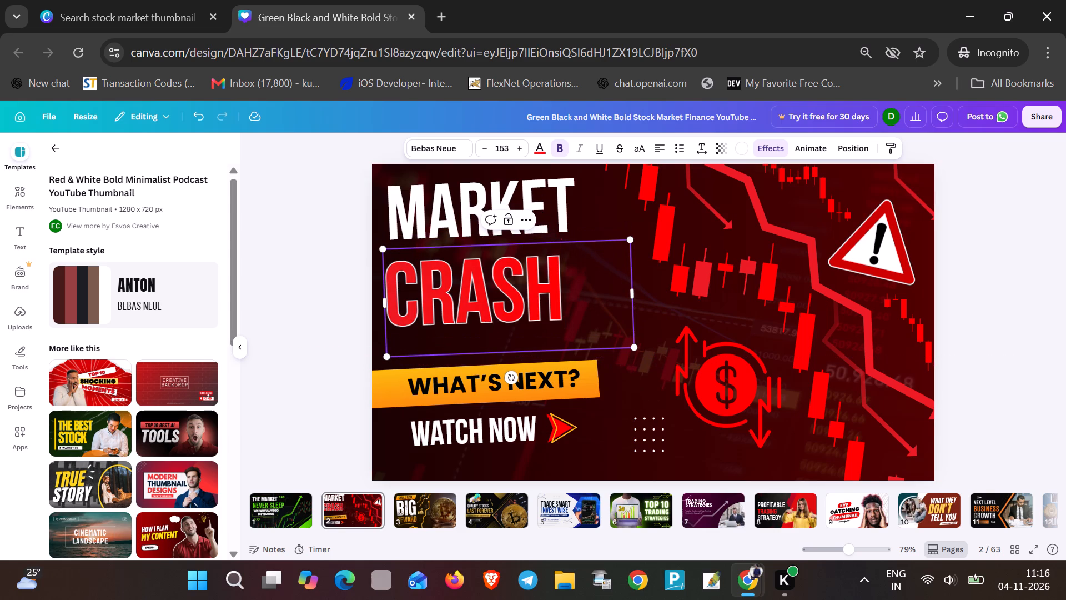
key(shift+exclam)
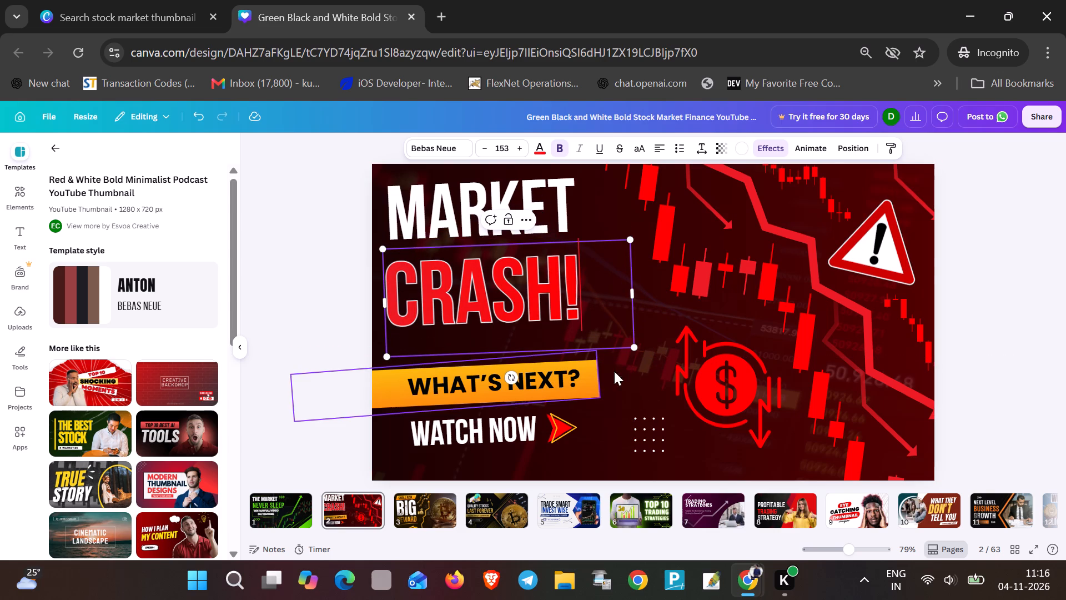
click(630, 393)
Move the orange slanted banner up until it sits directly below the "CRASH!" heading.
click(595, 392)
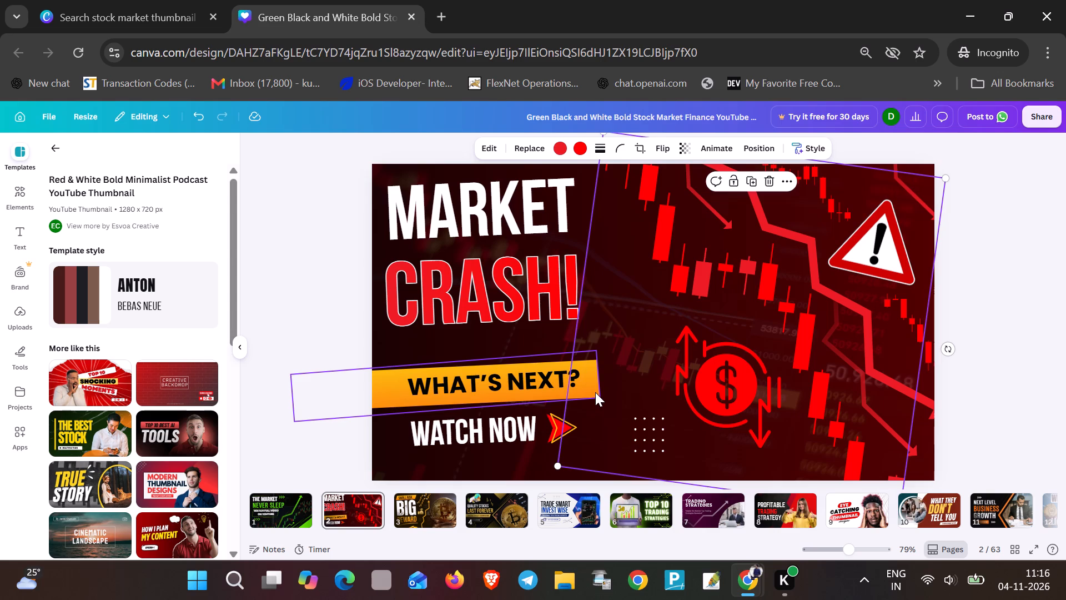
drag(595, 392, 589, 366)
click(637, 368)
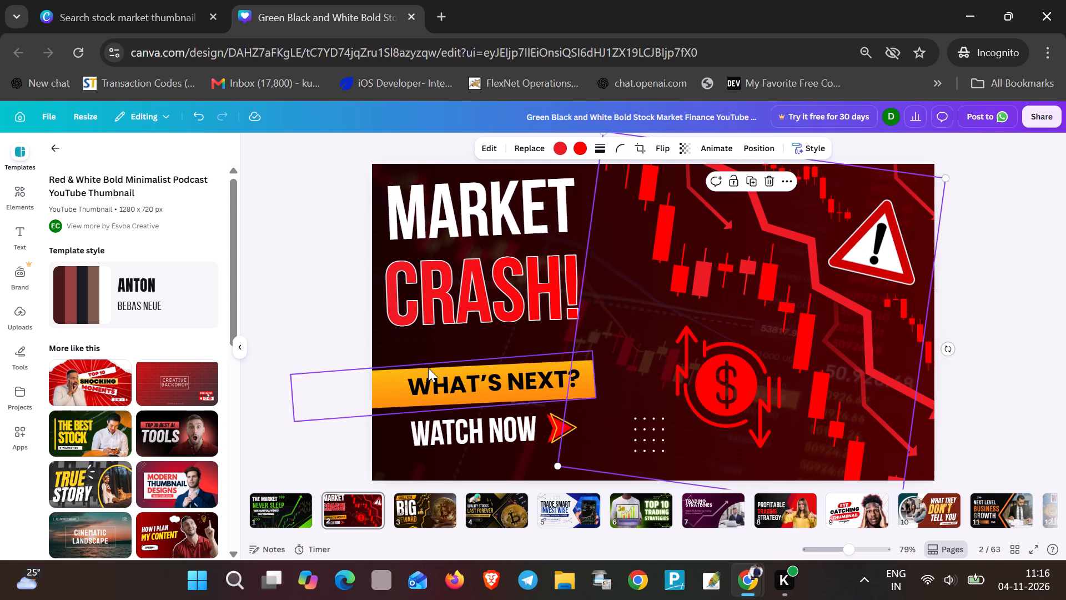
drag(388, 387, 394, 357)
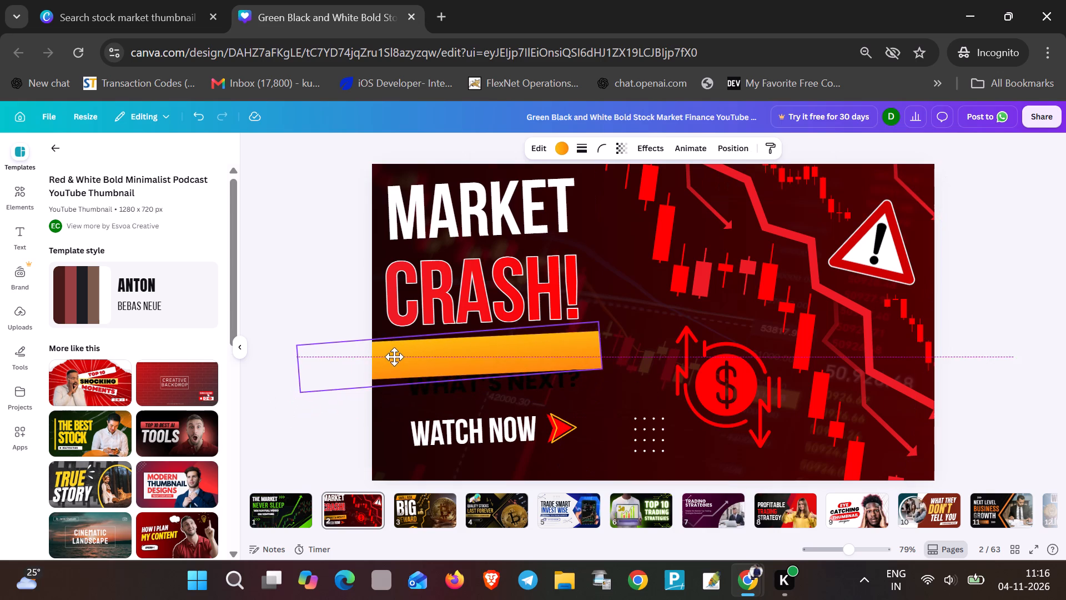
drag(394, 357, 399, 348)
Move the "WHAT'S NEXT?" text up so it is centred vertically on the orange banner.
drag(485, 383, 485, 359)
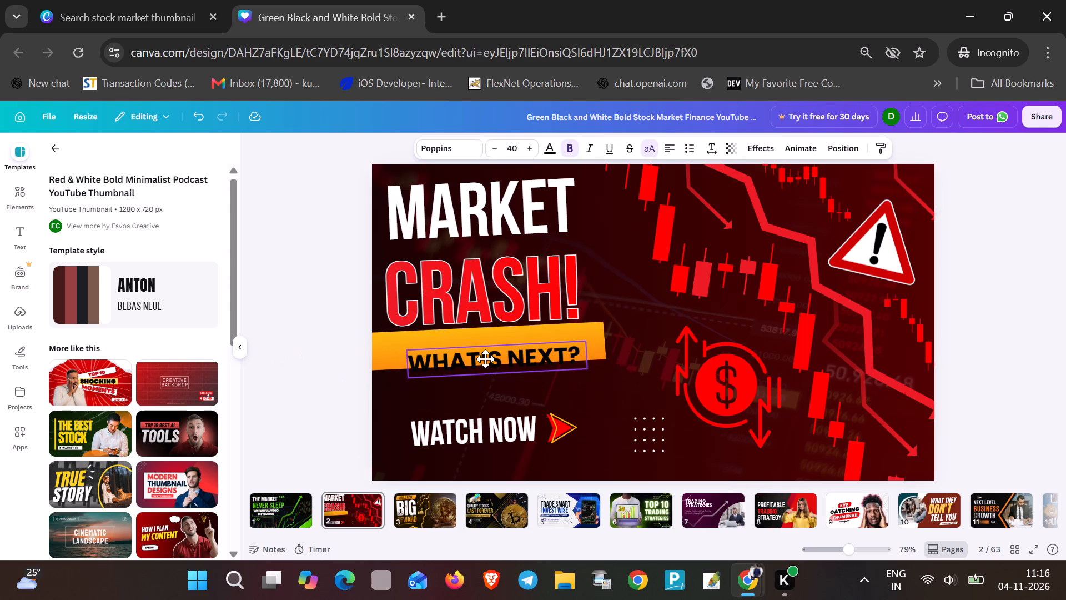
drag(485, 359, 485, 347)
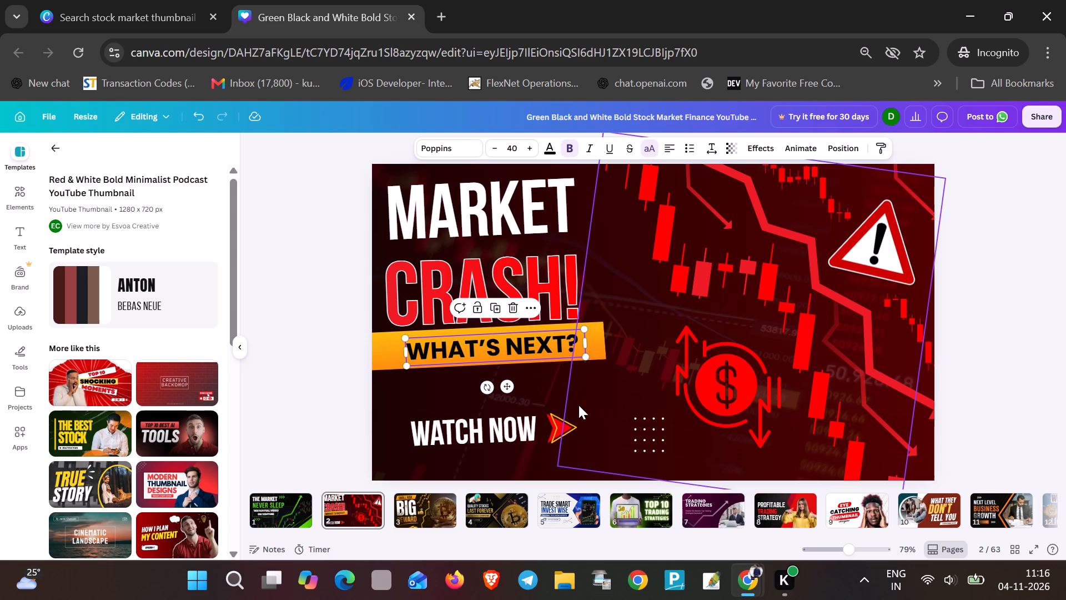
Move the red and yellow arrowhead up and slightly right, just below the right end of the orange banner.
drag(554, 430, 559, 424)
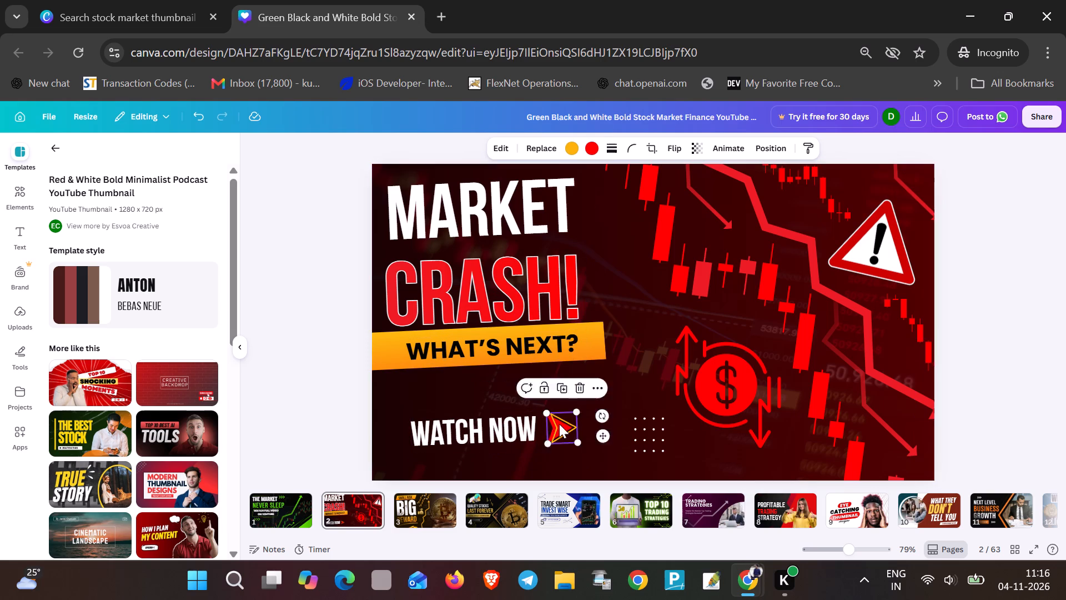
drag(559, 424, 574, 392)
Move the "WATCH NOW" text up directly below the orange banner and enlarge it to about font size 88.7.
drag(470, 431, 469, 421)
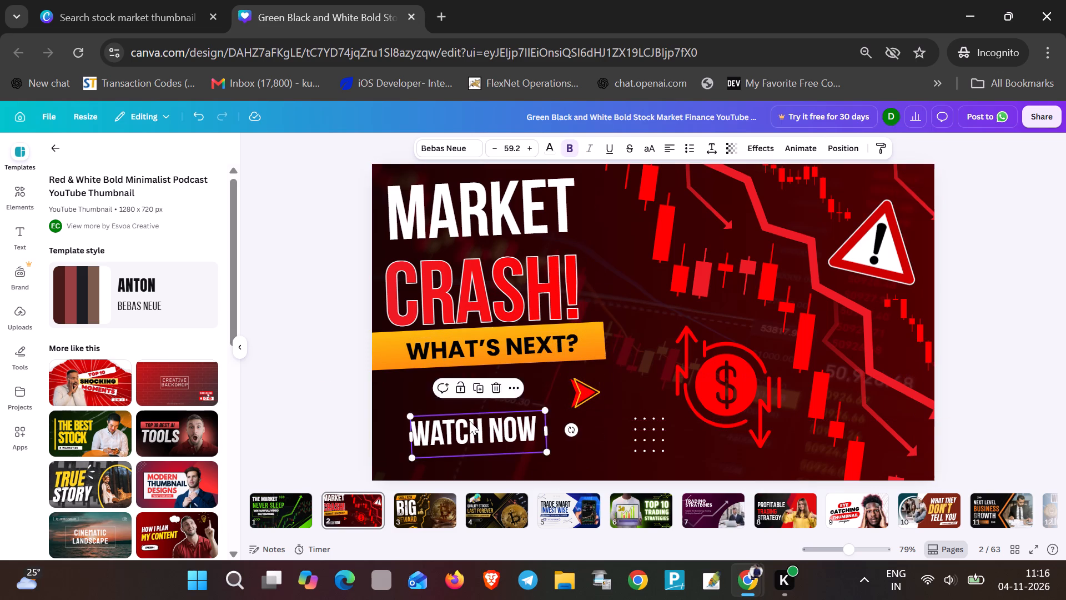
drag(469, 421, 471, 393)
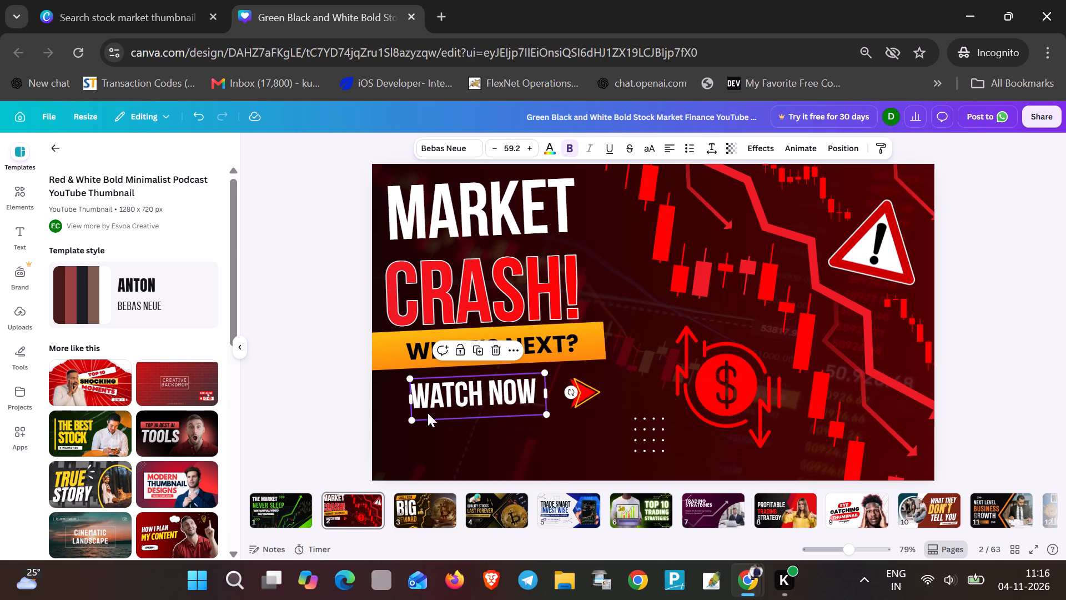
drag(411, 422, 394, 439)
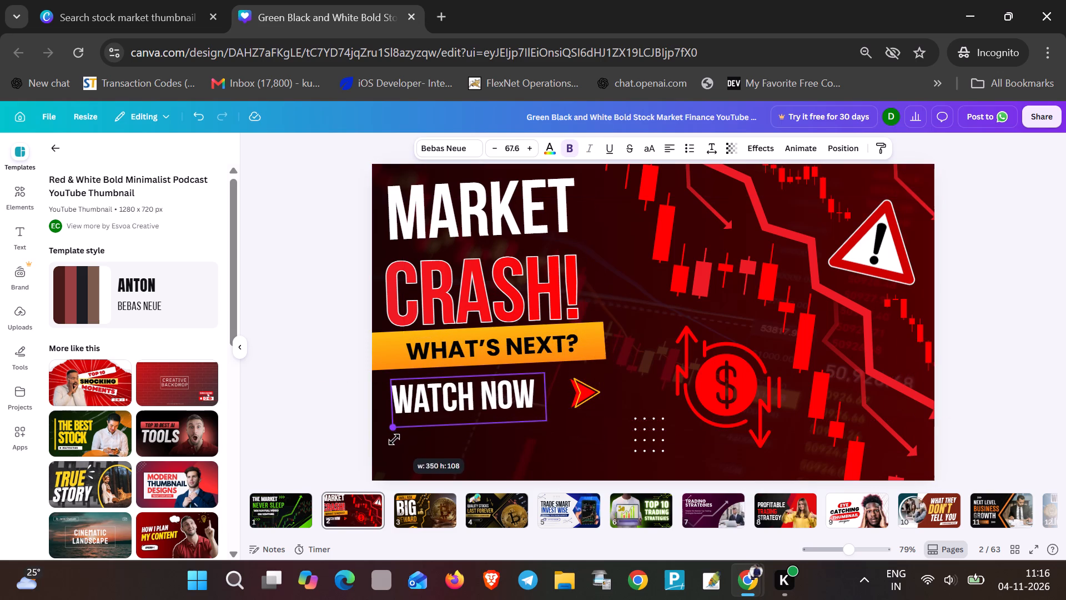
drag(394, 439, 388, 447)
drag(547, 428, 554, 432)
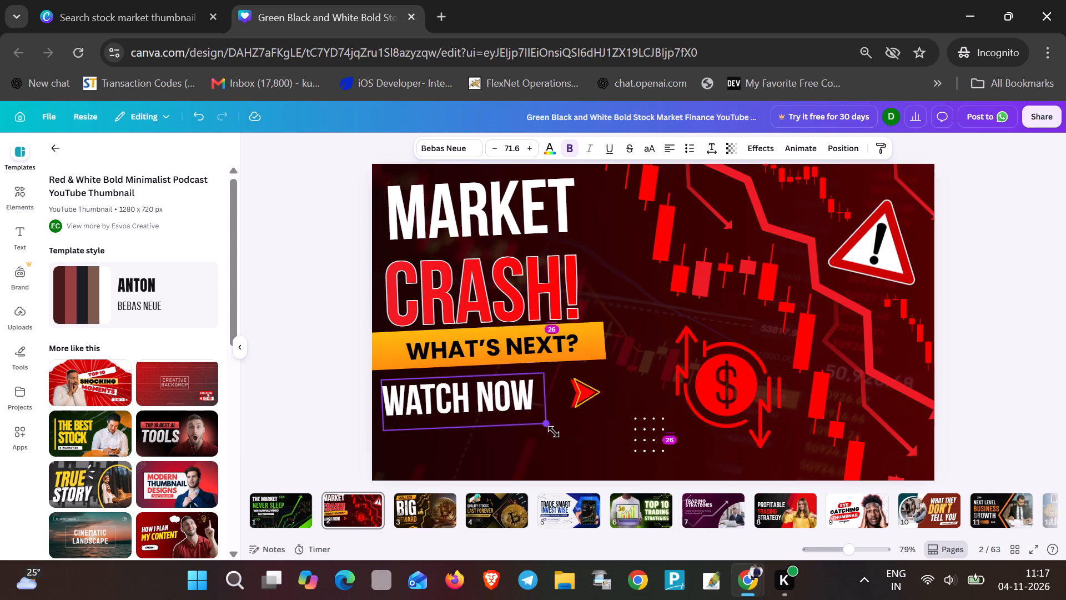
drag(554, 432, 579, 458)
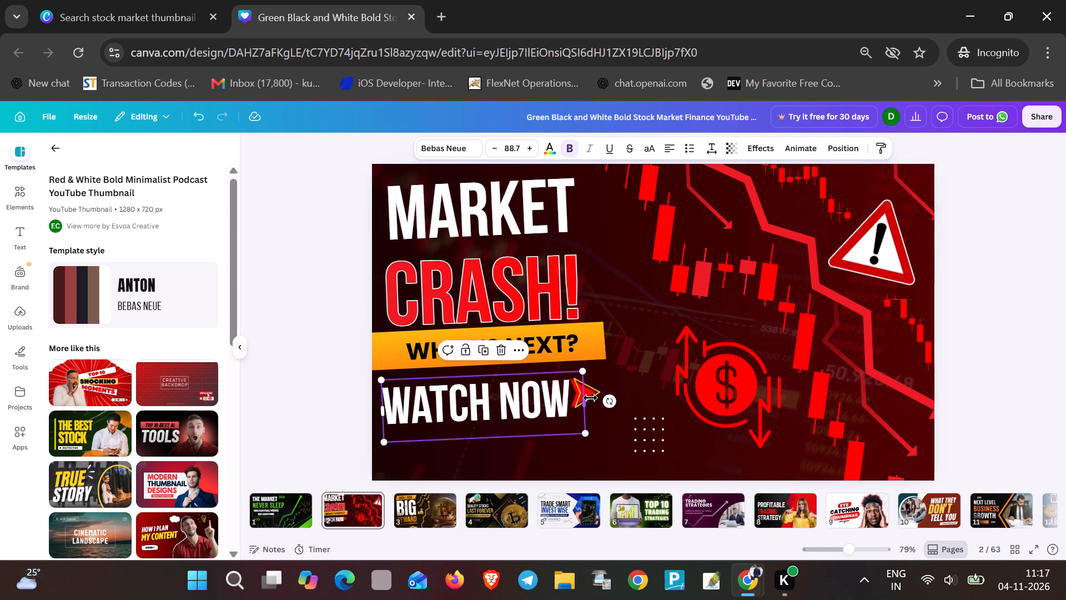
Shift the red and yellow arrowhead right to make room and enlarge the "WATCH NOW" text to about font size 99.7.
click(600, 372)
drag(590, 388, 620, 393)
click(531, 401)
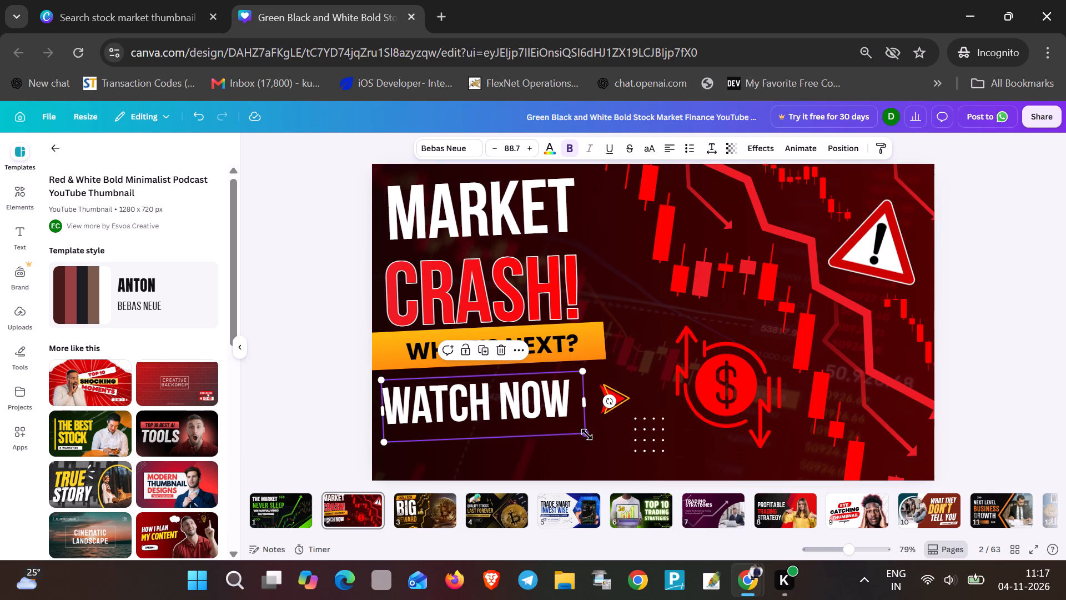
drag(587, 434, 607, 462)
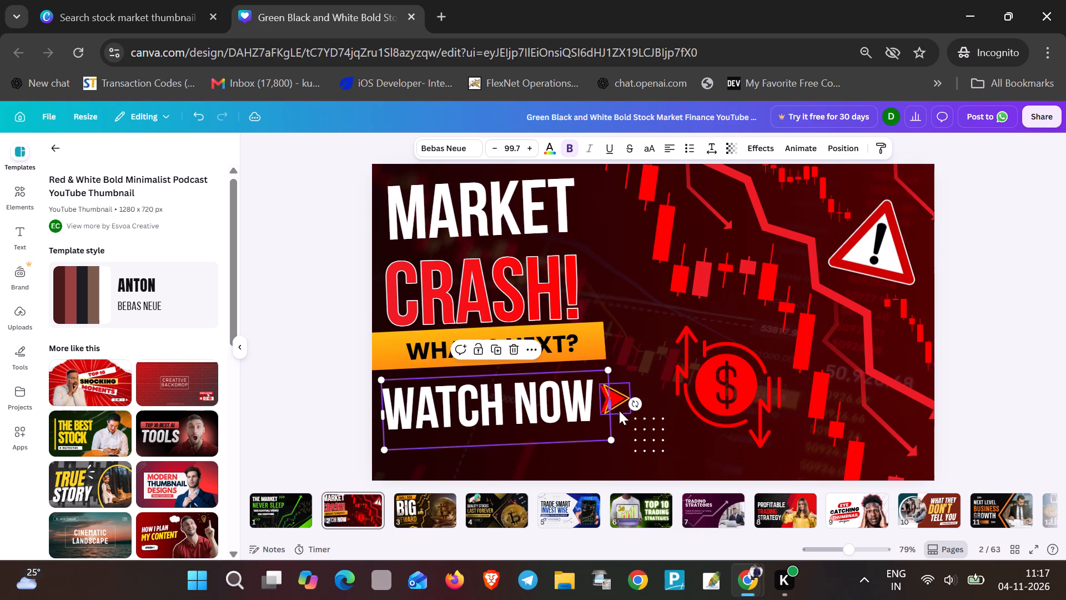
Move the red and yellow arrowhead further right, just above the white dot grid.
drag(617, 401, 633, 399)
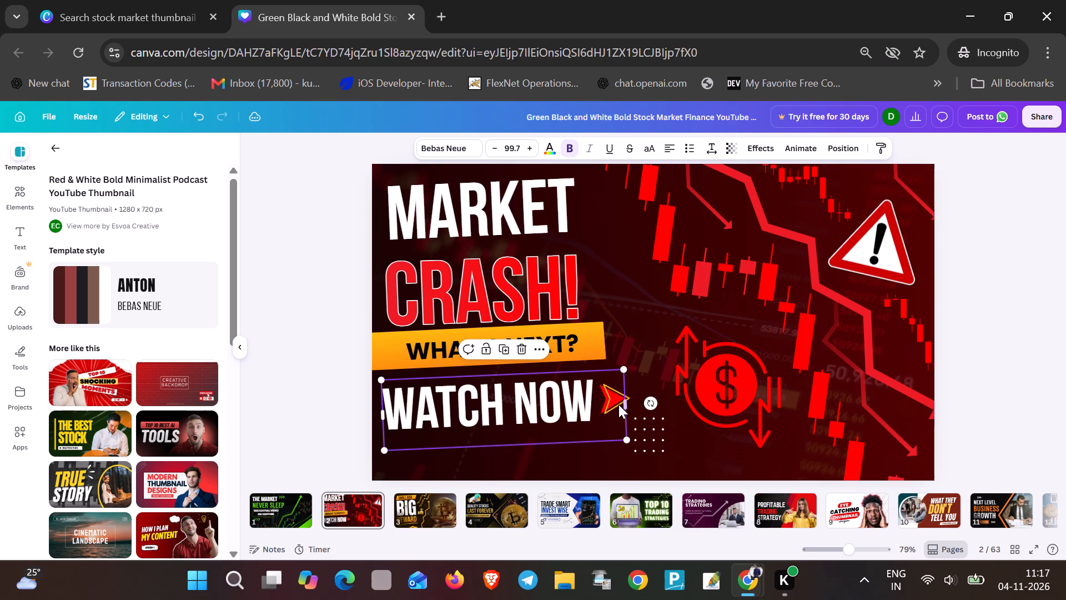
drag(628, 406, 587, 411)
drag(614, 400, 647, 390)
right_drag(614, 400, 647, 390)
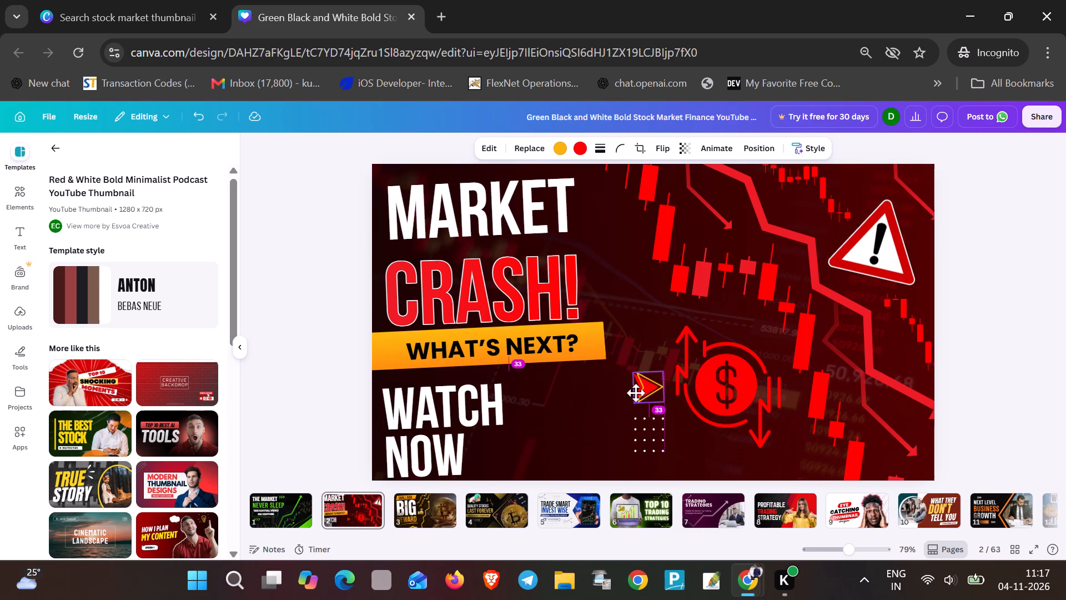
Widen the "WATCH NOW" text box so it fits on one line, and scale the text down to about font size 83.7.
click(481, 404)
click(438, 408)
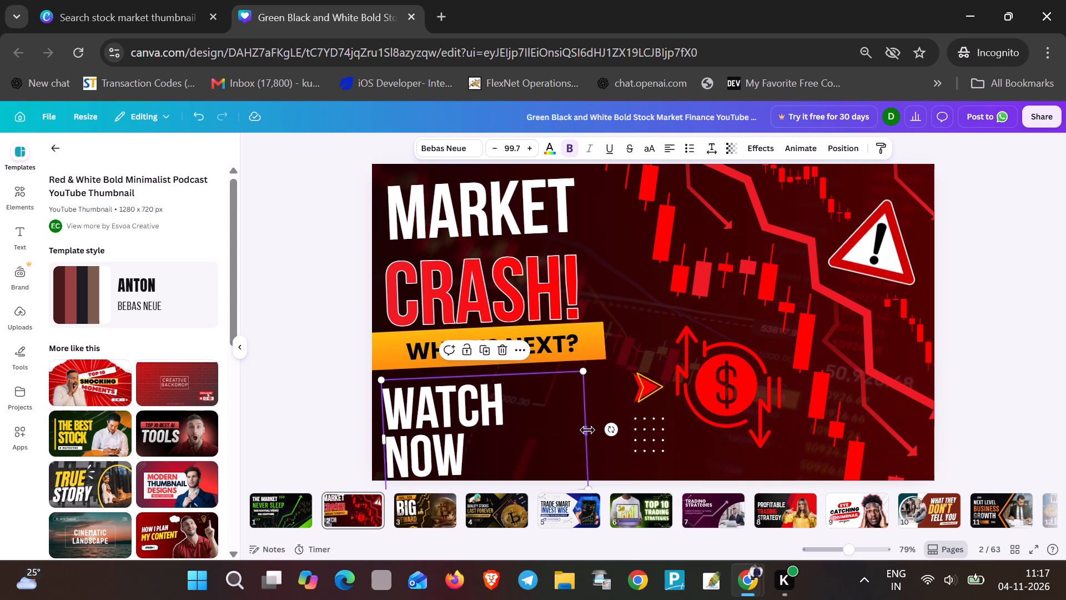
drag(587, 430, 661, 427)
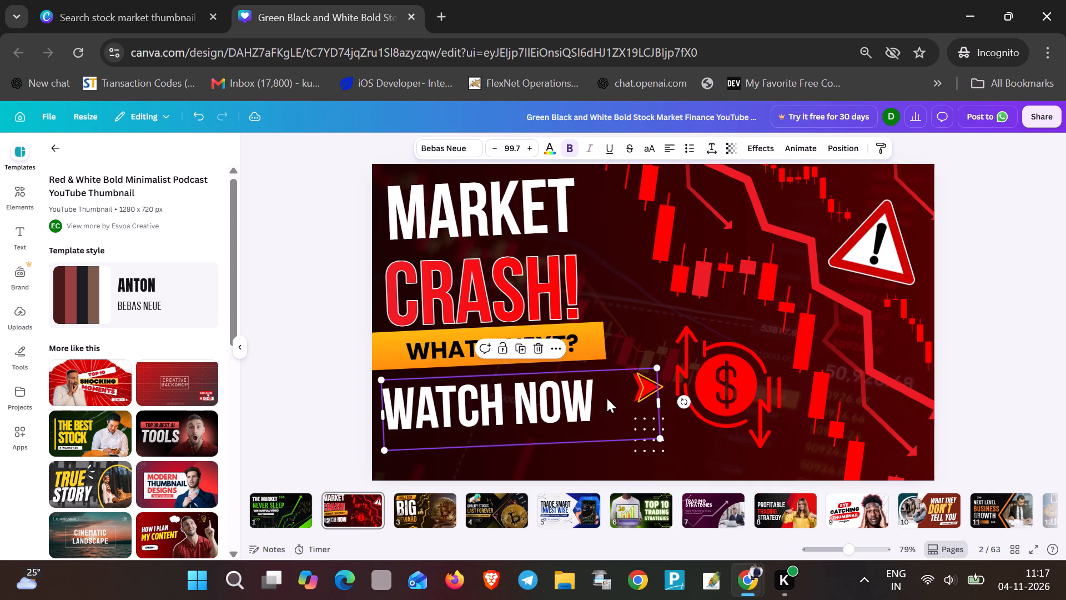
double_click(607, 398)
click(607, 398)
drag(662, 441, 658, 439)
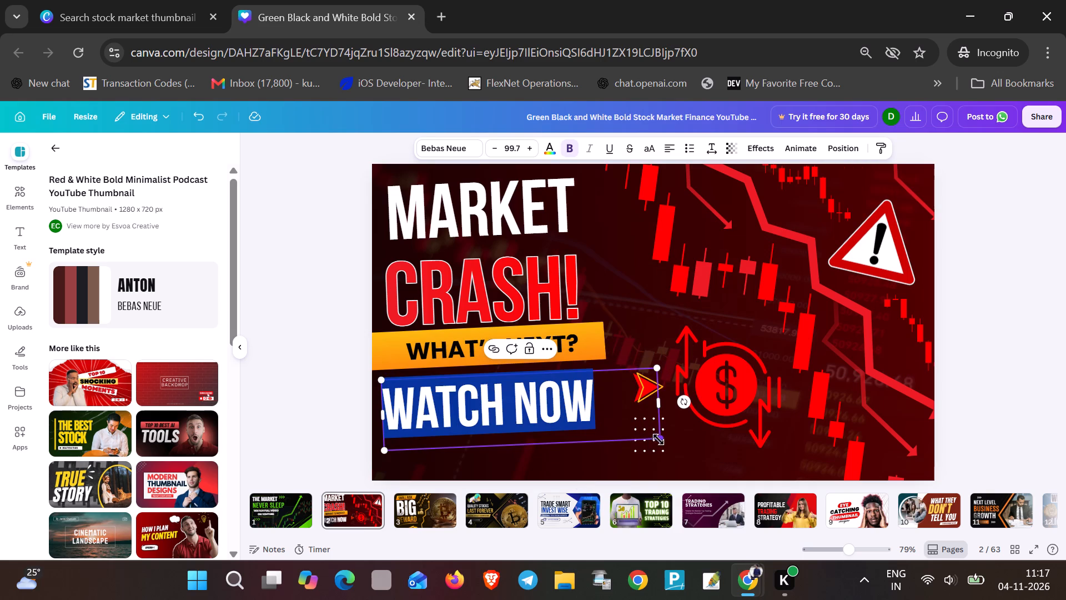
drag(658, 439, 621, 424)
Extend the "WATCH NOW" text to read "WATCH NOW ON YOUTUBE".
click(582, 402)
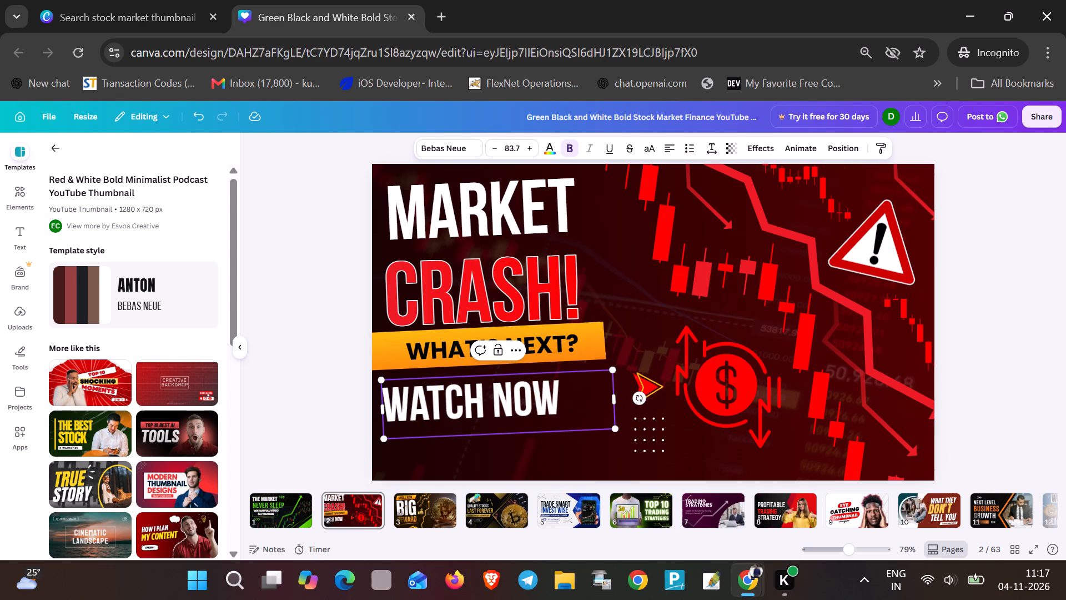
key(space)
text(ON Y)
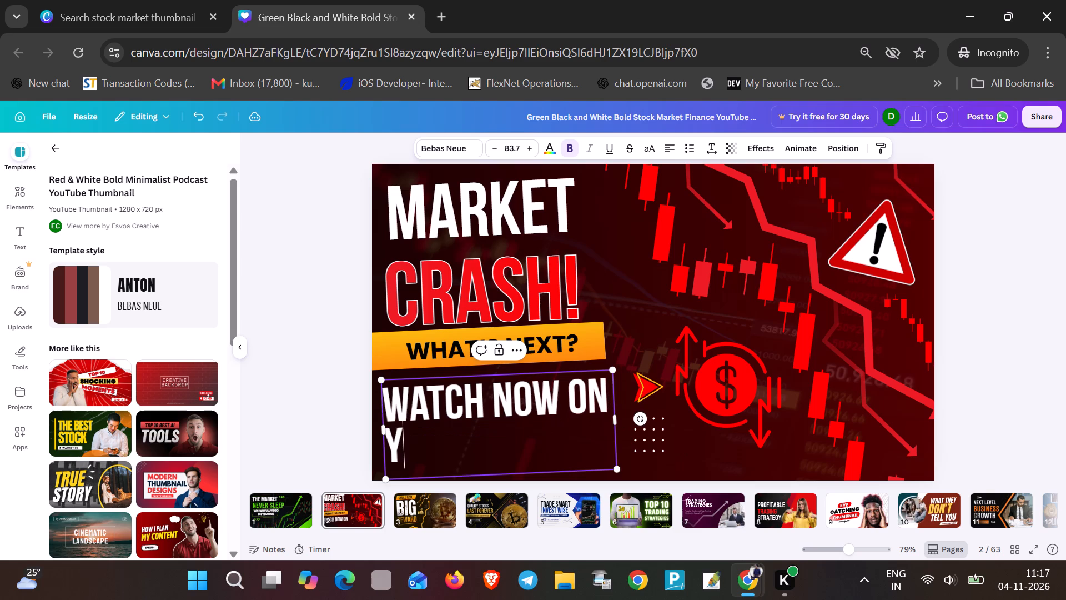
text(OUTUBE)
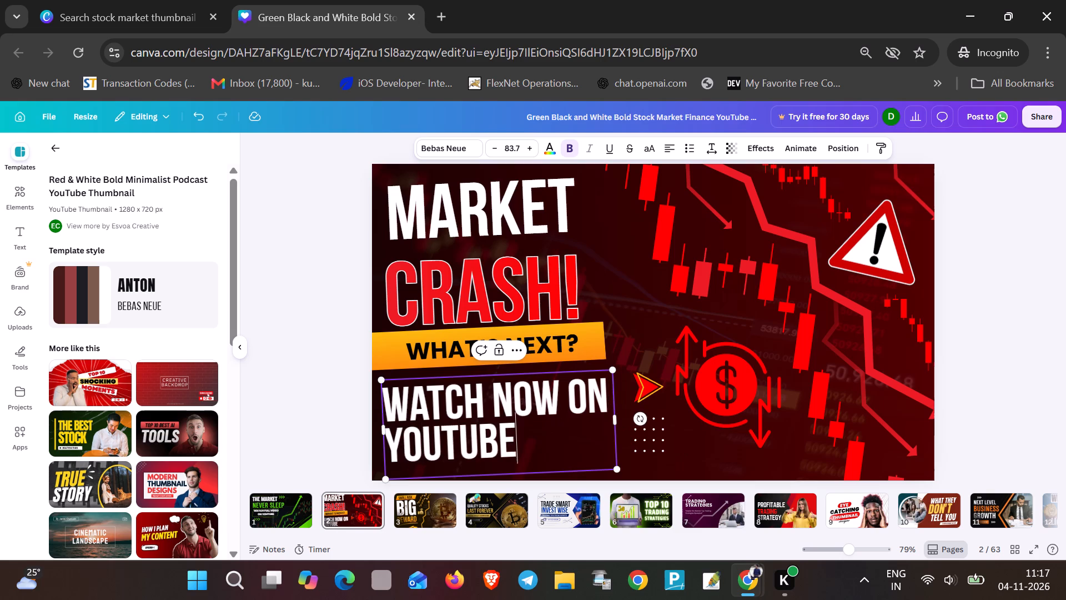
Move the white dot grid up beside the right end of the orange banner, above the arrowhead.
click(660, 454)
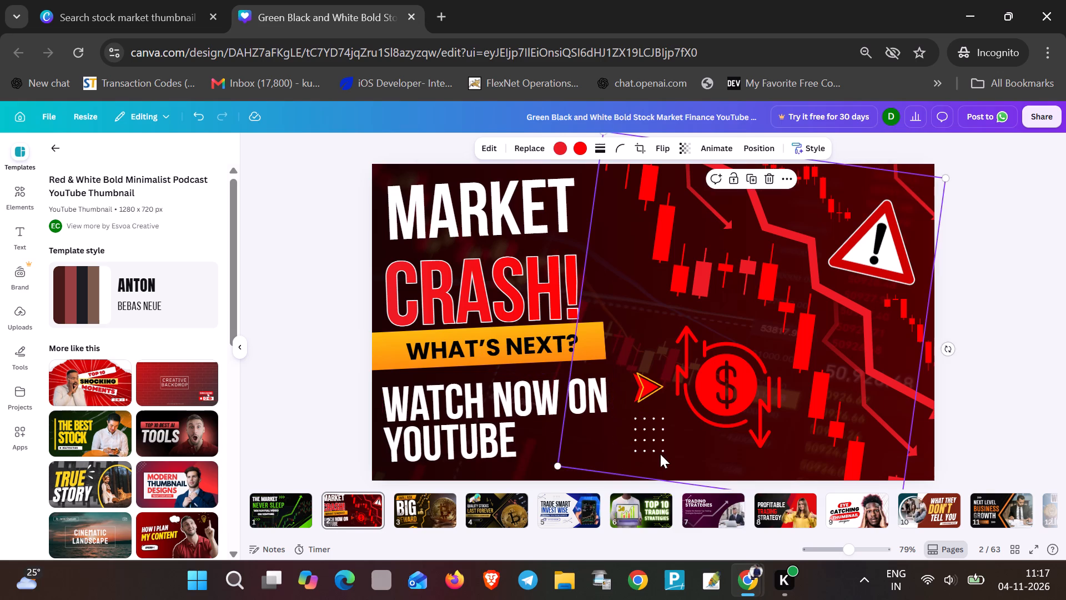
click(652, 438)
drag(652, 438, 636, 334)
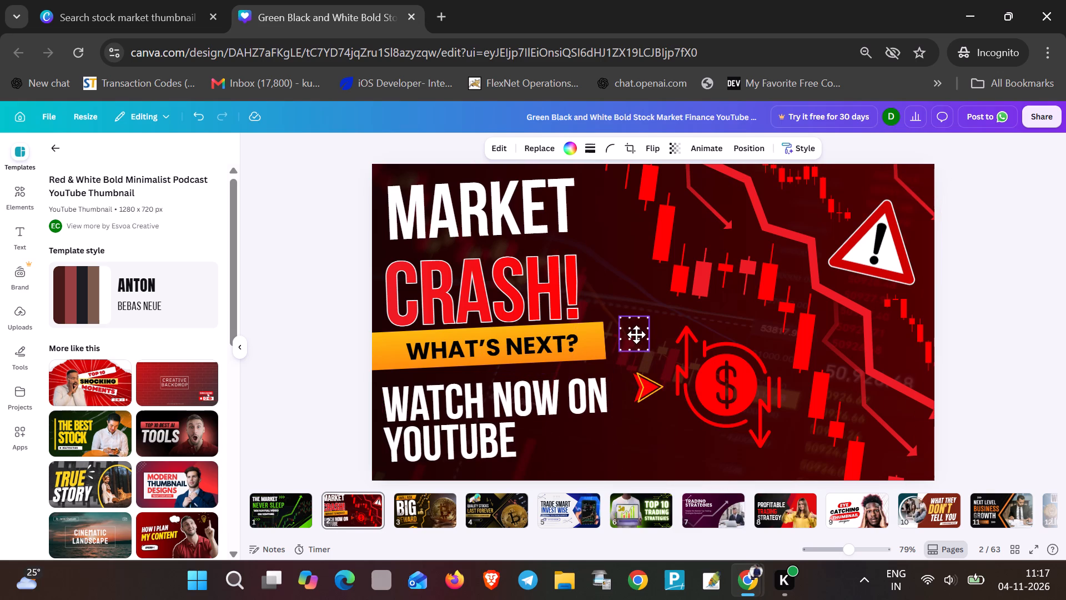
drag(636, 334, 635, 329)
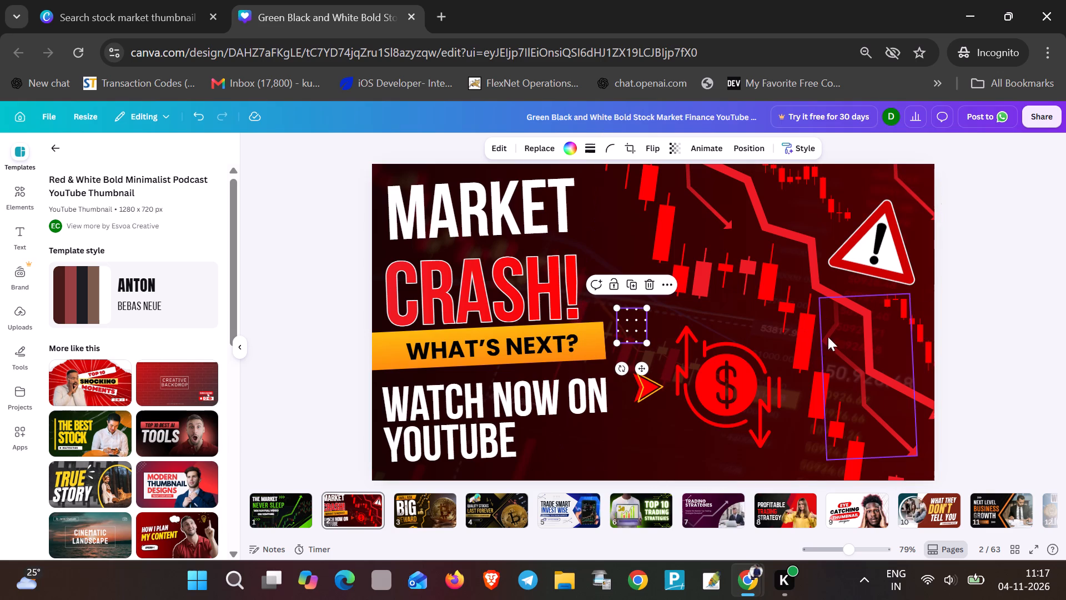
Shrink the warning triangle and move it slightly down.
click(862, 253)
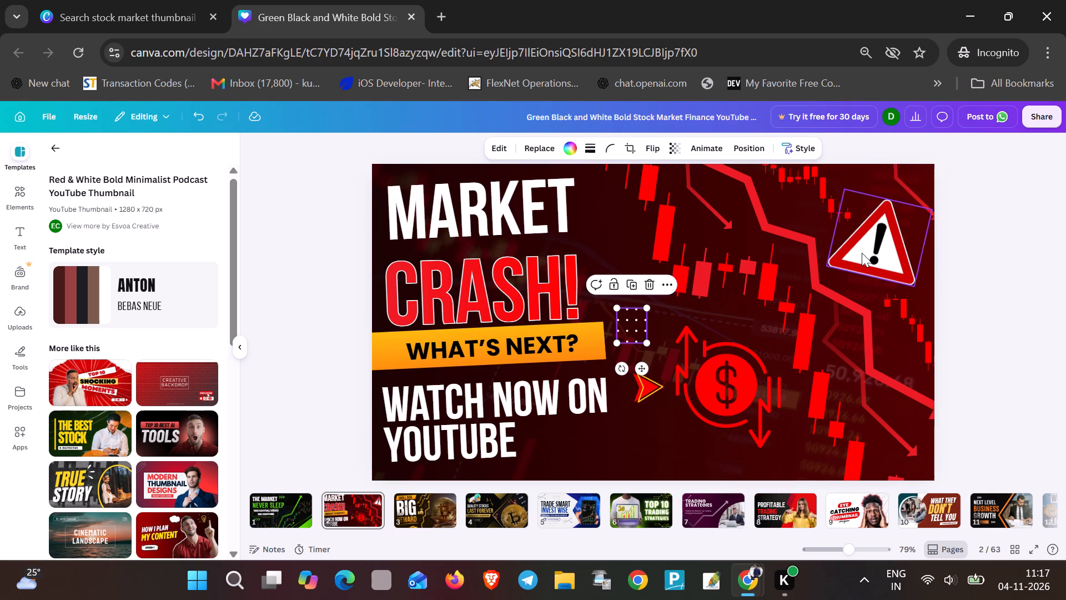
drag(913, 285, 902, 277)
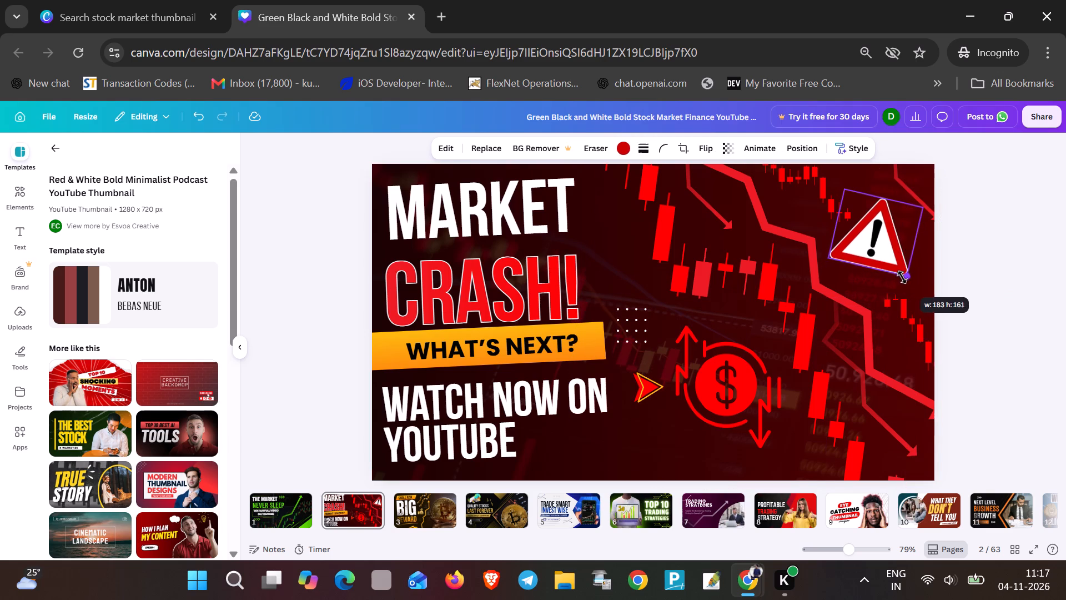
drag(902, 277, 896, 272)
drag(873, 226, 873, 253)
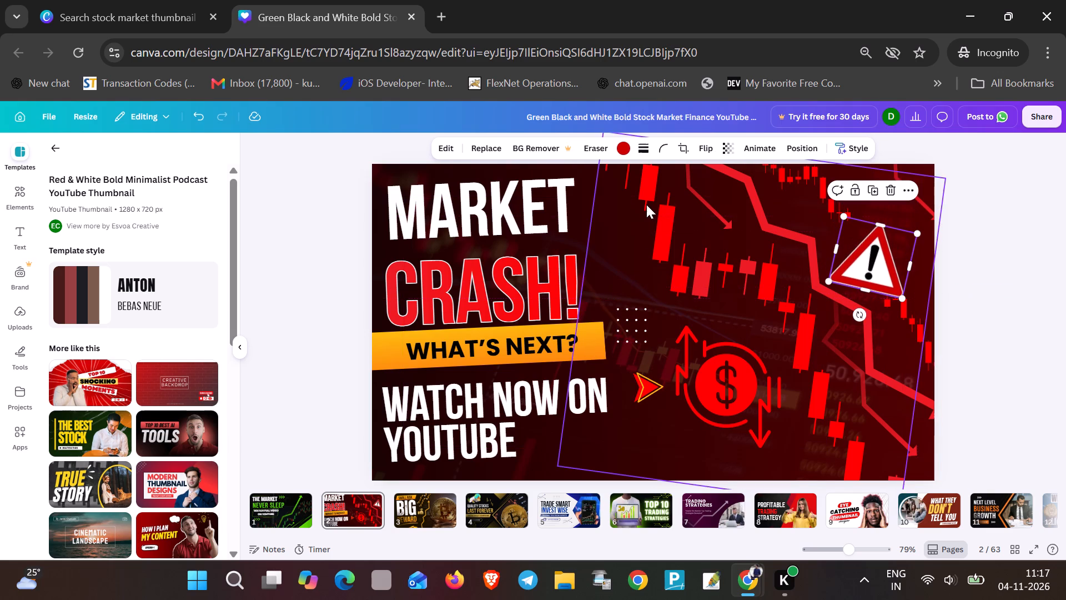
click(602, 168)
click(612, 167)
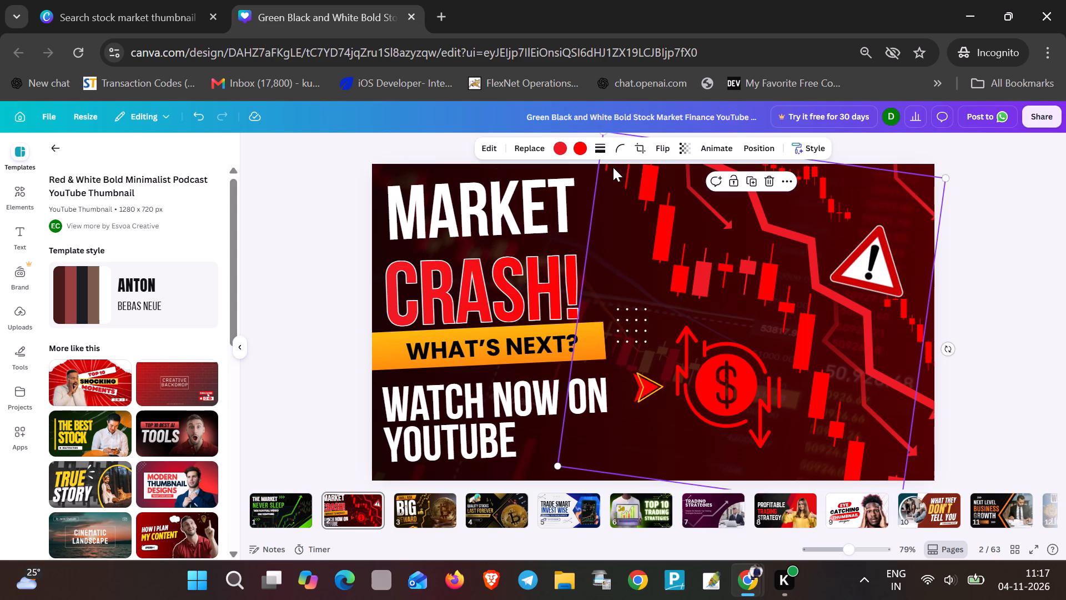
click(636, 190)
Move the red dollar icon slightly down and to the right.
click(710, 338)
drag(729, 362, 730, 358)
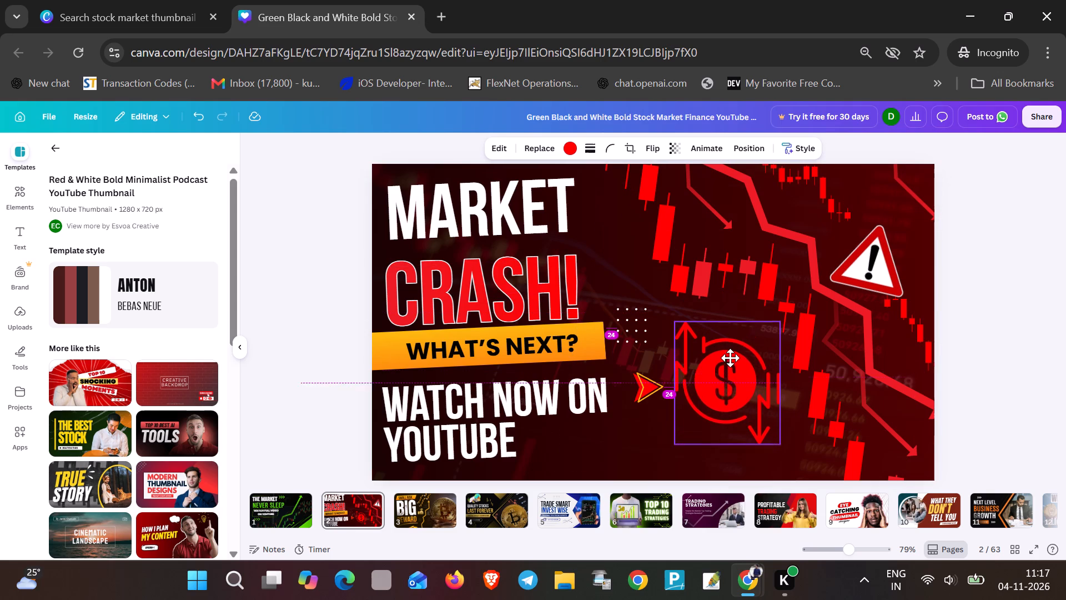
drag(730, 358, 734, 367)
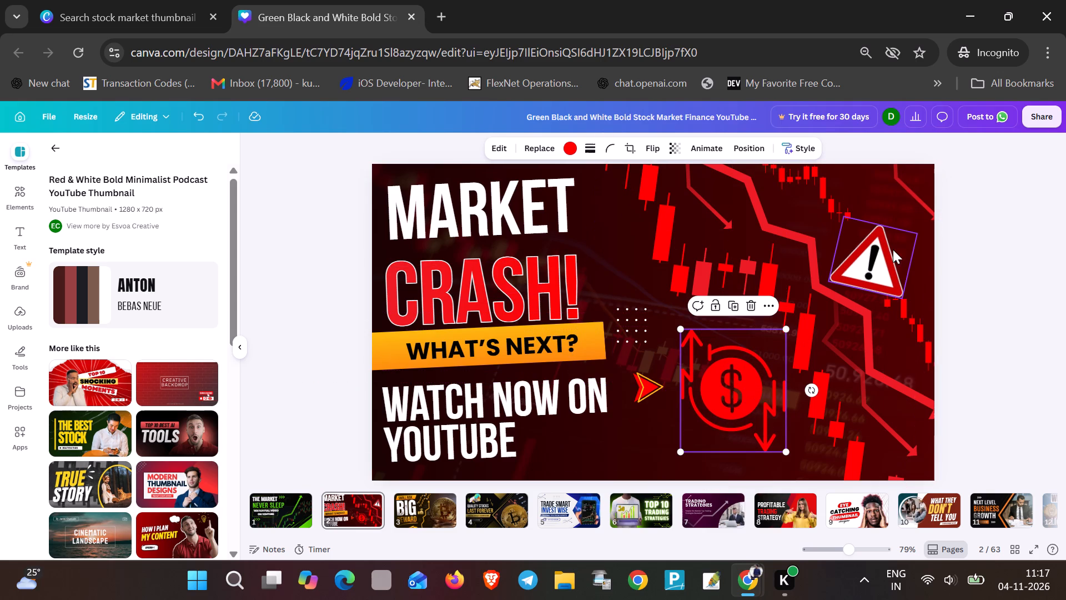
Nudge the warning triangle up and place a copy of it below the red and yellow arrowhead.
drag(881, 258, 879, 245)
right_click(879, 245)
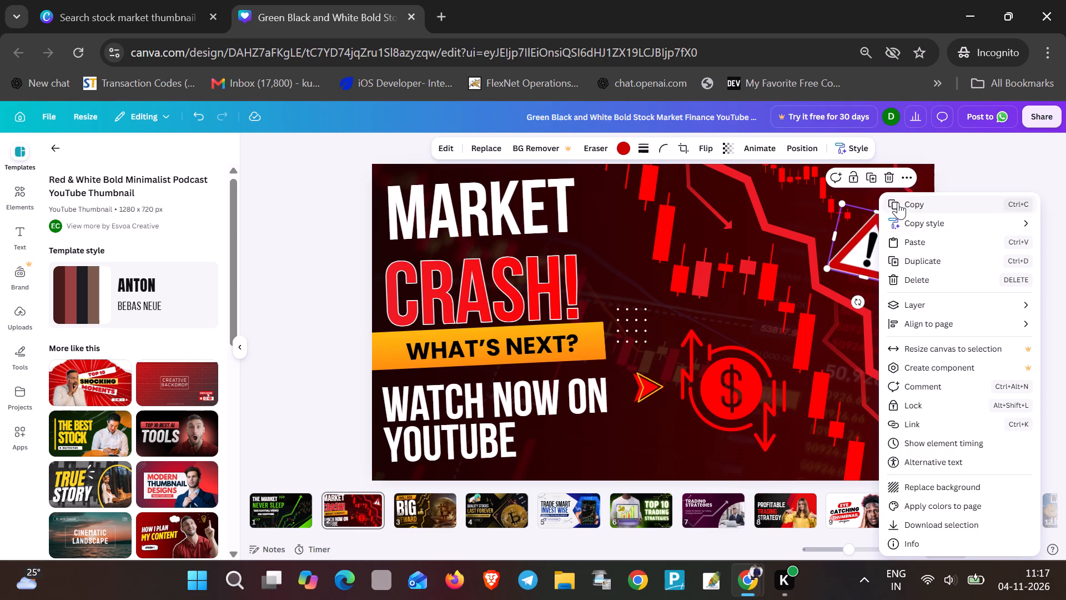
click(898, 202)
key(ctrl+v)
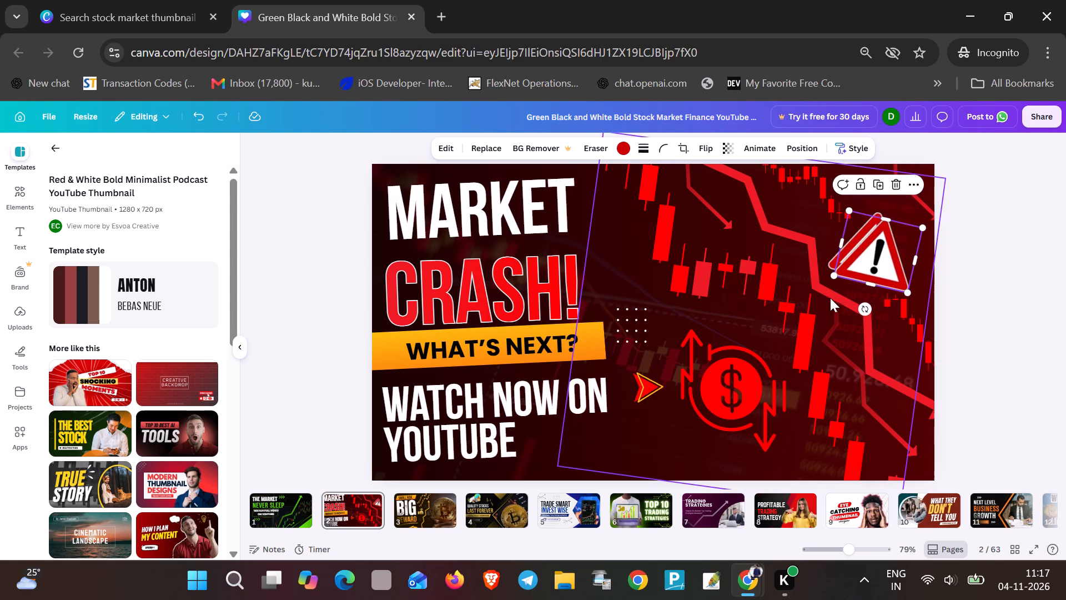
drag(880, 246, 657, 430)
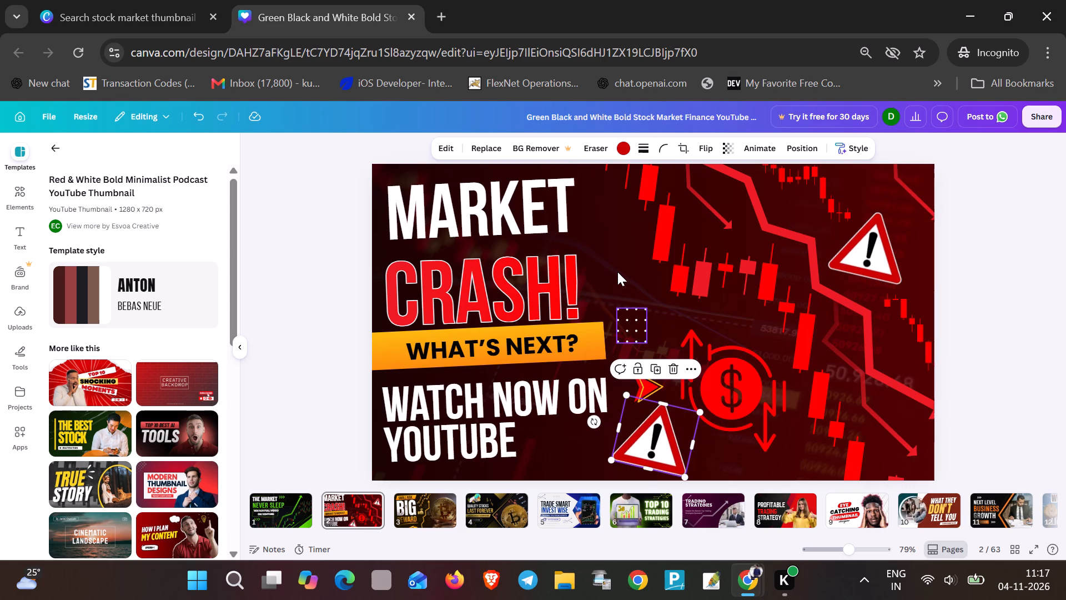
Place another copy of the warning triangle to the right of the "MARKET CRASH!" headings and shrink it to about 117 by 103.
key(ctrl+v)
drag(882, 255, 624, 251)
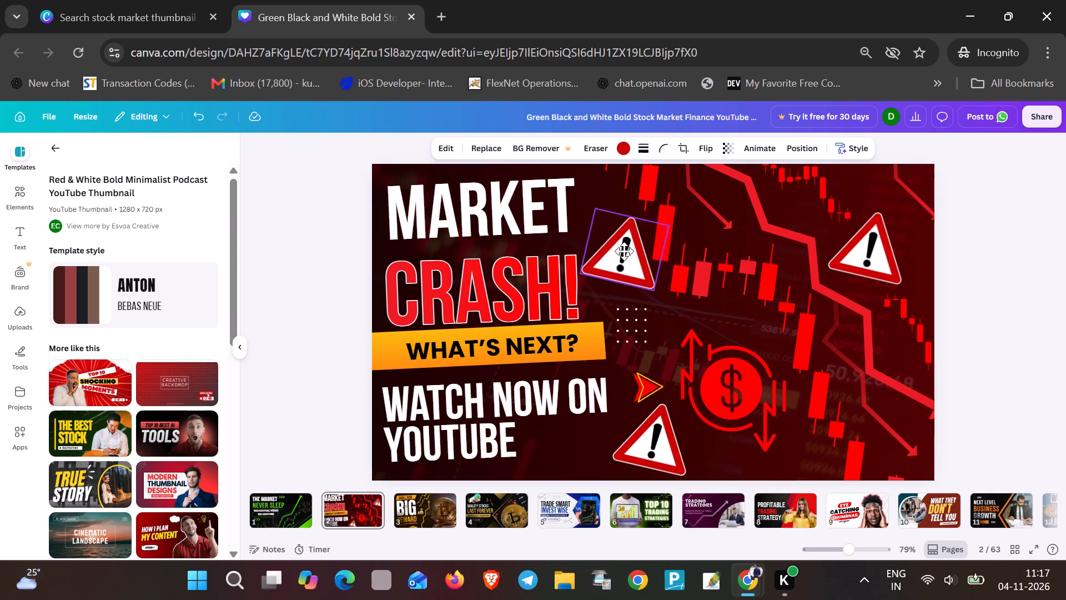
drag(624, 251, 621, 249)
drag(646, 289, 638, 280)
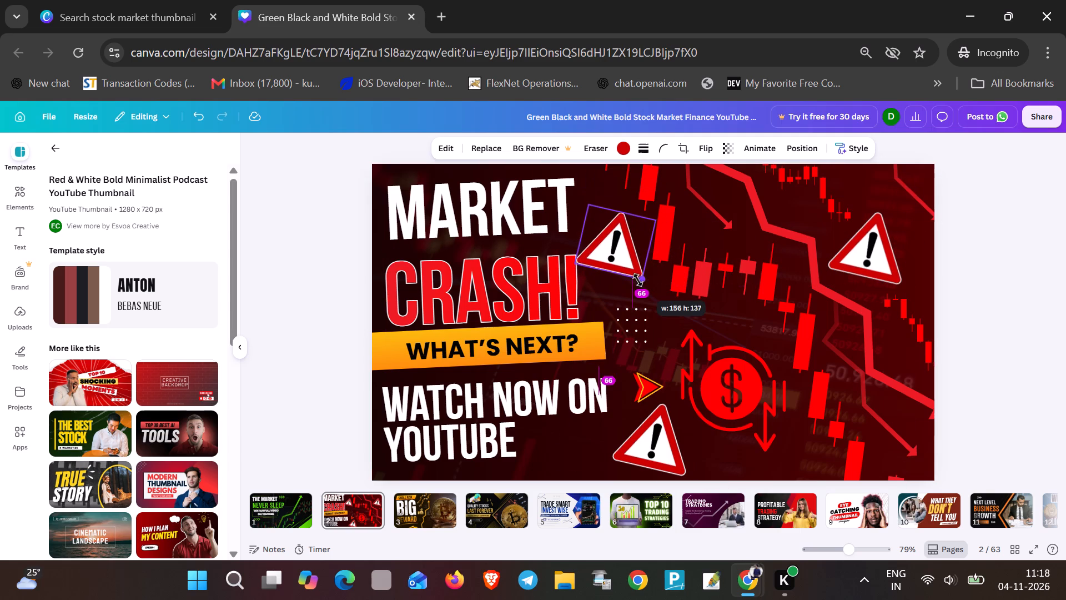
drag(638, 280, 633, 271)
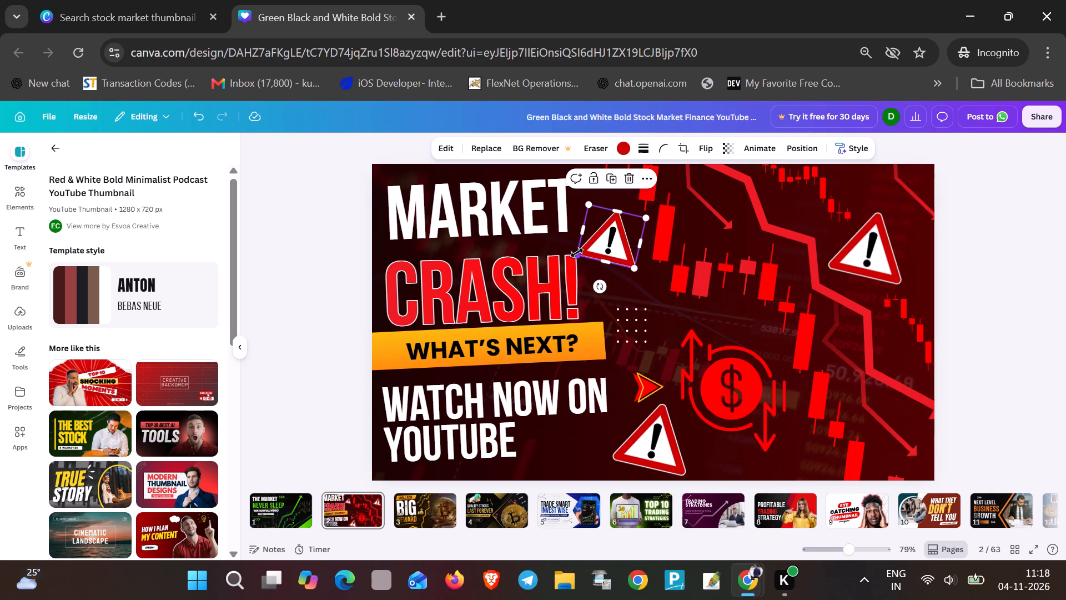
drag(577, 253, 586, 251)
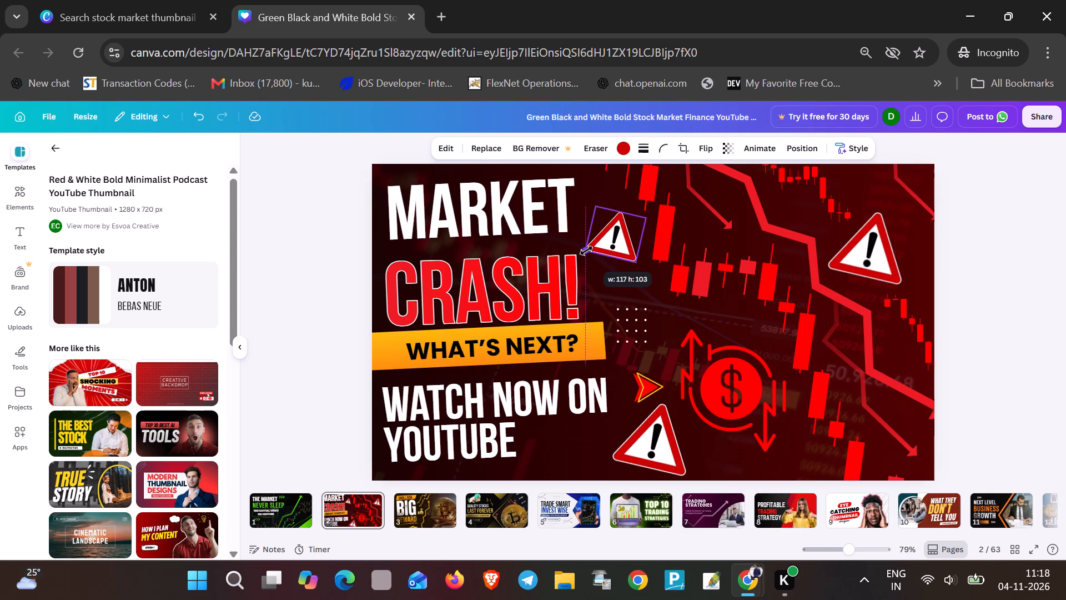
drag(586, 251, 587, 251)
Shrink the original warning triangle on the chart's upper right slightly and move it a little to the right.
click(856, 249)
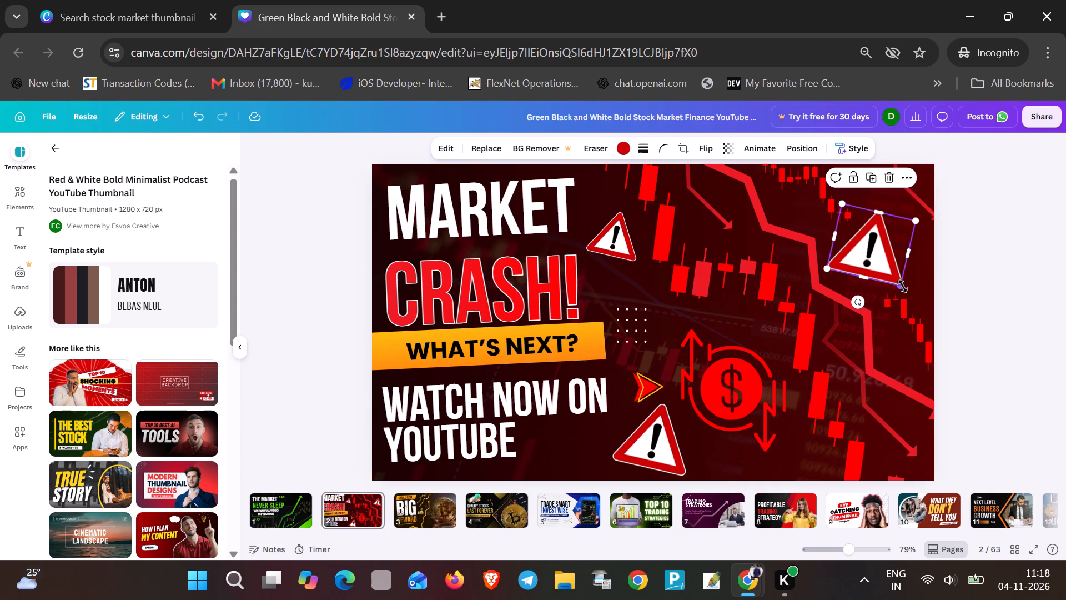
drag(903, 286, 892, 277)
right_click(892, 277)
click(791, 238)
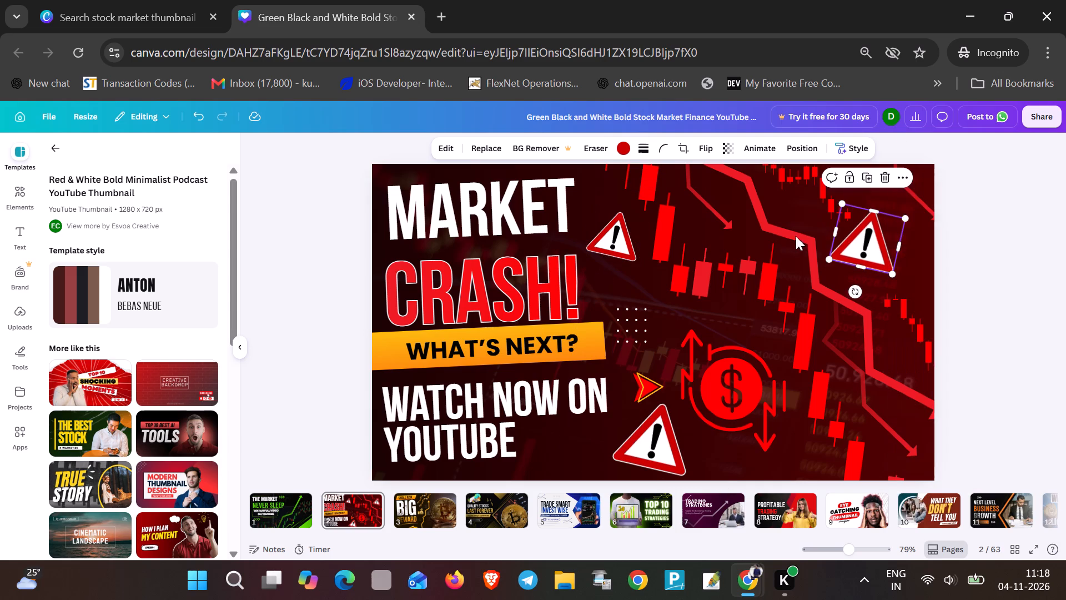
drag(865, 238, 876, 238)
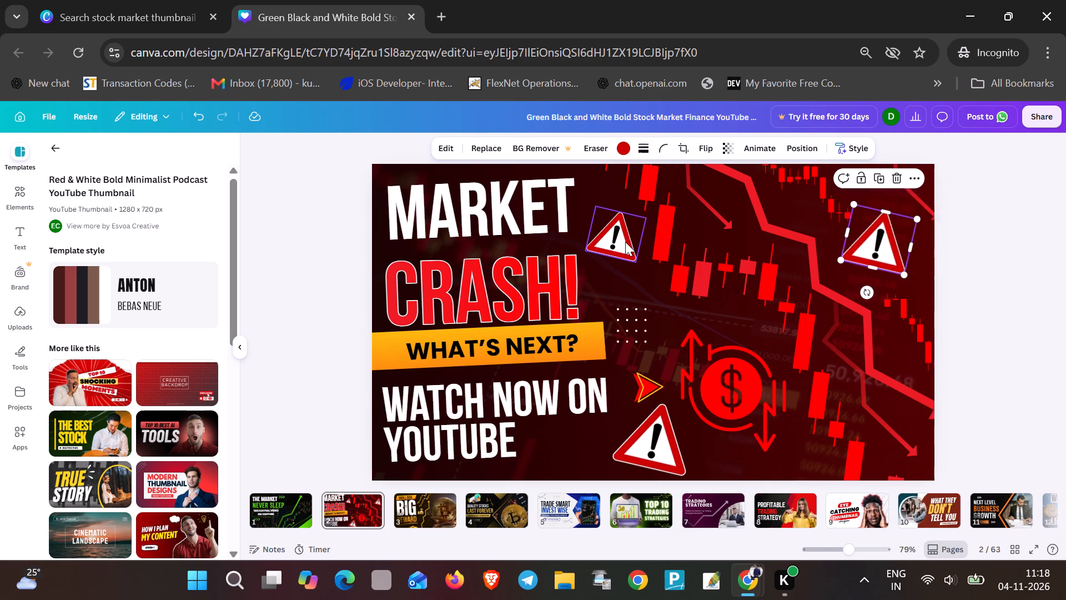
Move the small warning triangle beside the headings slightly down and to the right.
drag(625, 242, 636, 258)
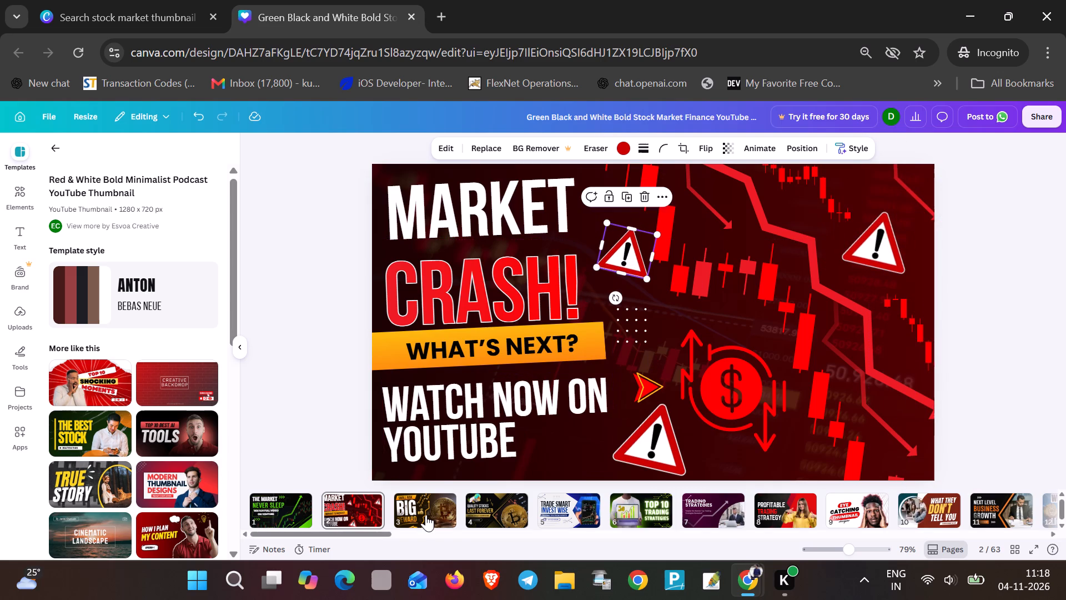
On page 3, shrink the orange banner behind "SMALL RISK" to about 352 by 71 and centre it behind the text.
click(425, 516)
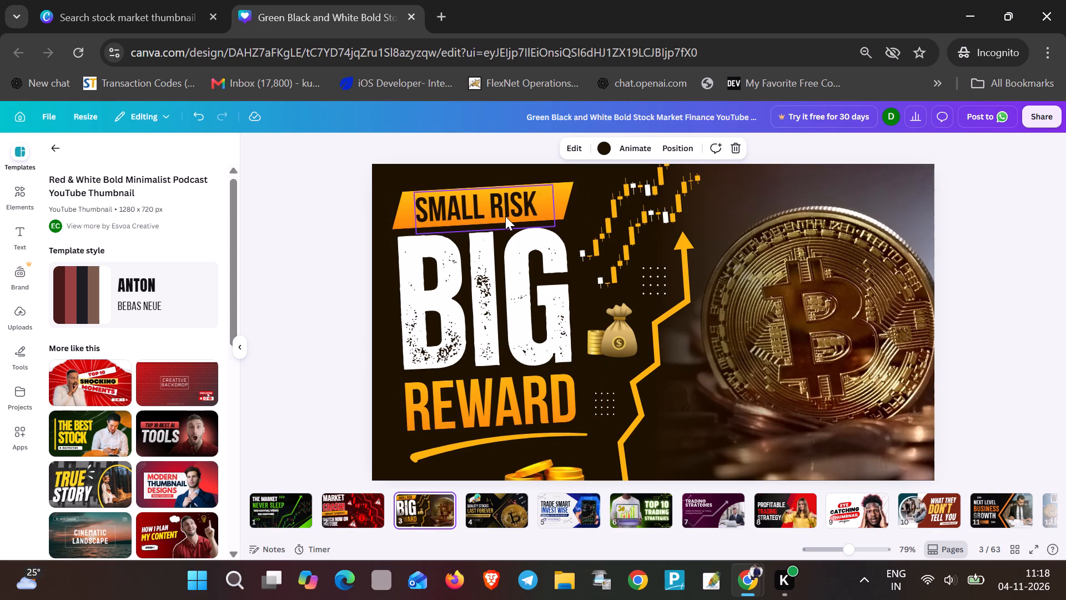
double_click(503, 211)
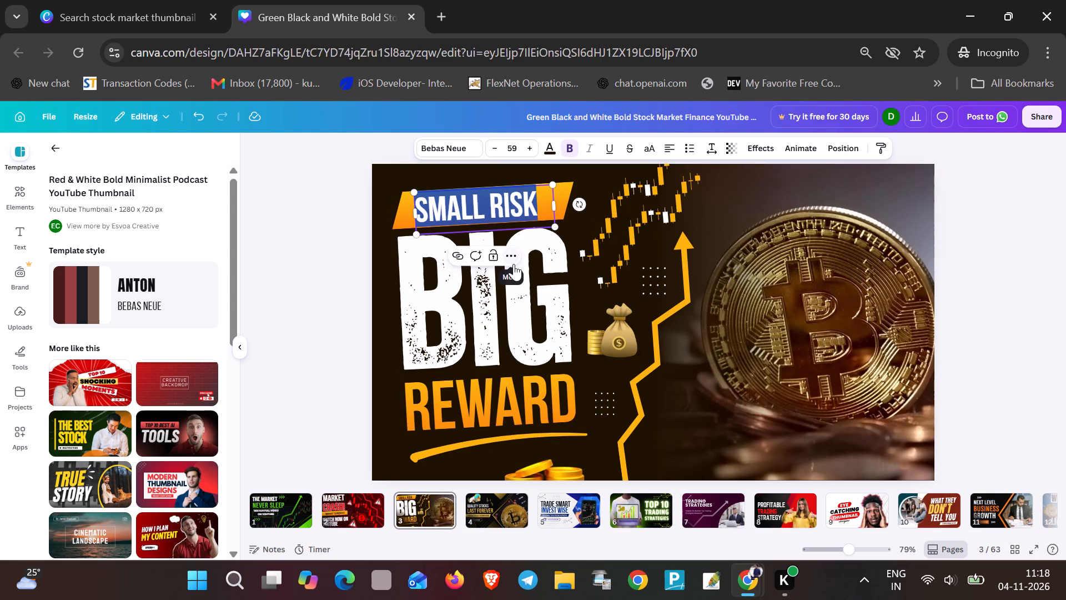
click(507, 210)
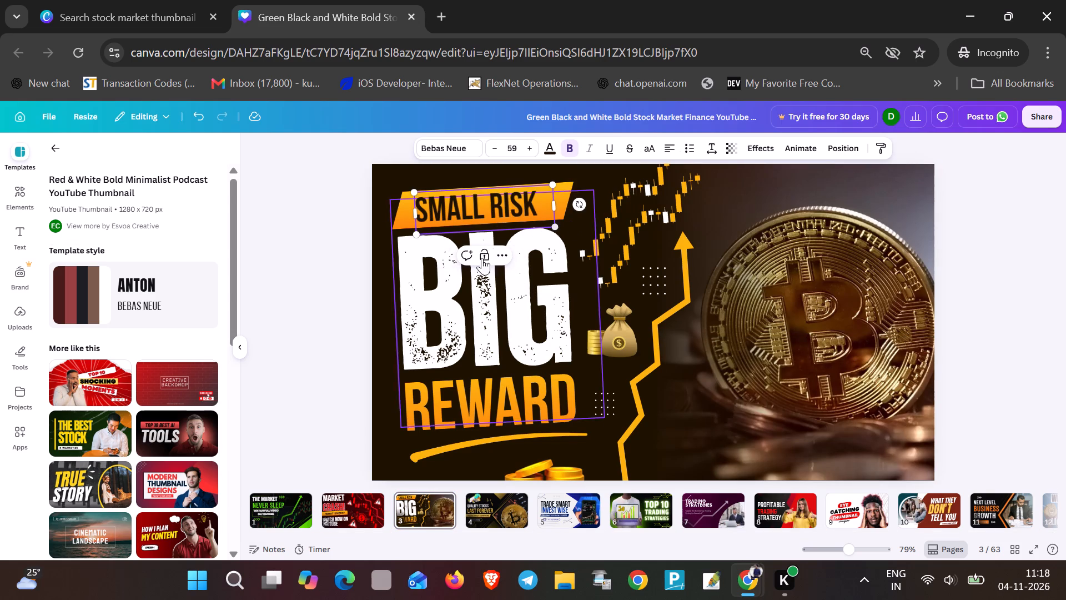
click(376, 322)
drag(555, 201, 531, 187)
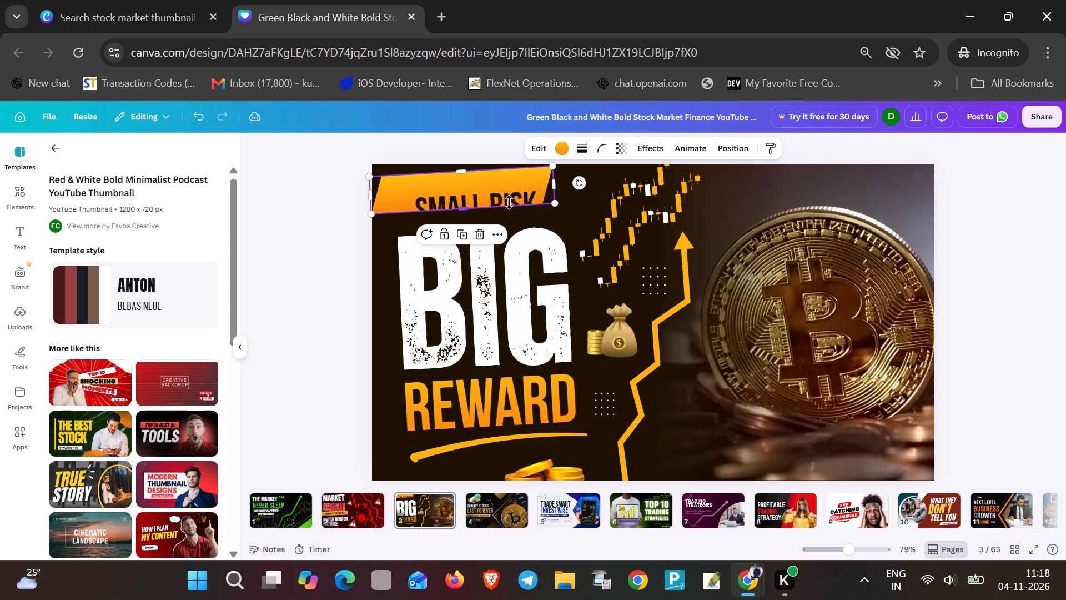
drag(500, 198, 504, 214)
drag(560, 222, 558, 222)
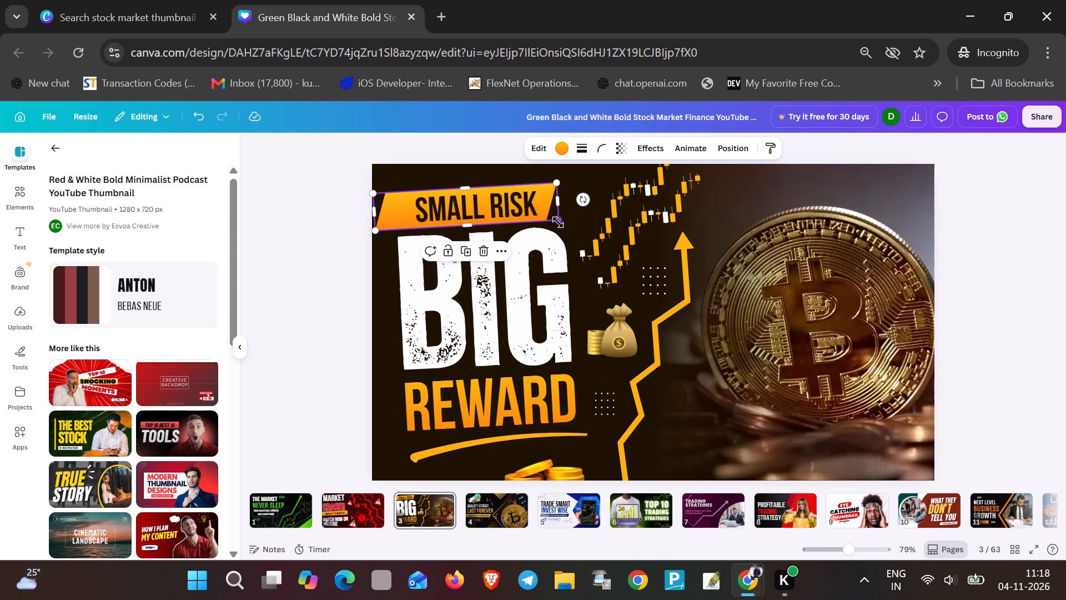
drag(558, 222, 544, 213)
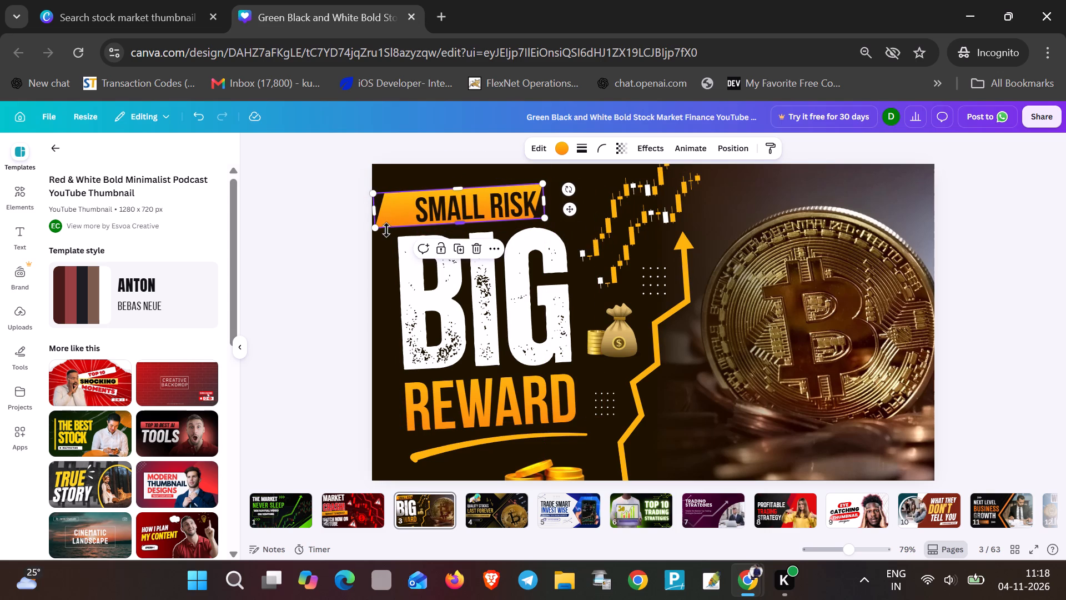
drag(378, 231, 394, 229)
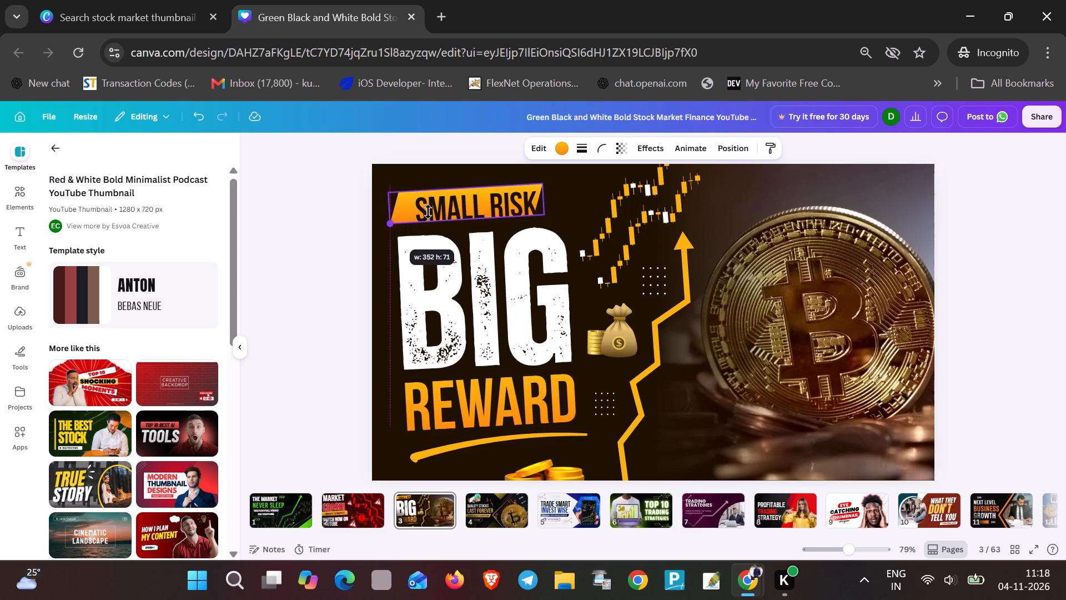
drag(470, 197, 477, 202)
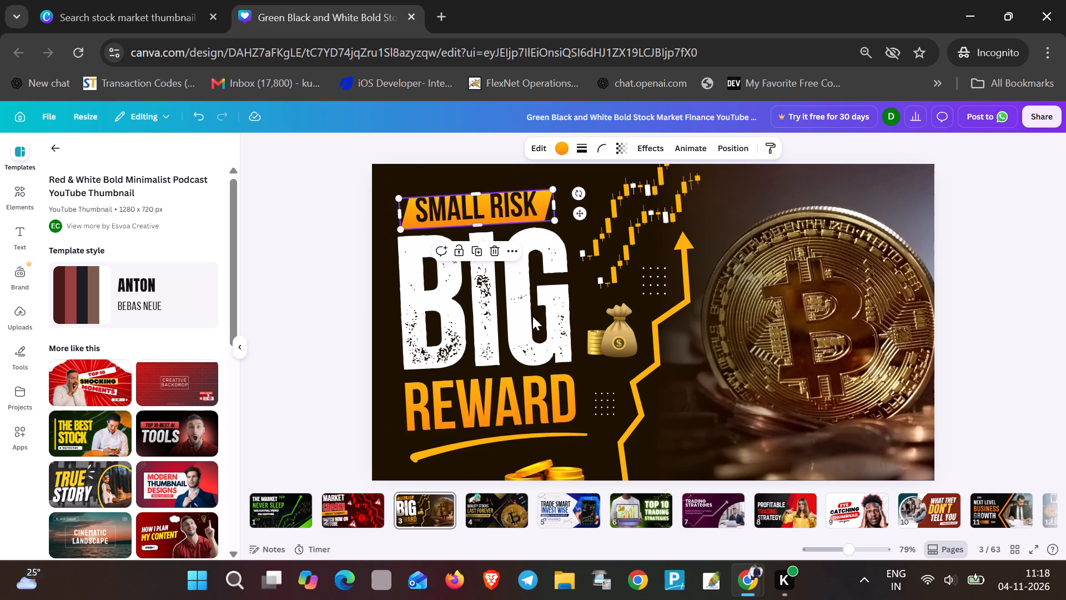
Move the "BIG" heading up and left, close to the thumbnail's left edge.
double_click(532, 316)
click(512, 422)
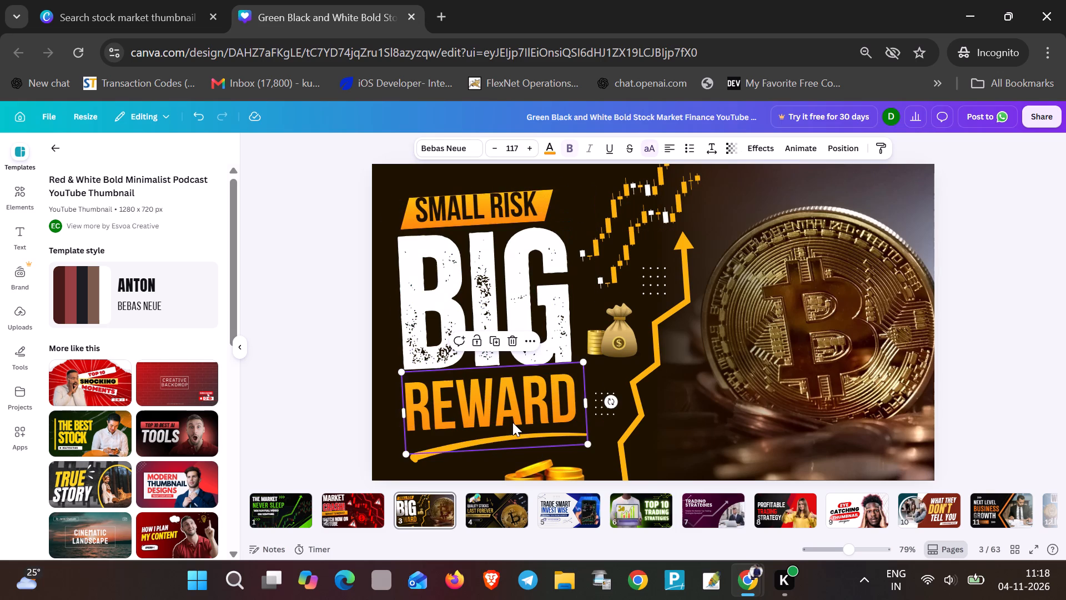
click(562, 198)
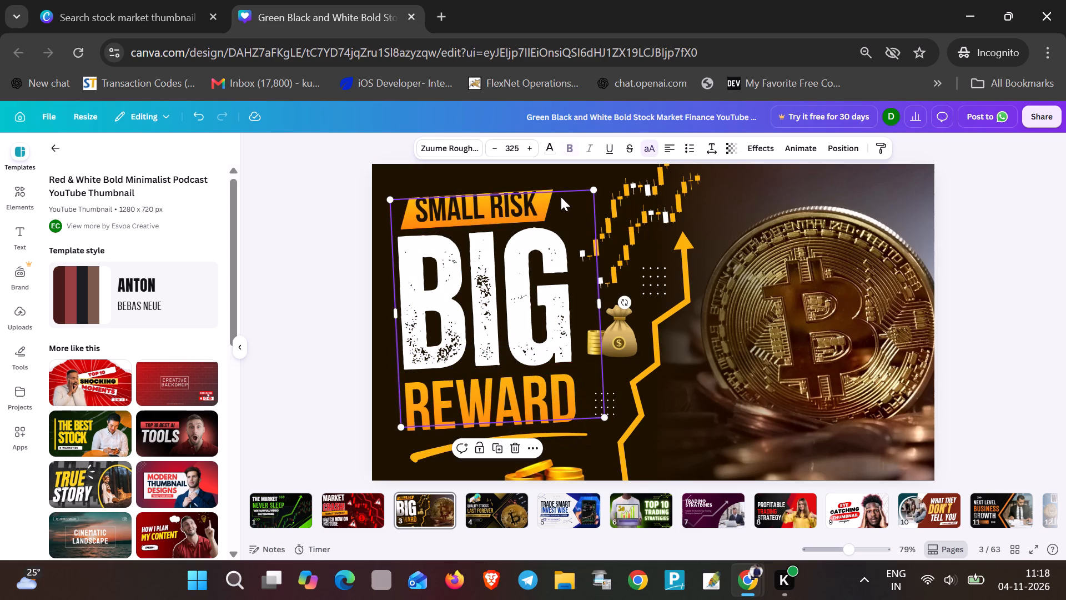
drag(531, 195, 505, 179)
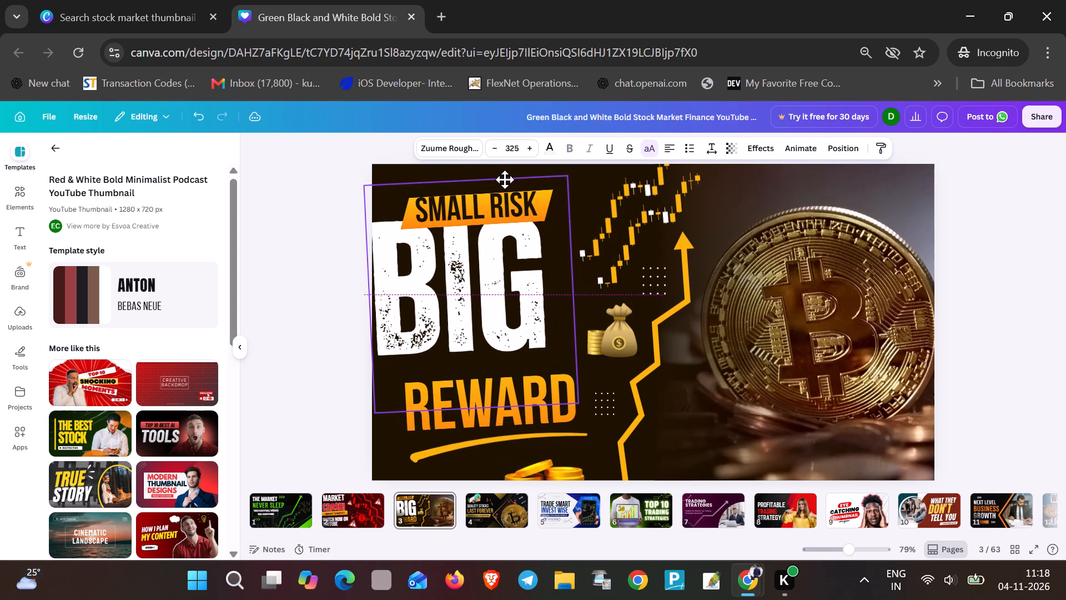
drag(505, 179, 500, 168)
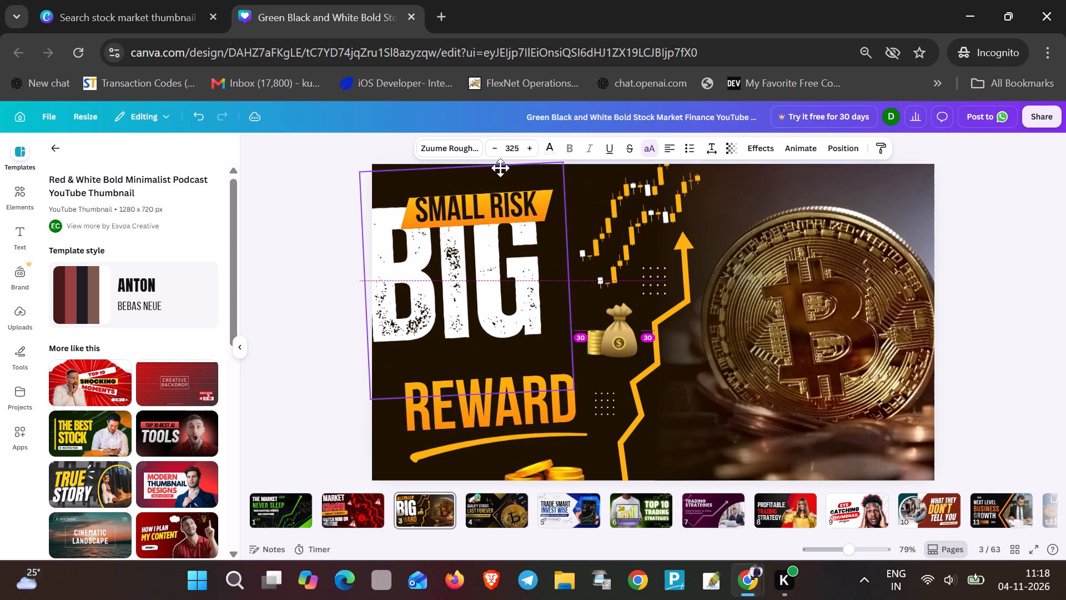
drag(500, 168, 504, 175)
Shift the "REWARD" heading left, enlarge it to font size 139, and set it just above the orange underline stroke.
drag(506, 411, 497, 357)
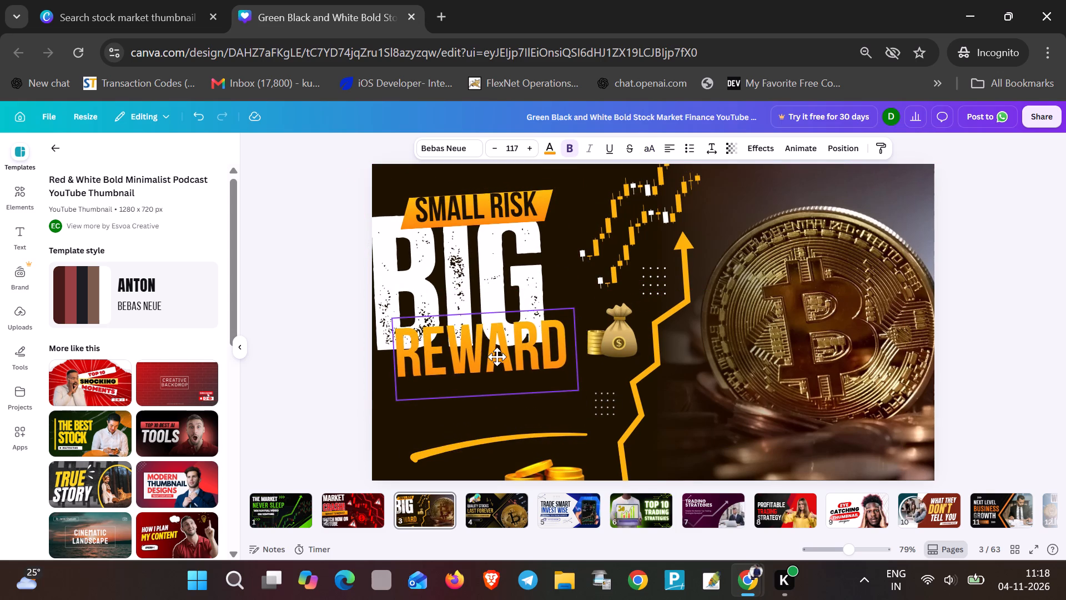
drag(497, 357, 487, 391)
drag(569, 423, 599, 443)
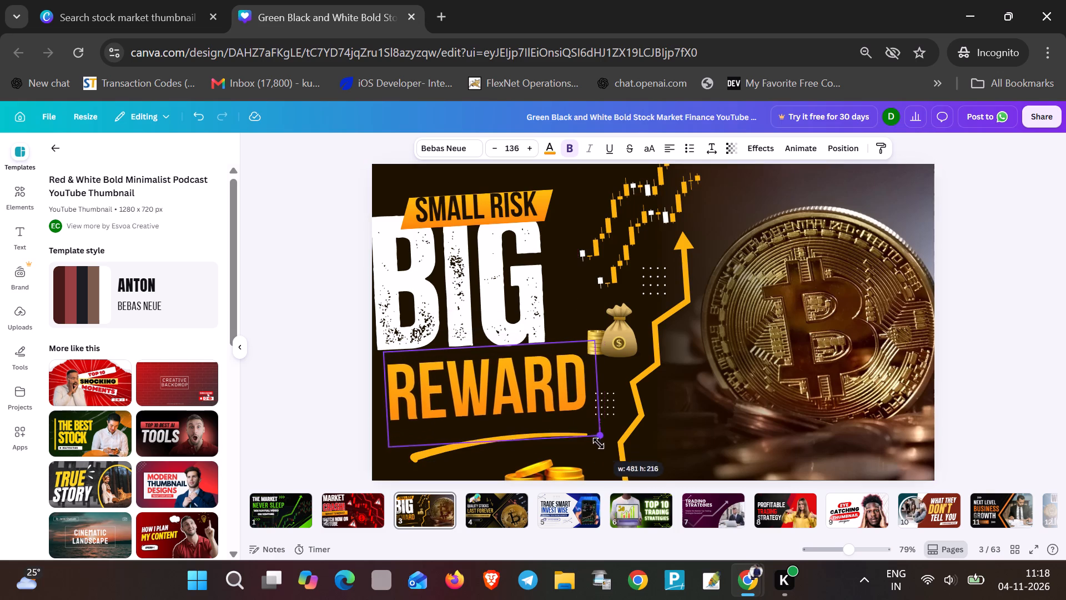
drag(599, 443, 601, 446)
click(510, 404)
click(581, 307)
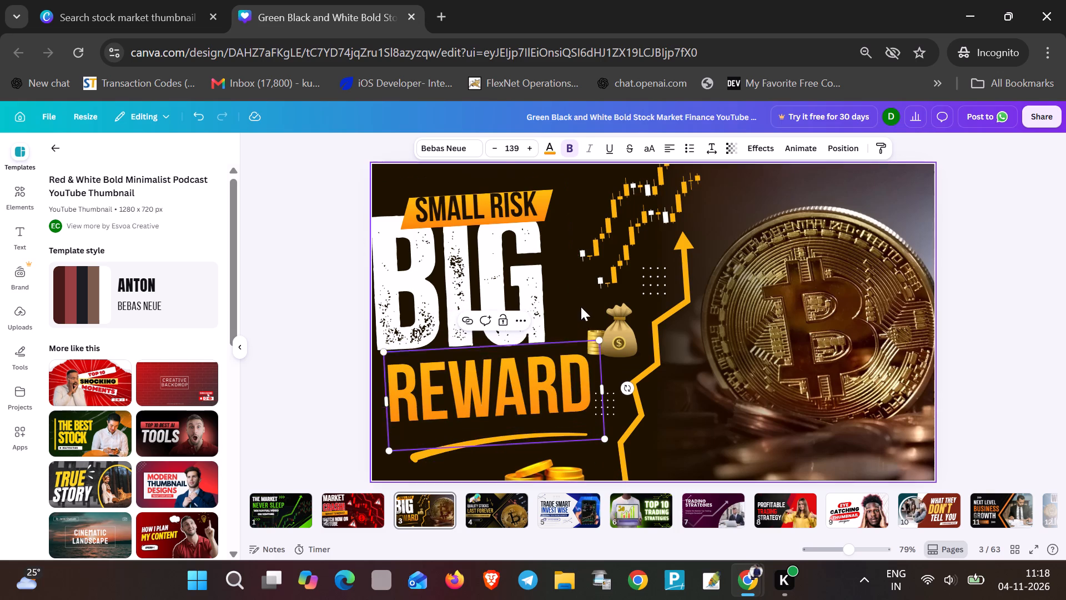
drag(537, 379, 531, 400)
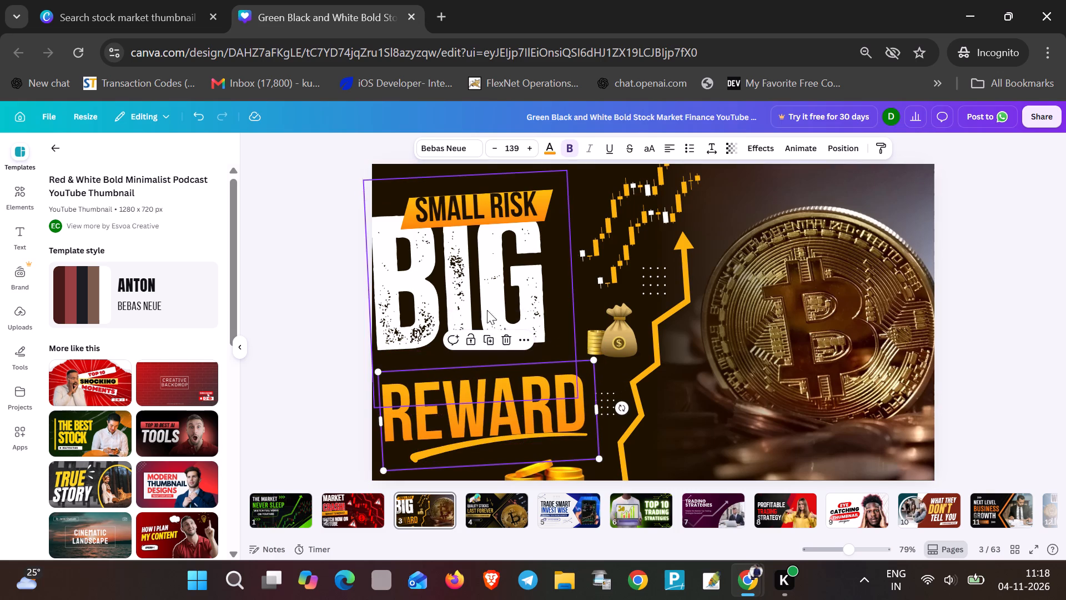
Lower the "BIG" heading so it sits between the "SMALL RISK" banner and the "REWARD" heading.
drag(473, 277, 477, 304)
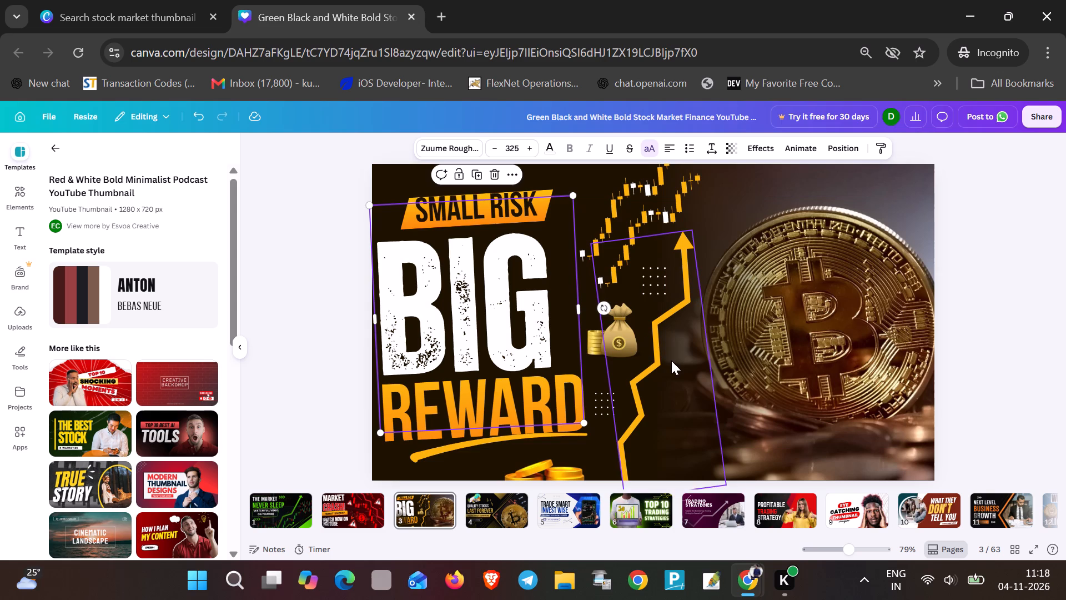
Duplicate the money bag and place the copy to the right of the zigzag arrow's lower end.
click(628, 335)
right_click(623, 327)
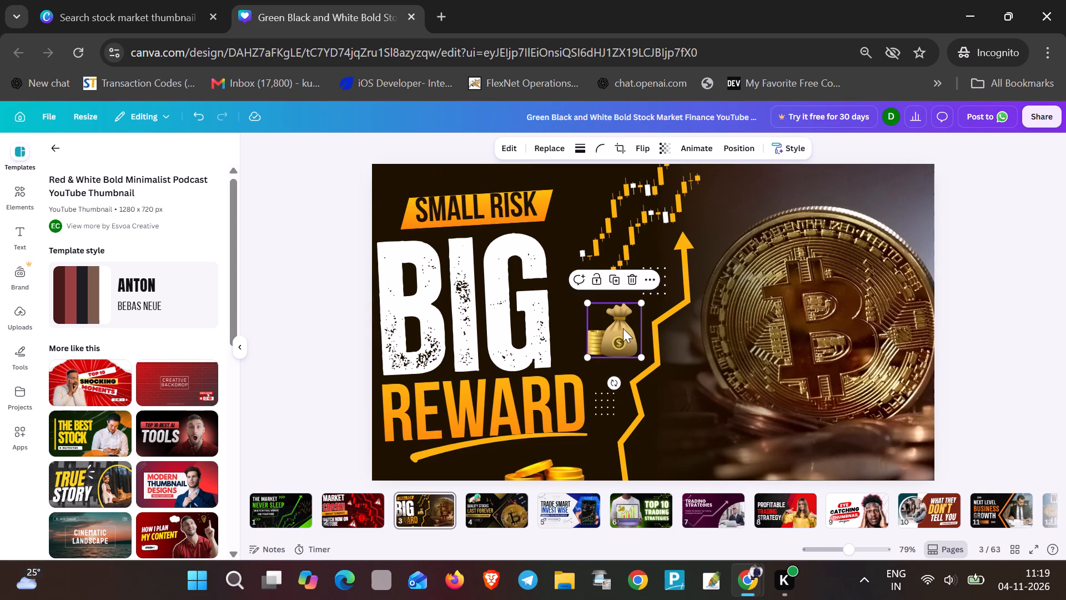
click(608, 337)
key(ctrl+c)
key(ctrl+v)
drag(625, 335, 906, 188)
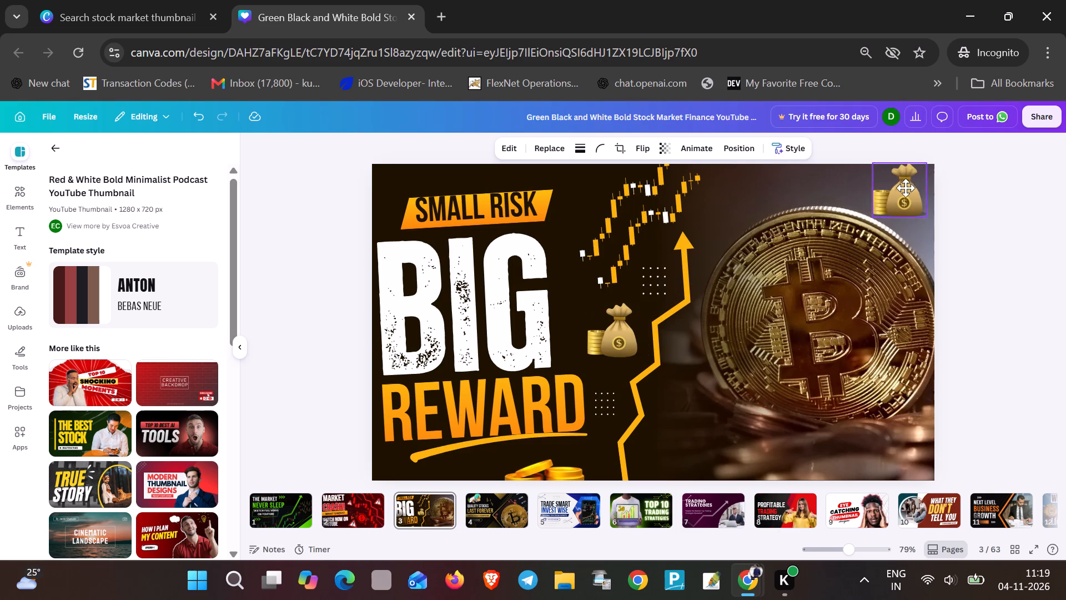
drag(906, 188, 682, 441)
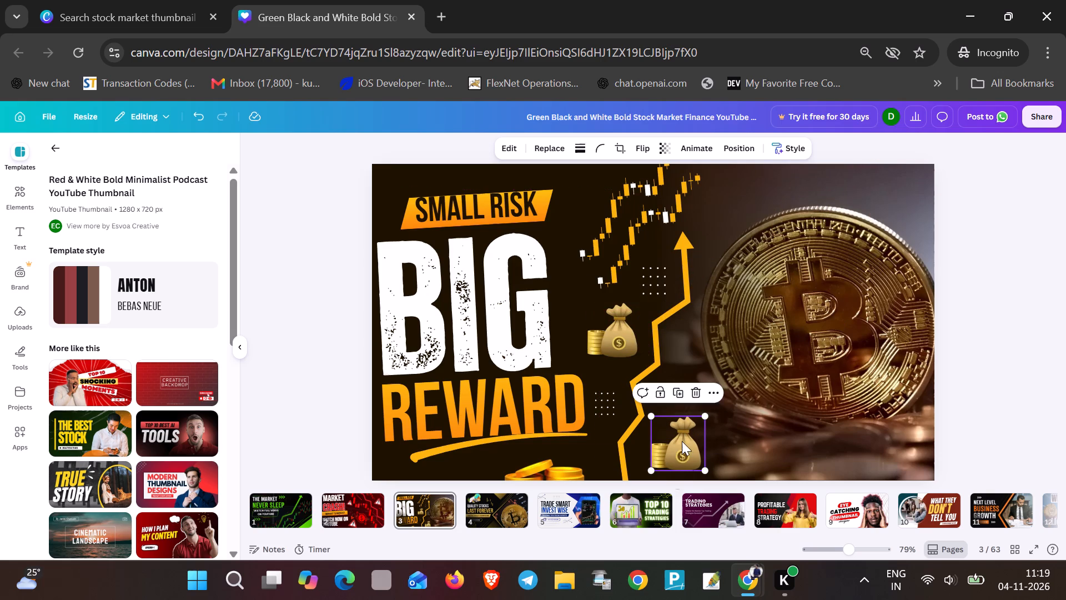
Recolour the "BIG" heading yellow, #fffc00.
double_click(482, 332)
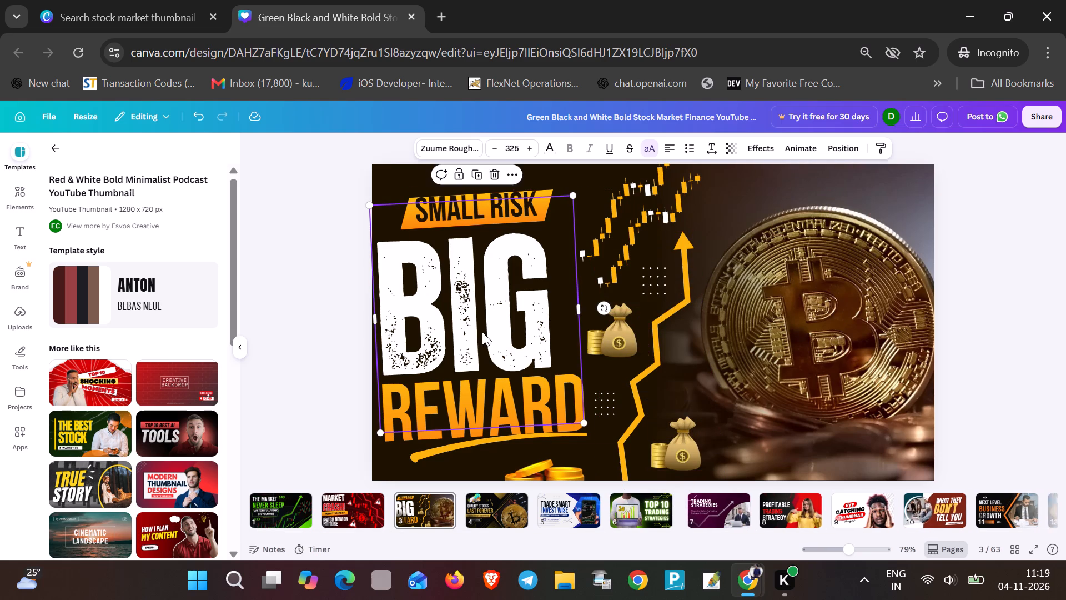
click(554, 147)
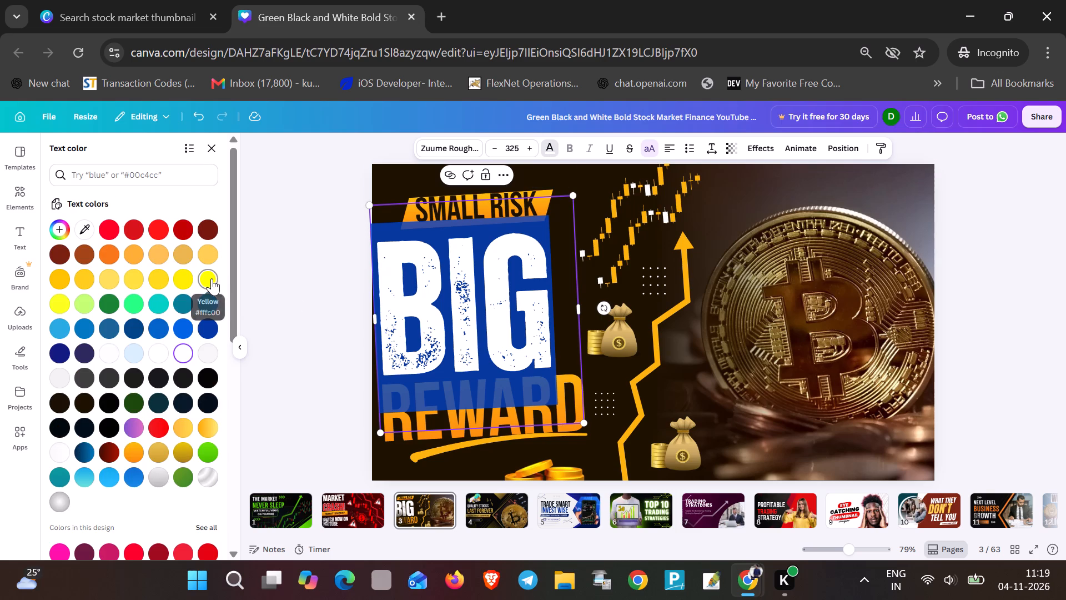
click(212, 278)
click(297, 308)
click(541, 324)
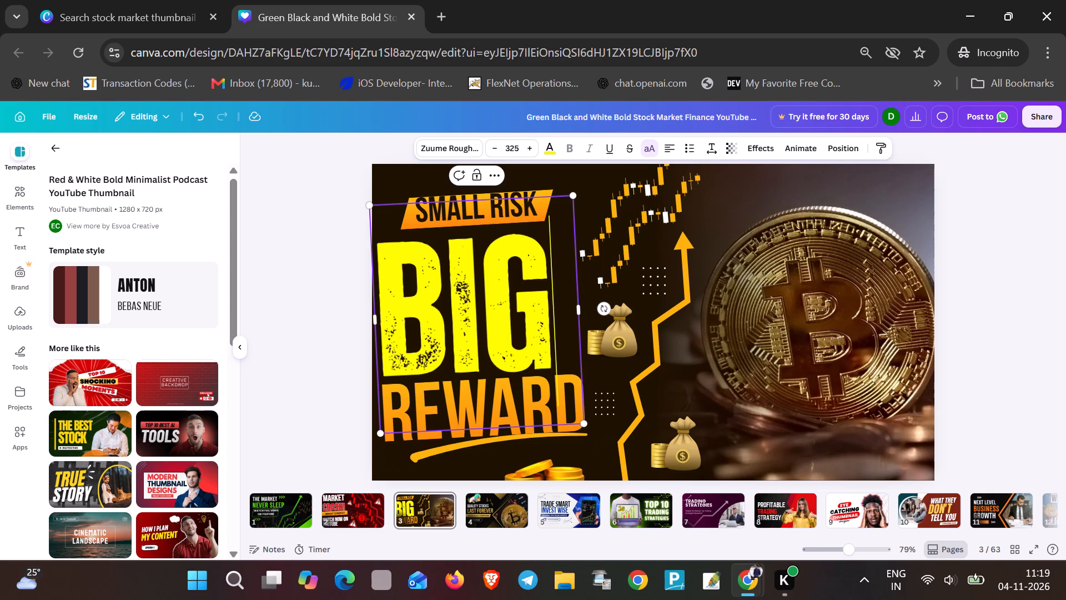
Recolour the "SMALL RISK" banner text white.
double_click(459, 206)
click(590, 199)
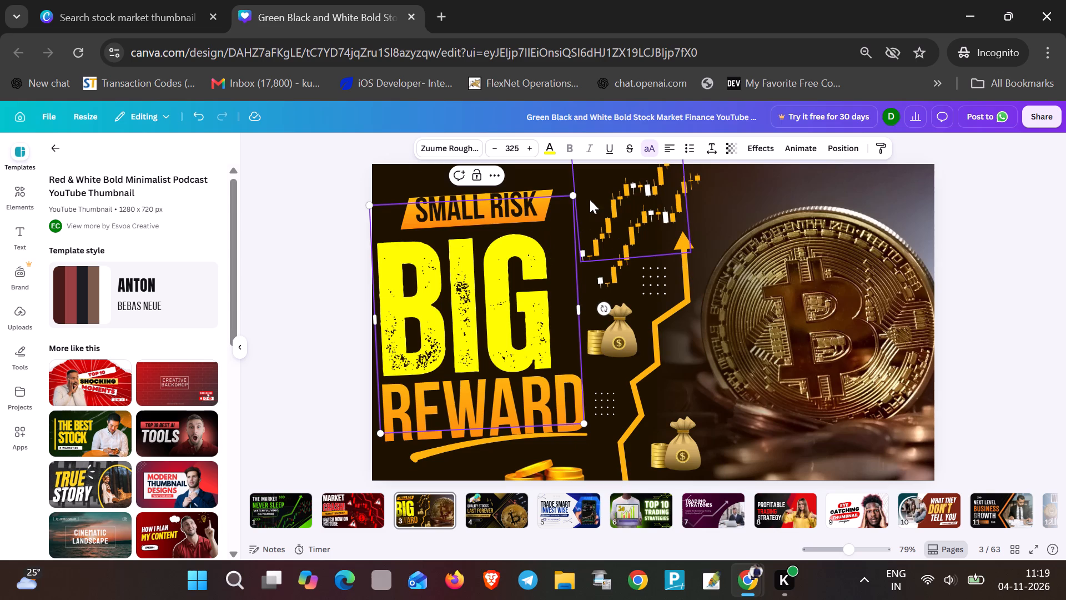
triple_click(529, 201)
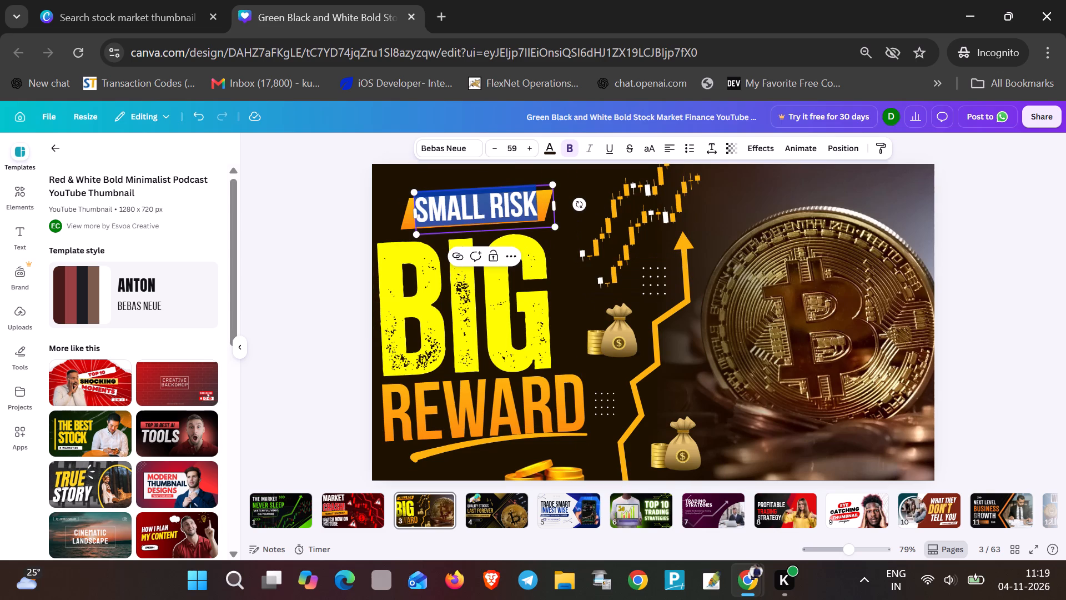
click(543, 149)
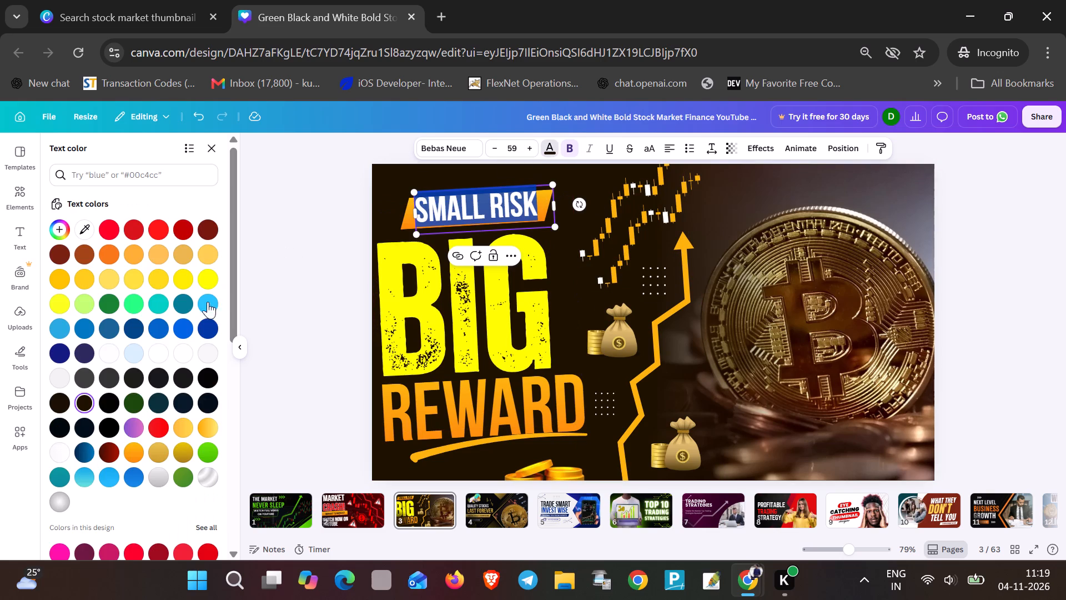
click(180, 346)
click(447, 310)
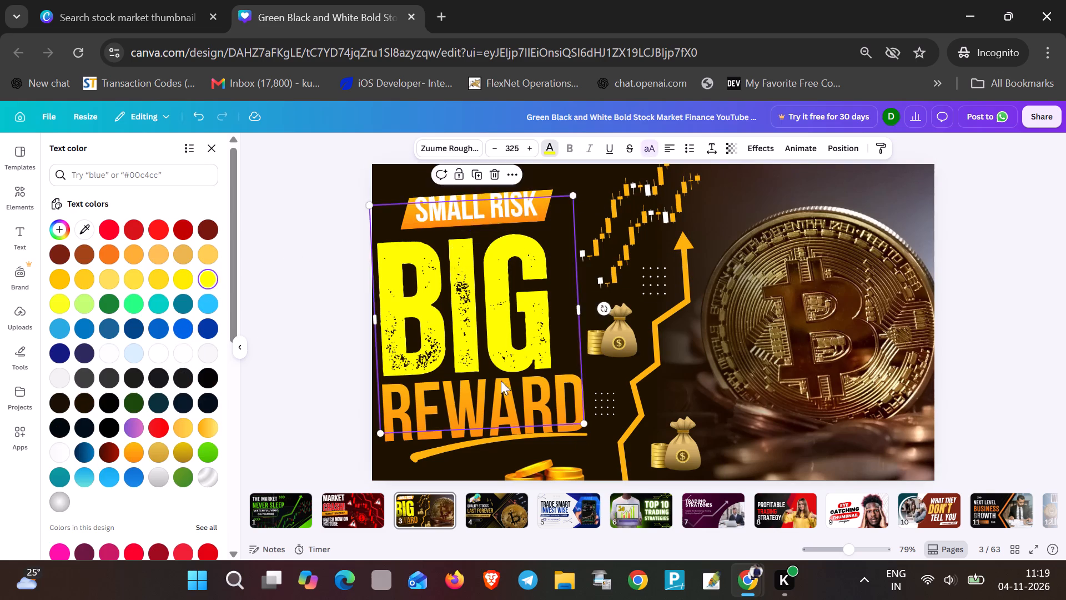
Recolour the "REWARD" heading white, #ffffff.
double_click(496, 409)
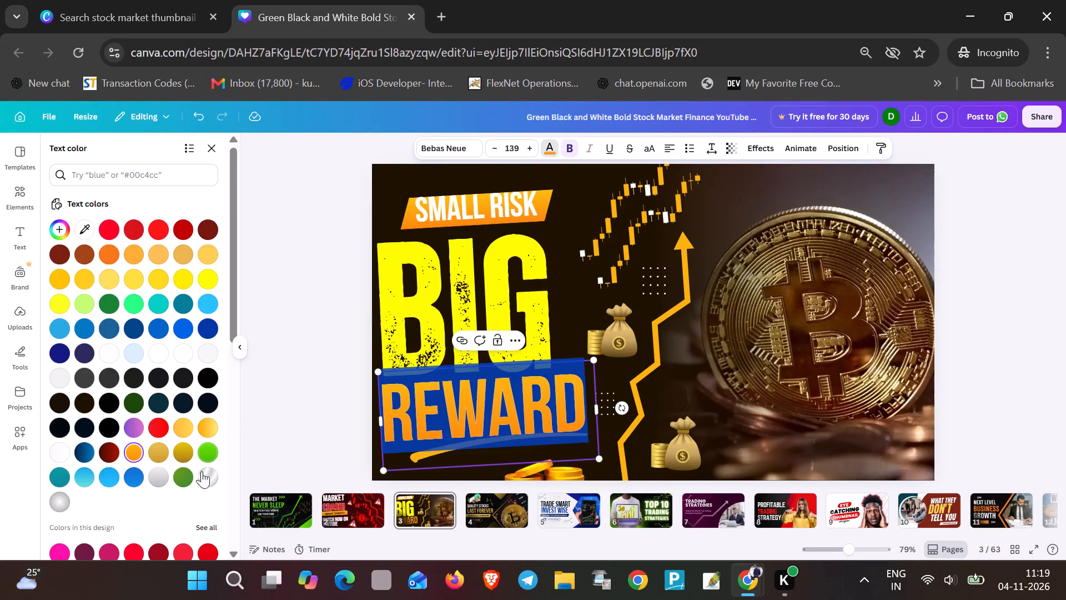
click(164, 358)
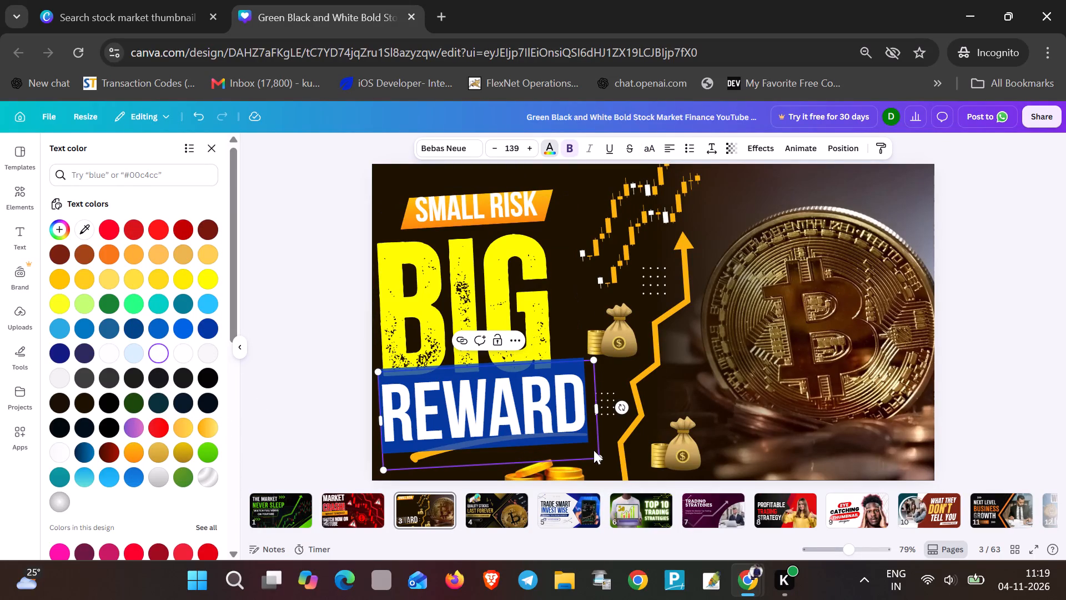
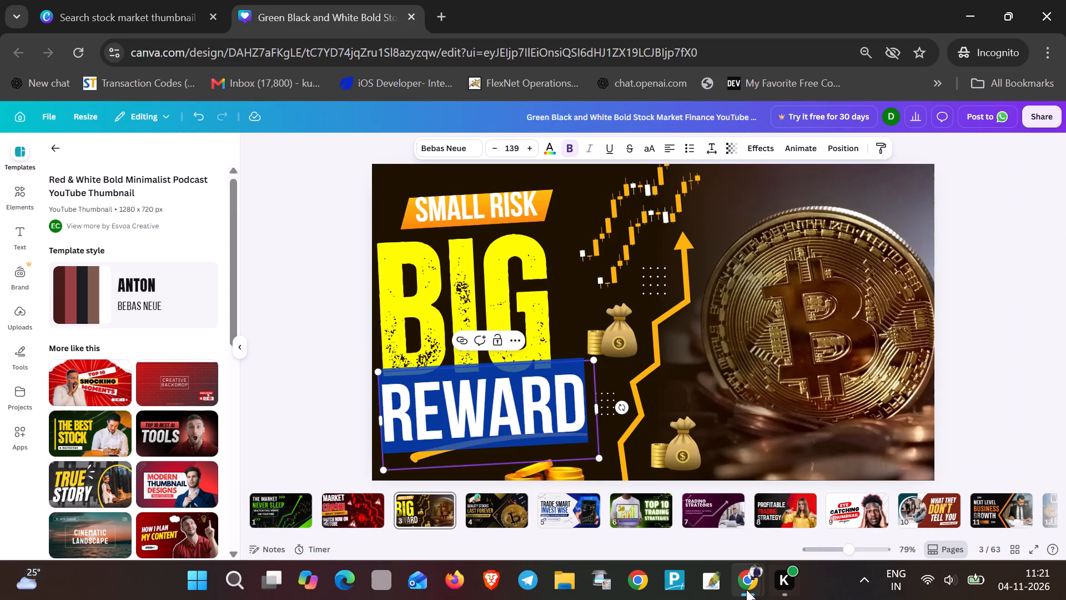
Switch to the other Chrome window and open a new tab.
click(748, 516)
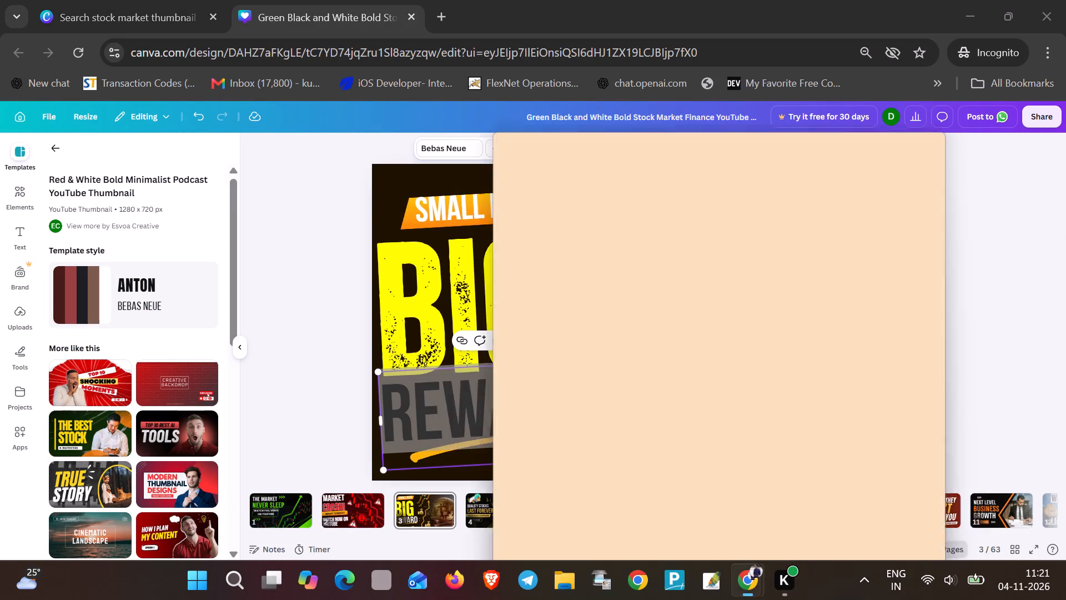
click(693, 49)
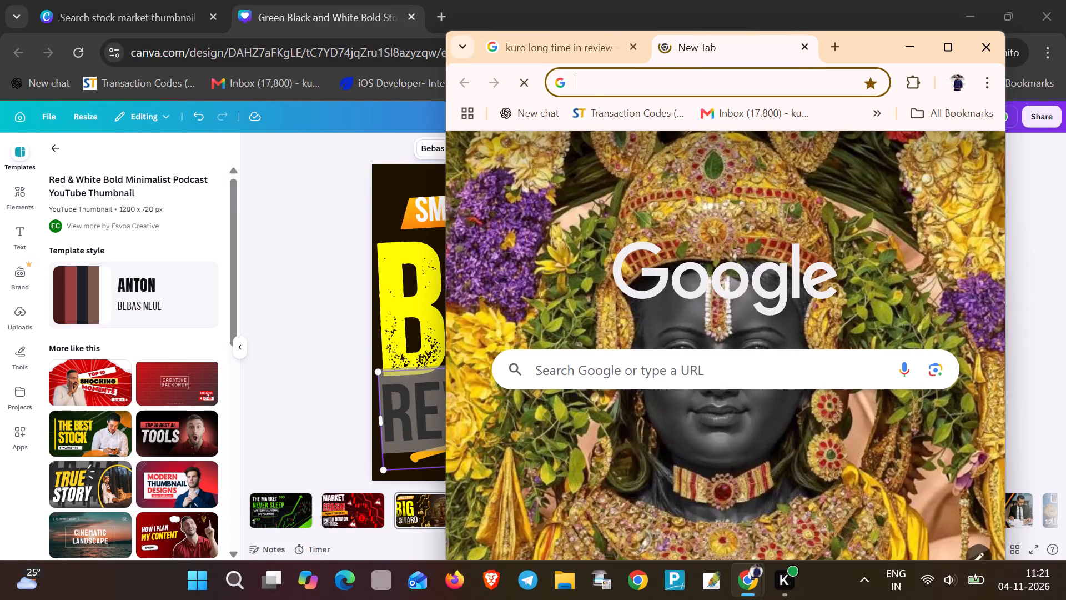
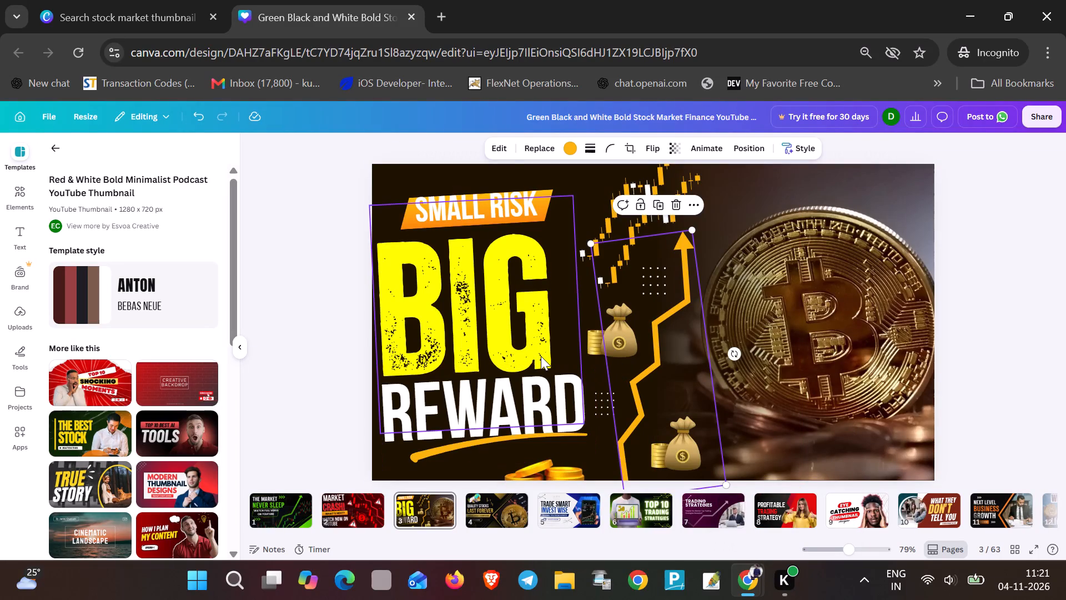
Move the yellow "BIG" heading slightly up and to the right, opening a gap above "REWARD".
click(541, 356)
click(530, 327)
drag(521, 310, 527, 306)
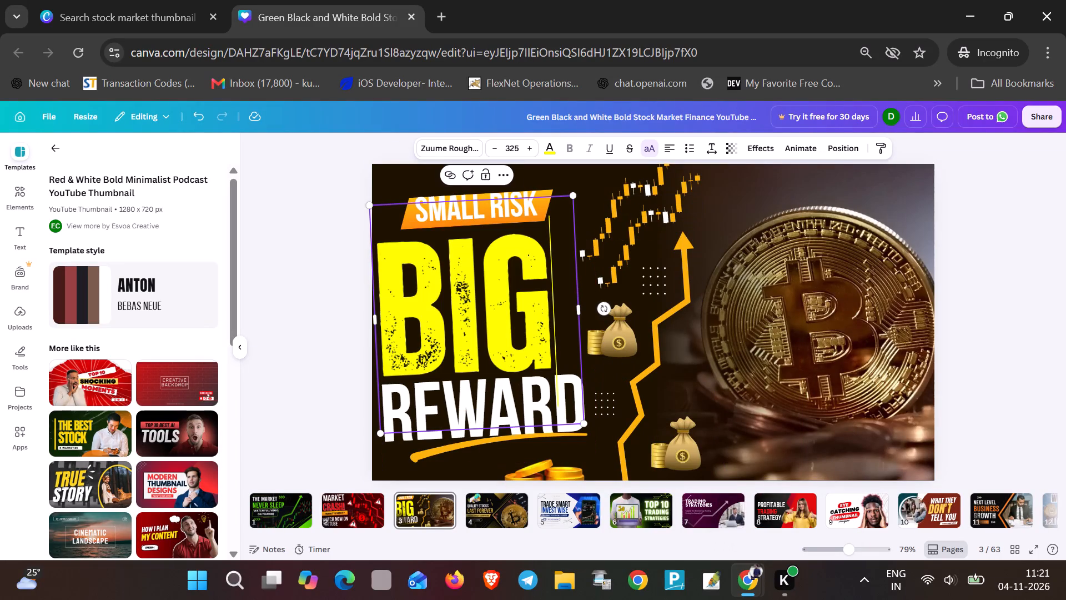
drag(527, 306, 528, 307)
click(707, 315)
drag(483, 337, 489, 322)
Move the "SMALL RISK" text up and to the left so it overhangs the top edge of its orange banner.
drag(534, 205, 522, 193)
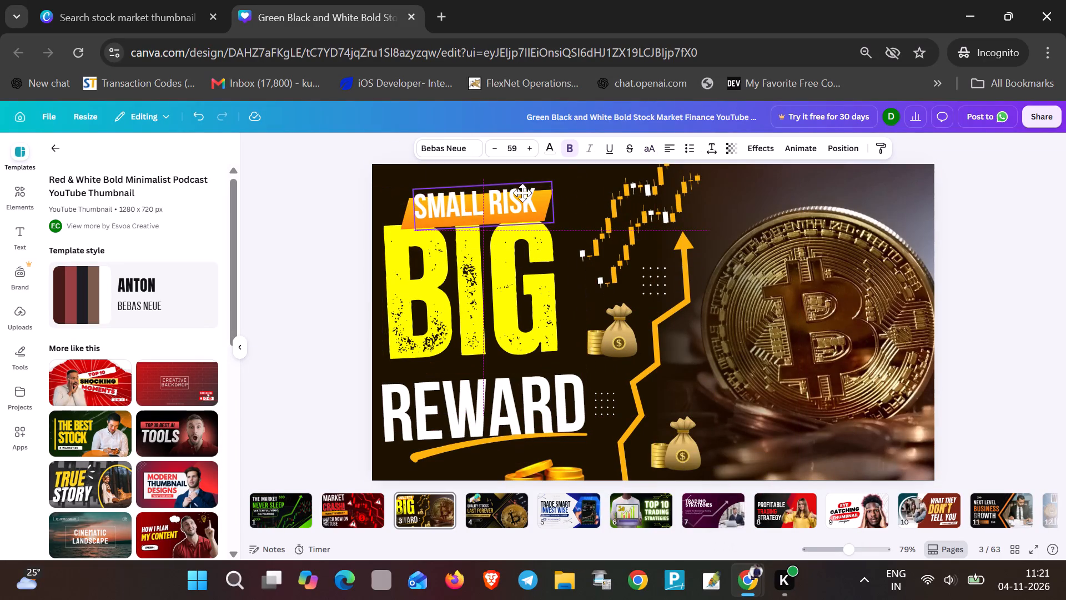
drag(522, 193, 520, 191)
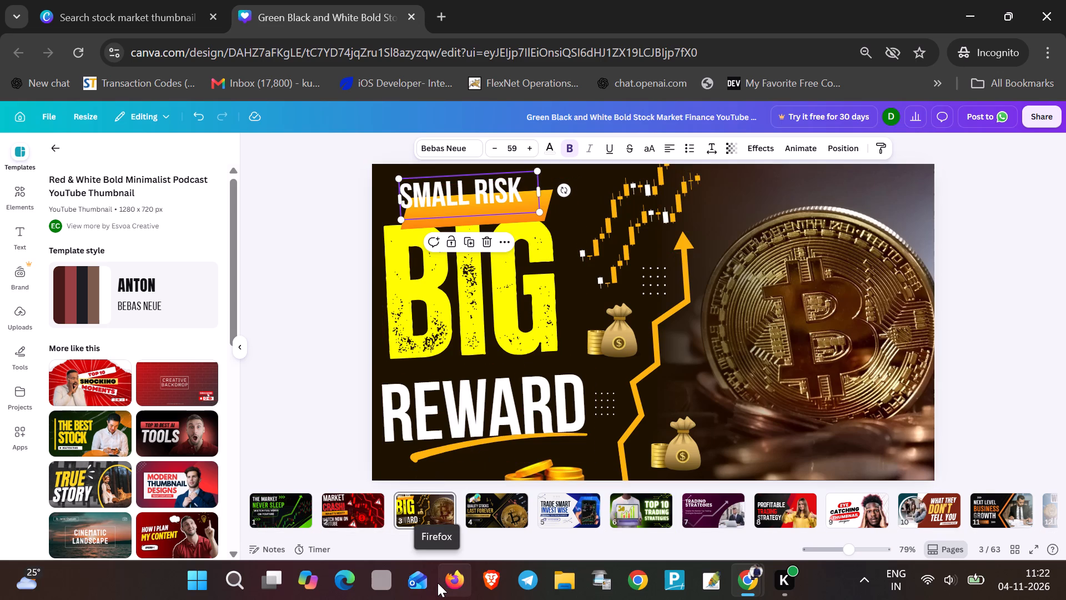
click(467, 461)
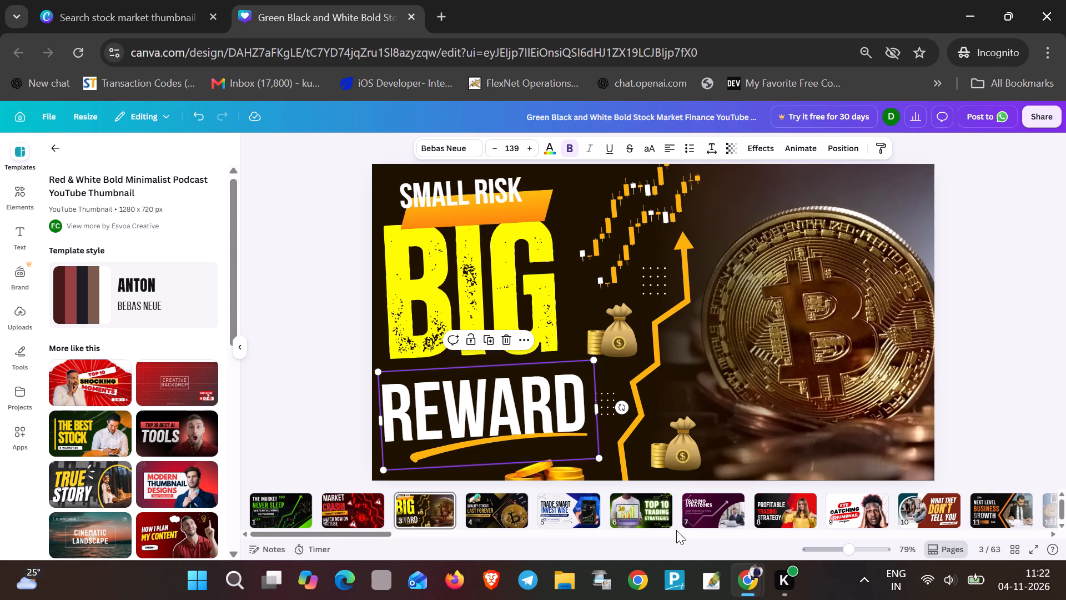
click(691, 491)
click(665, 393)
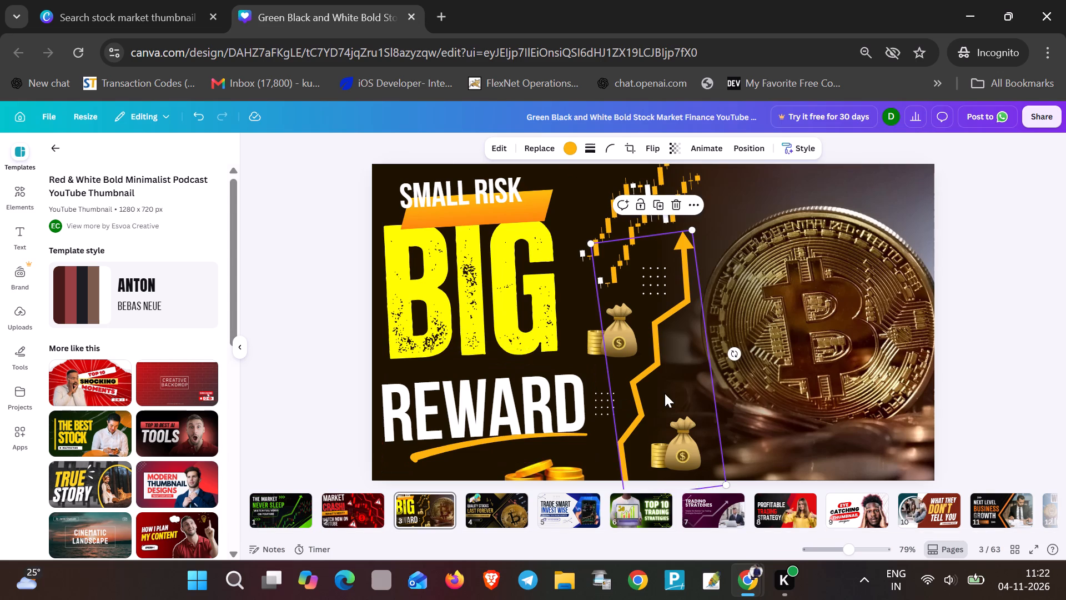
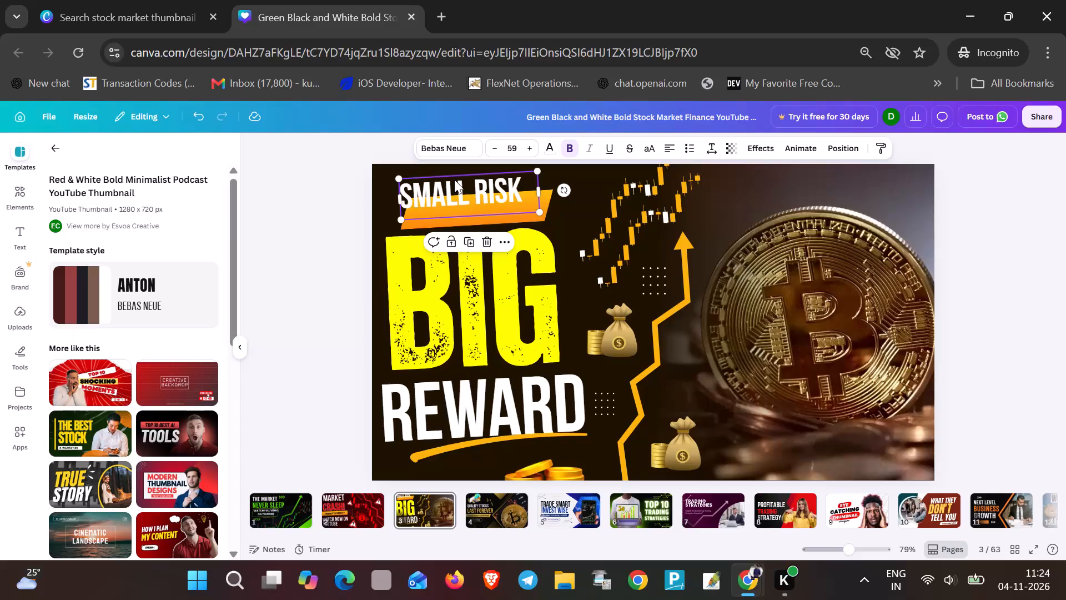
Move the orange banner up and to the left so it sits behind the "SMALL RISK" text.
click(550, 245)
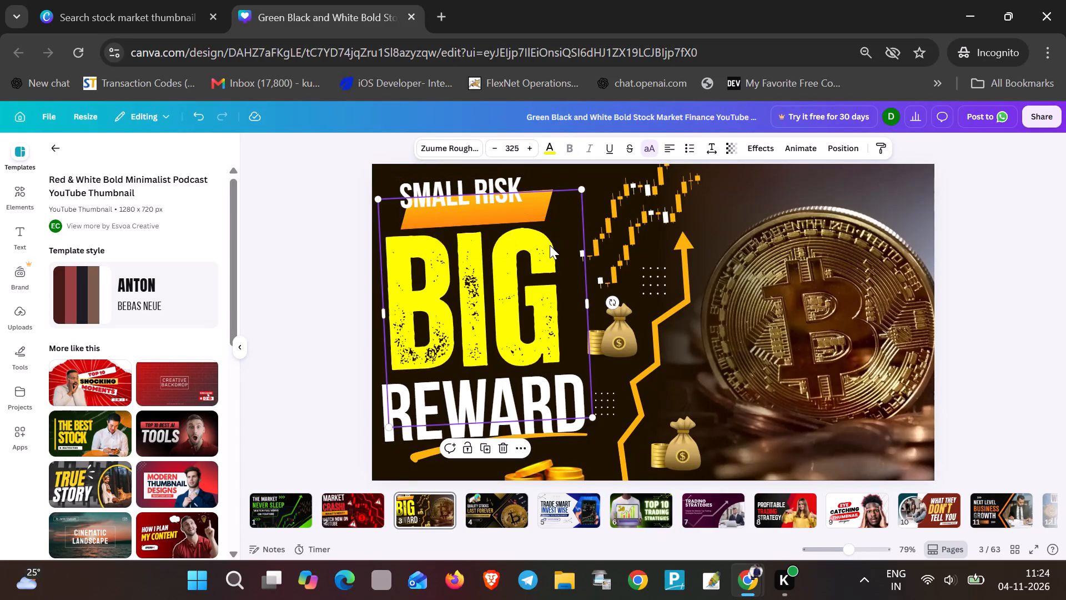
click(502, 214)
drag(502, 214, 487, 199)
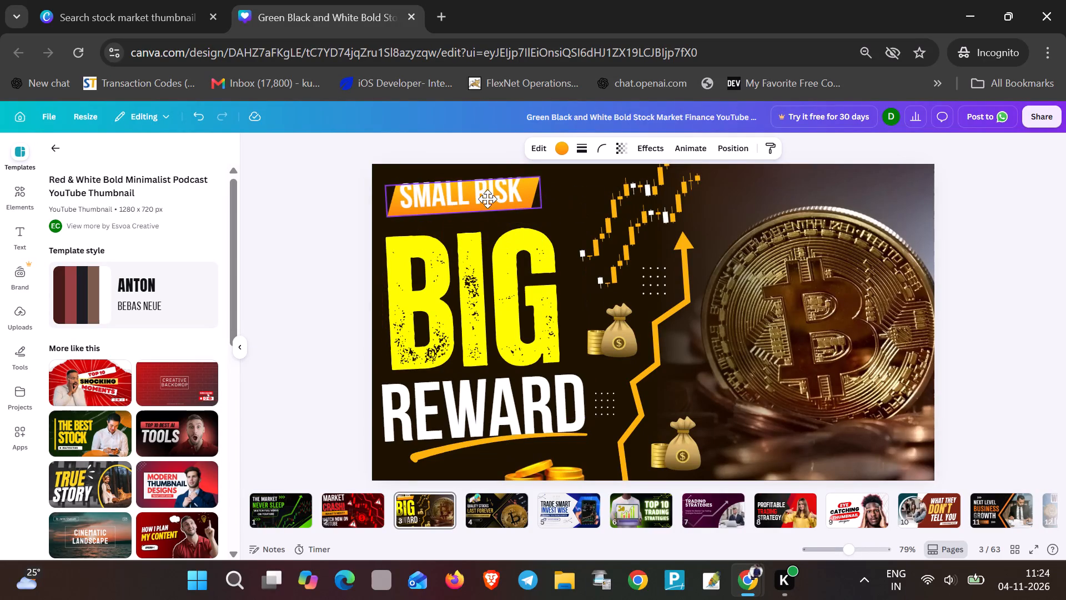
drag(487, 199, 485, 193)
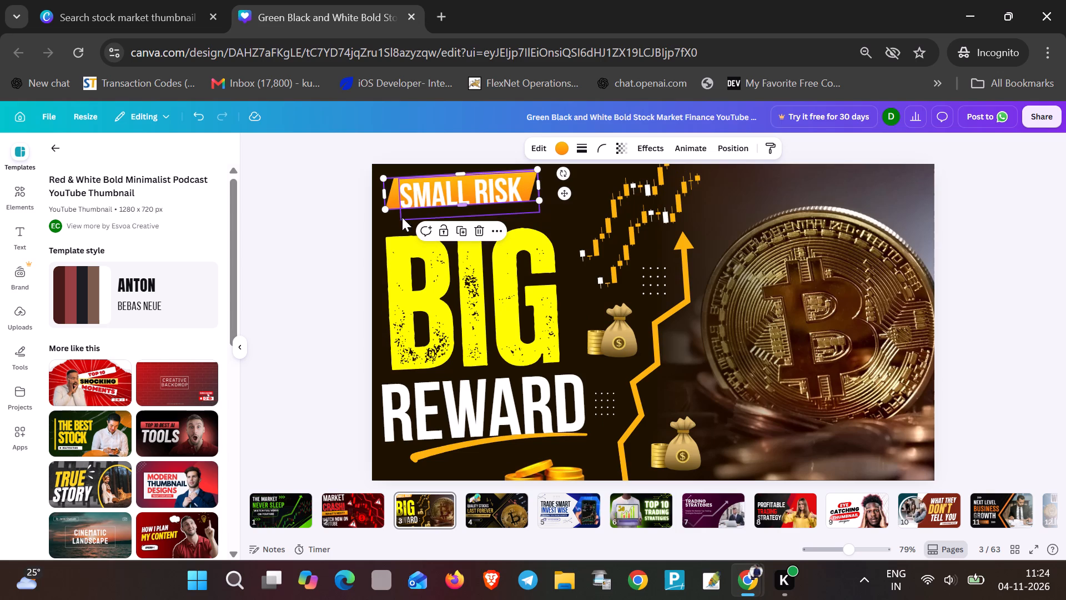
click(398, 221)
click(429, 189)
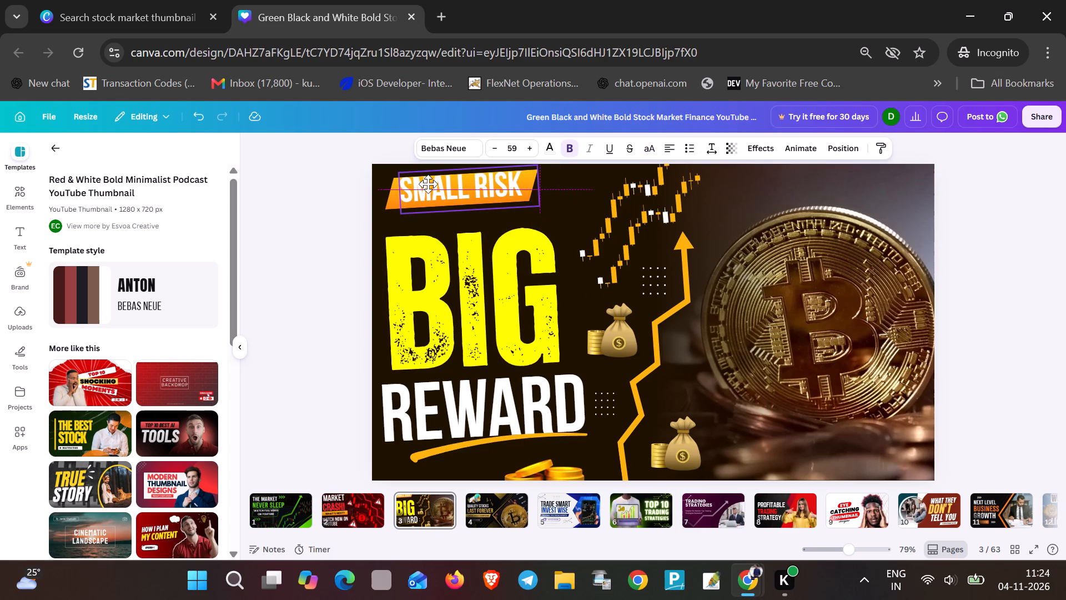
Move the "BIG" and "REWARD" headings up to close the gap beneath the orange banner.
drag(447, 293, 447, 279)
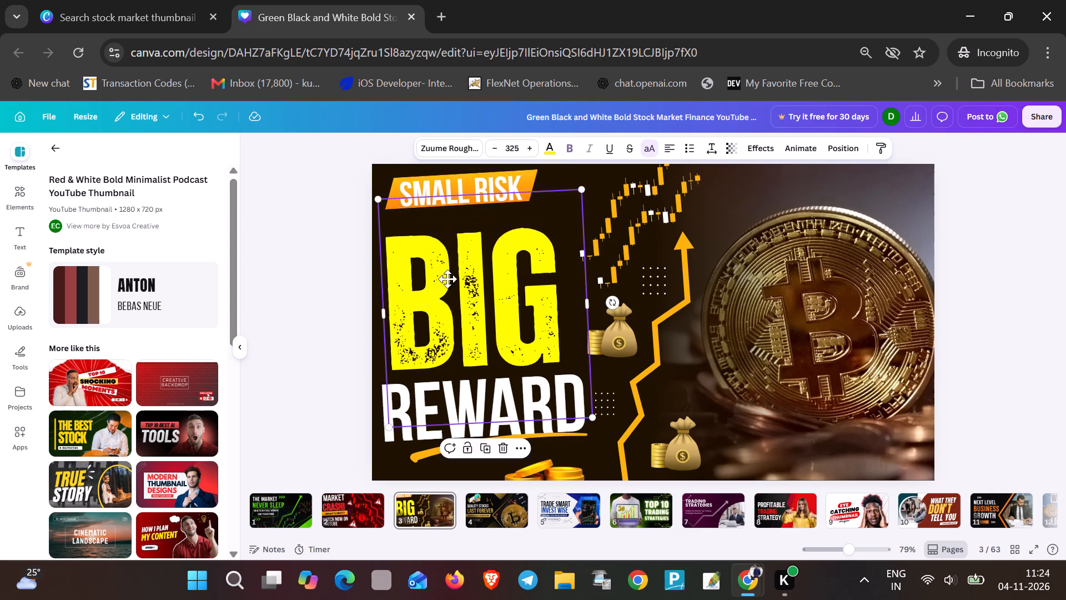
drag(447, 279, 446, 271)
drag(469, 406, 470, 387)
Nudge the candlestick graphic and upper money bag up and to the left, and the lower money bag upward.
drag(620, 246, 610, 232)
drag(629, 254, 623, 240)
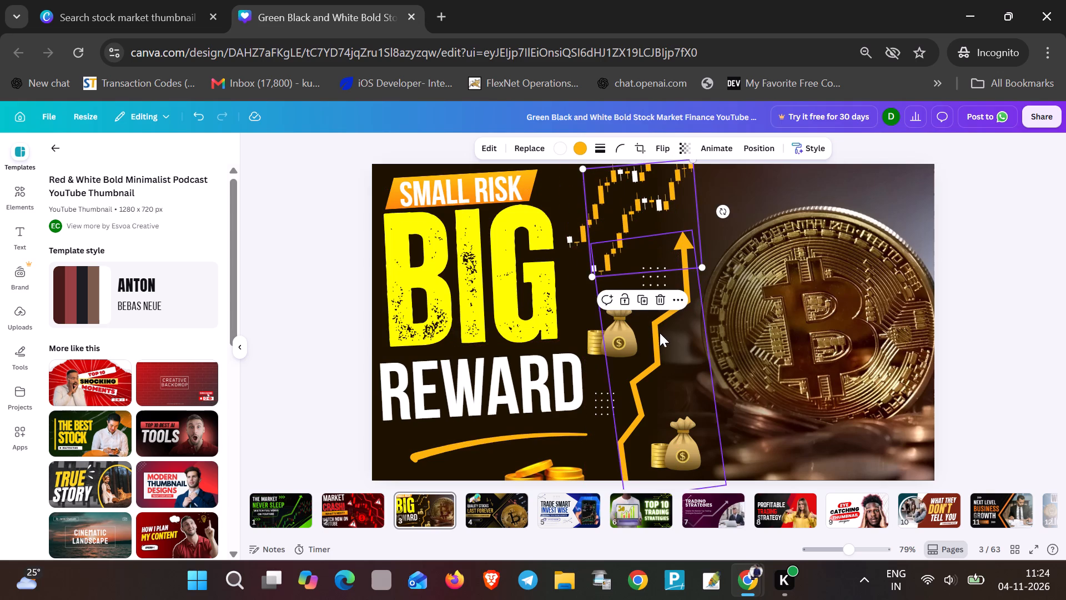
drag(621, 336, 611, 321)
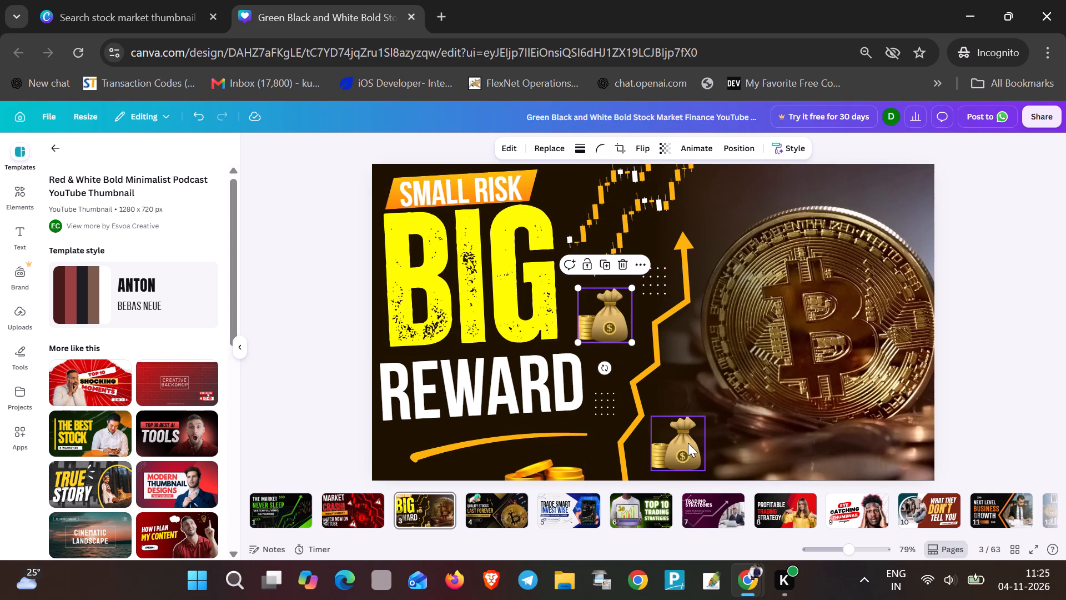
drag(688, 443, 686, 422)
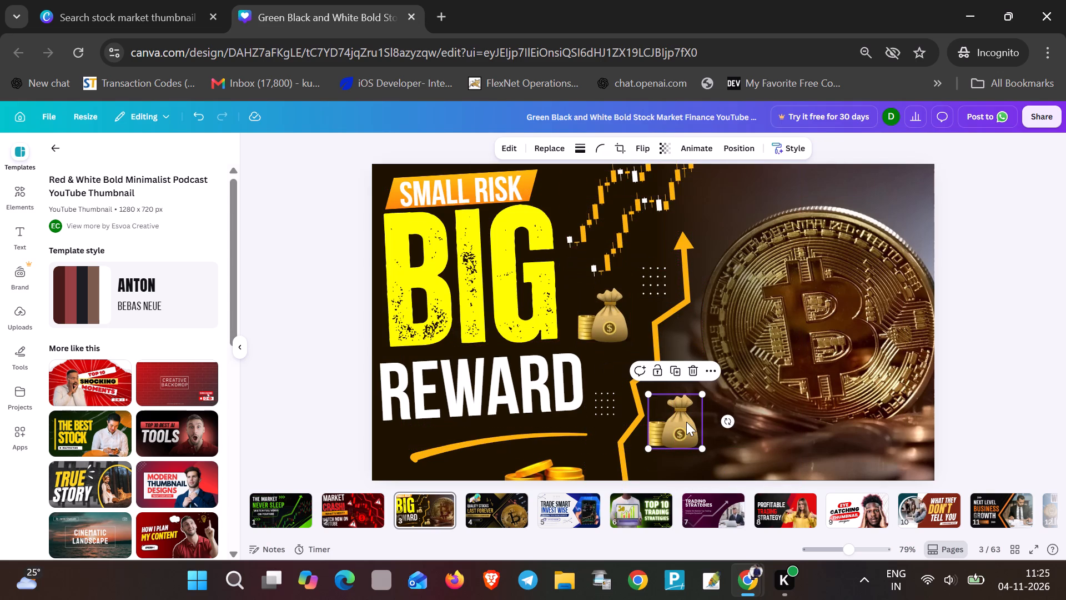
On page 4, move the globe and chart illustration into the canvas's upper-left corner and enlarge it.
click(500, 521)
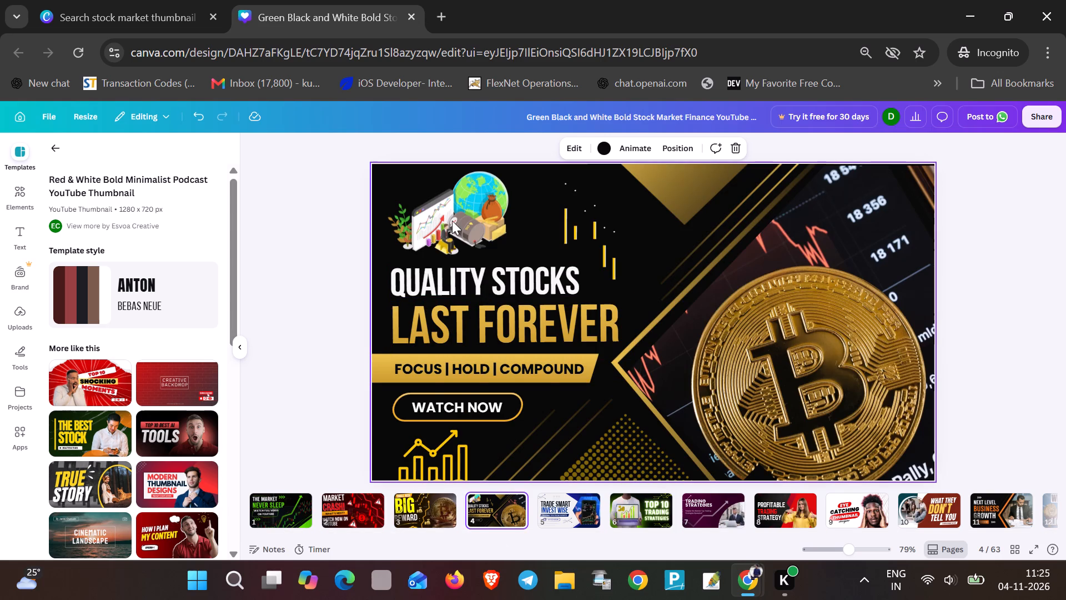
drag(452, 221, 435, 211)
drag(493, 246, 512, 258)
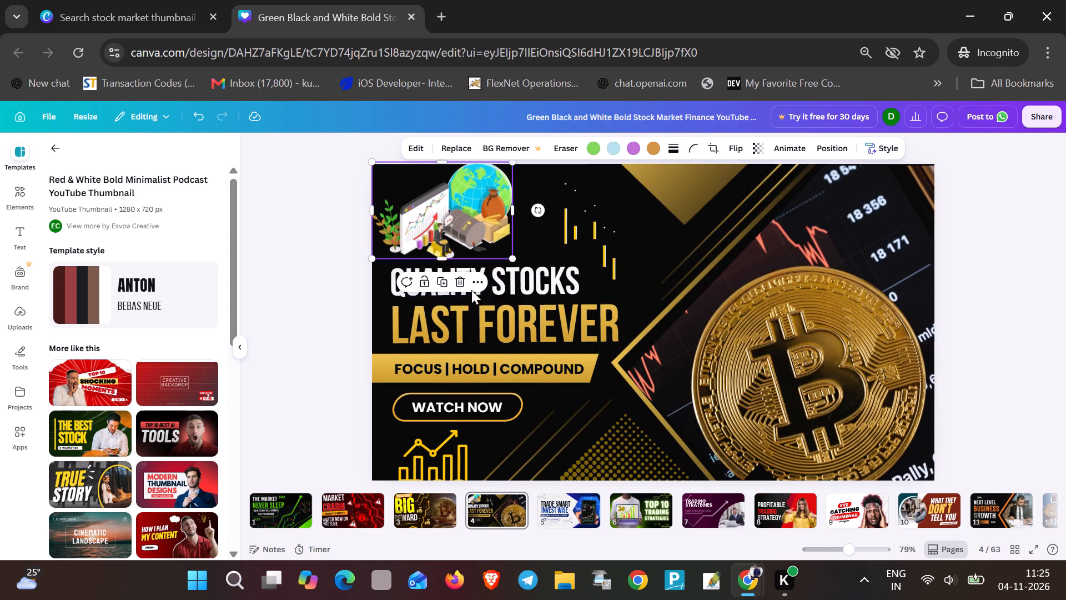
Move the "QUALITY STOCKS" heading to the canvas's left edge and recolour its text yellow.
click(516, 287)
drag(521, 286, 504, 283)
triple_click(504, 283)
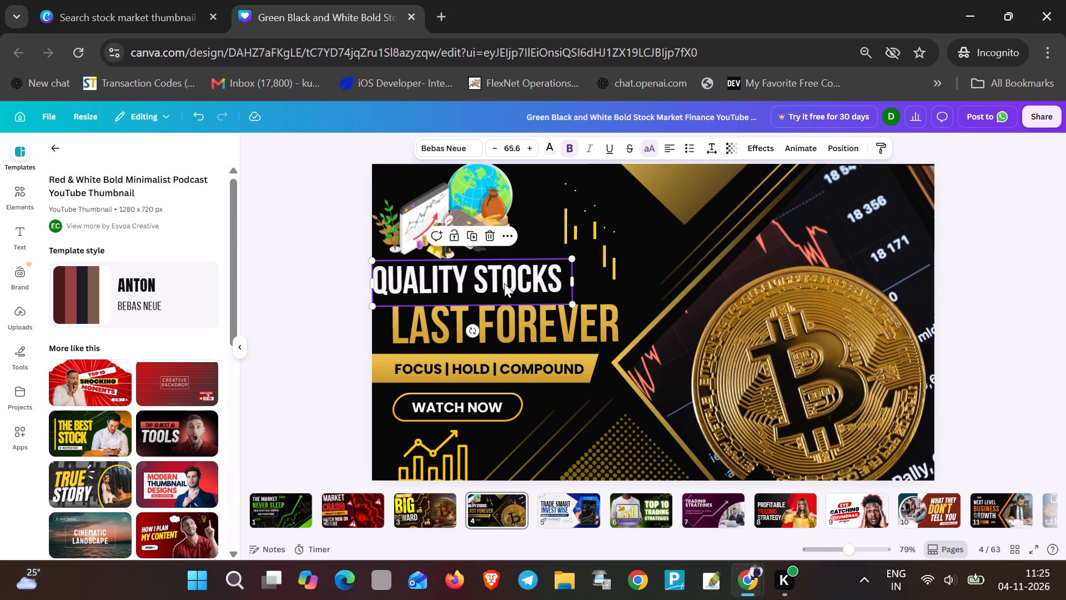
click(556, 147)
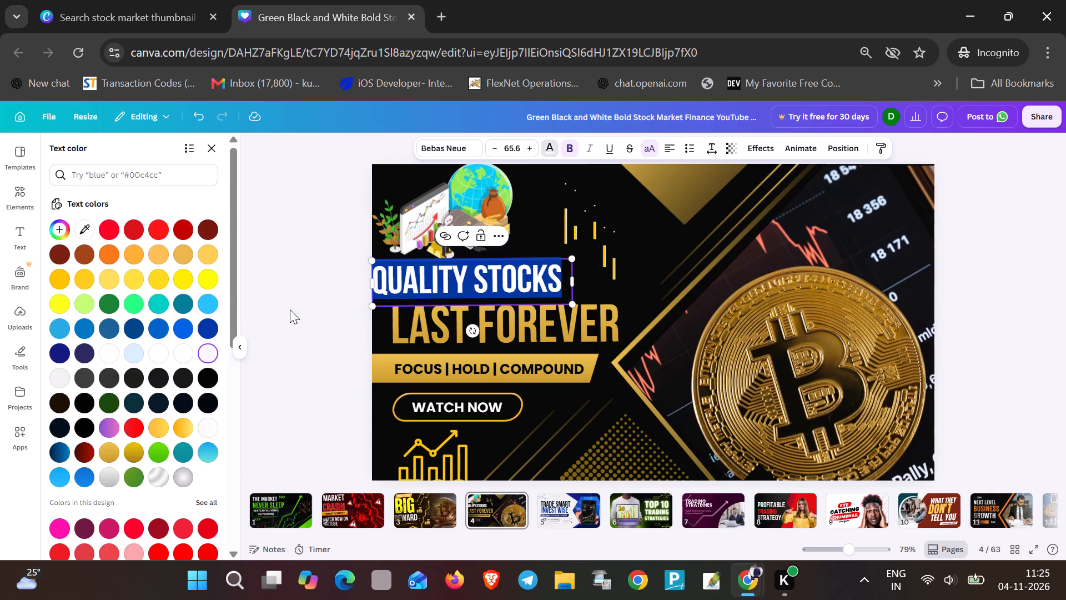
click(190, 278)
click(456, 294)
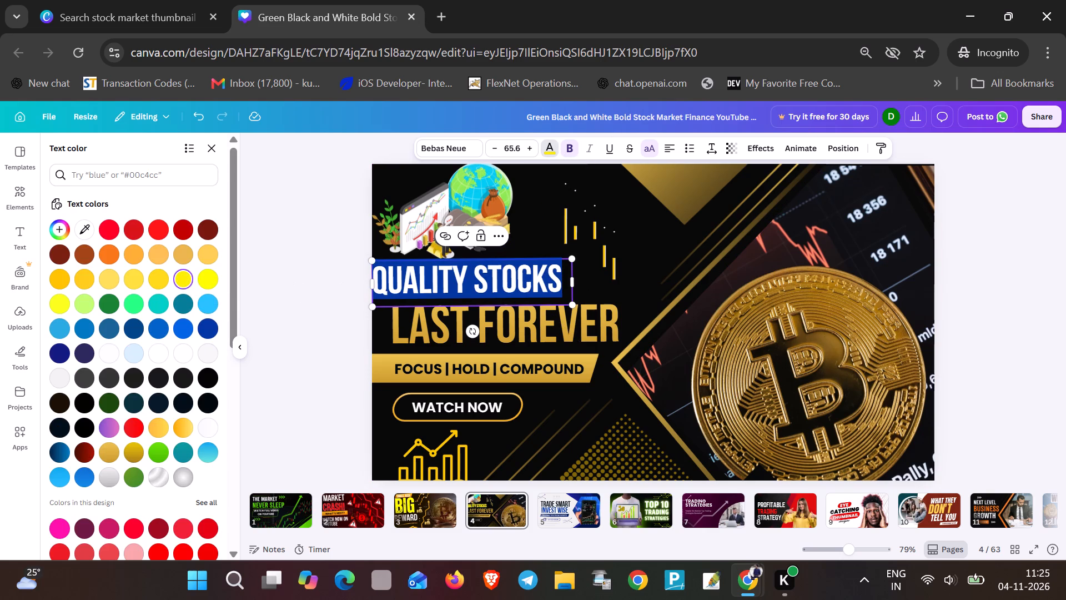
Recolour the "LAST FOREVER" heading bright yellow.
triple_click(497, 334)
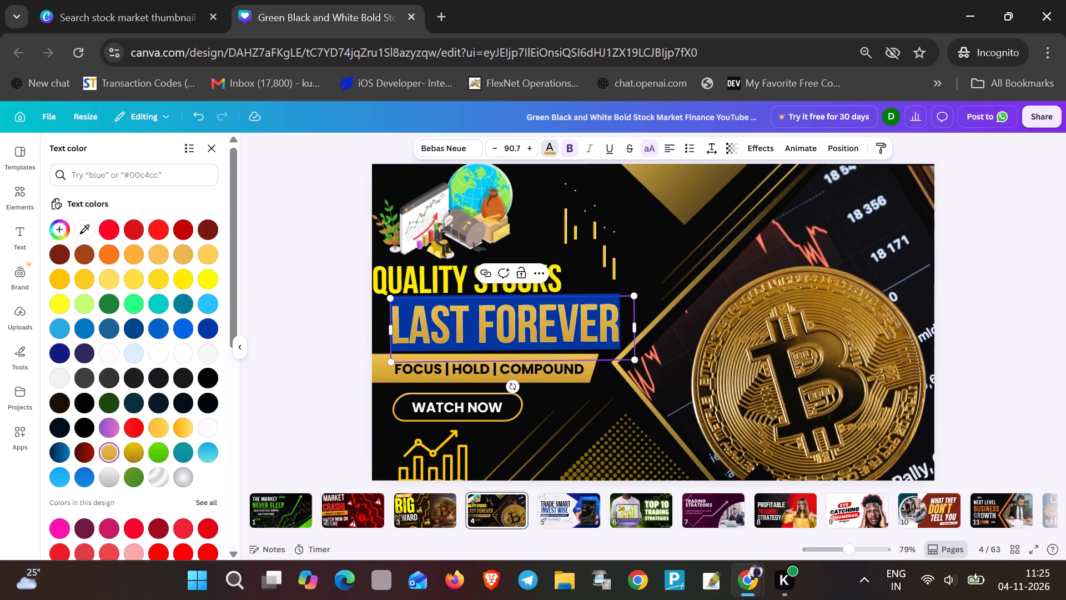
click(549, 149)
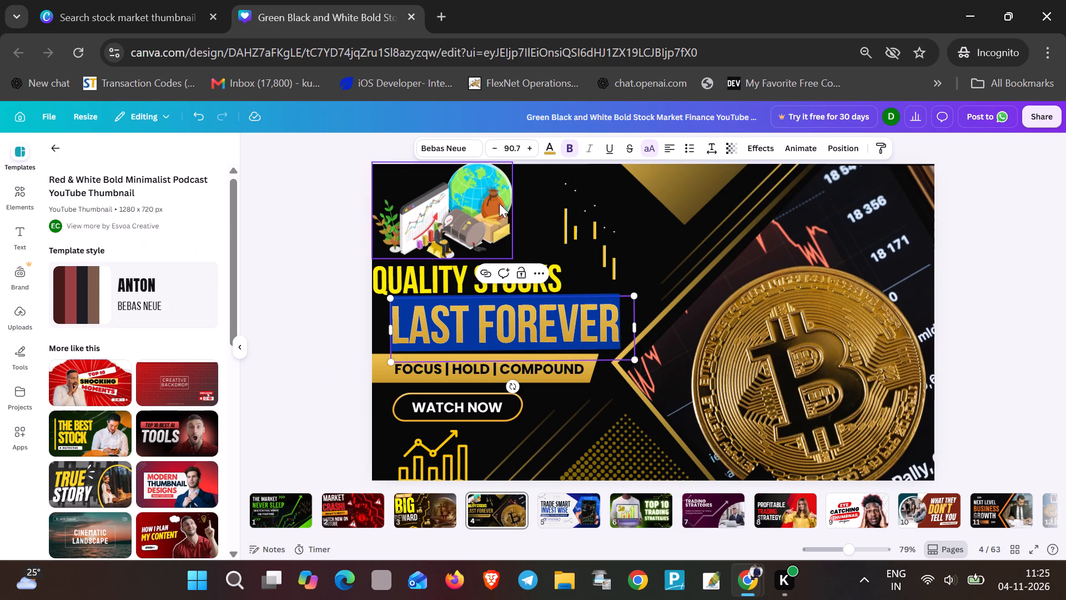
click(550, 152)
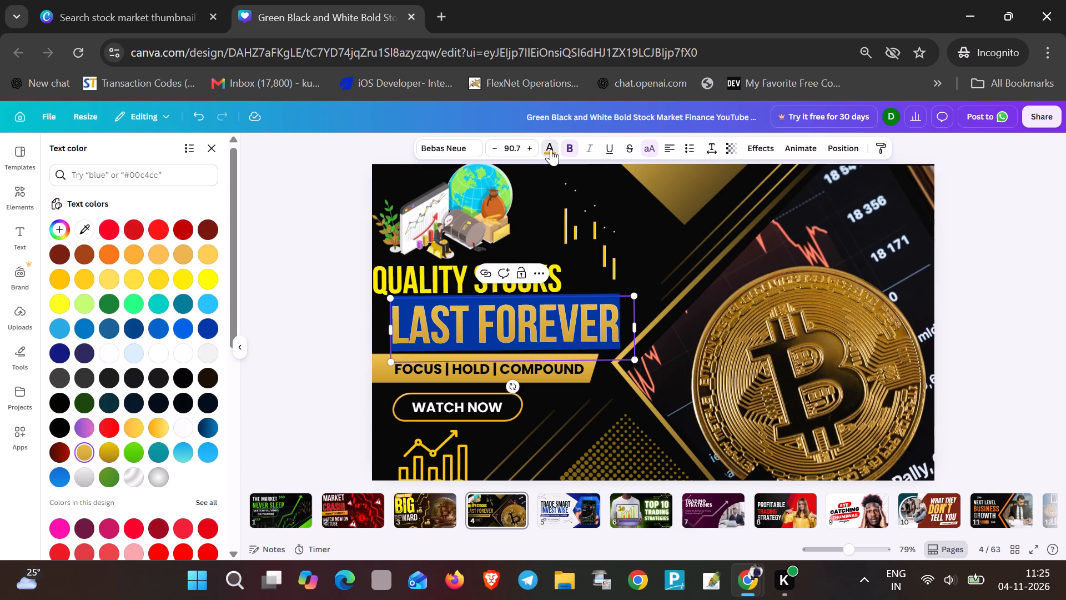
click(203, 278)
click(474, 347)
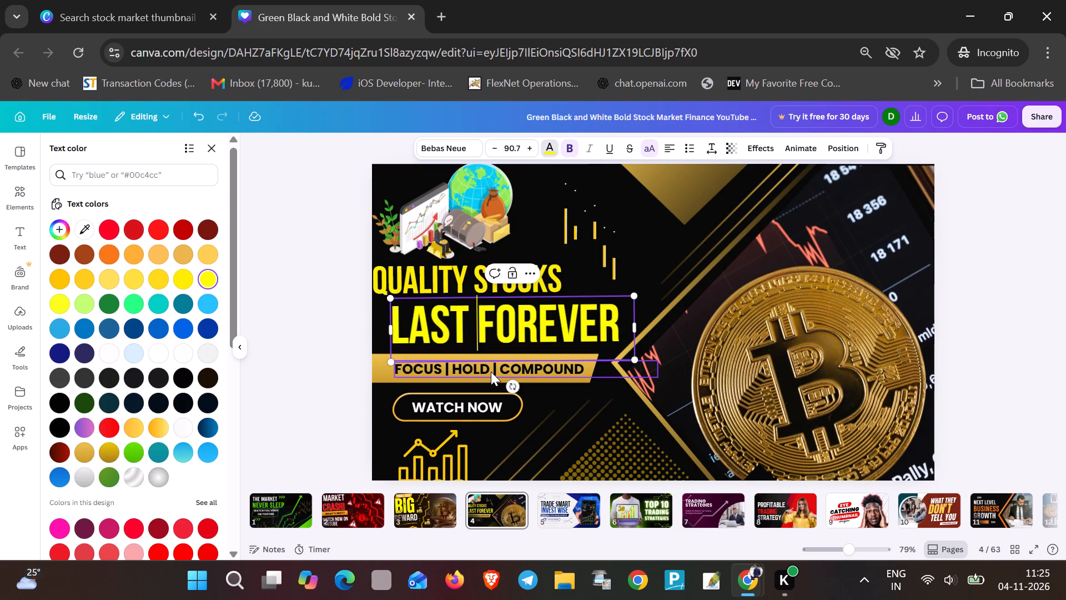
click(466, 373)
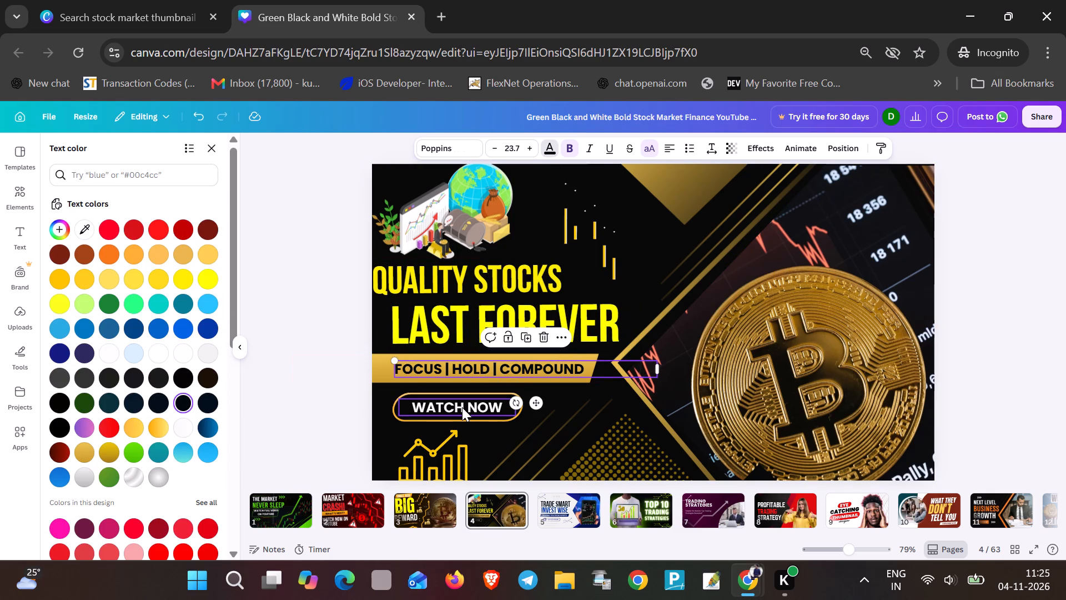
click(462, 408)
Shrink the globe and chart illustration slightly and place it just inside the canvas corner above "QUALITY STOCKS".
drag(485, 226, 483, 221)
drag(513, 256, 503, 249)
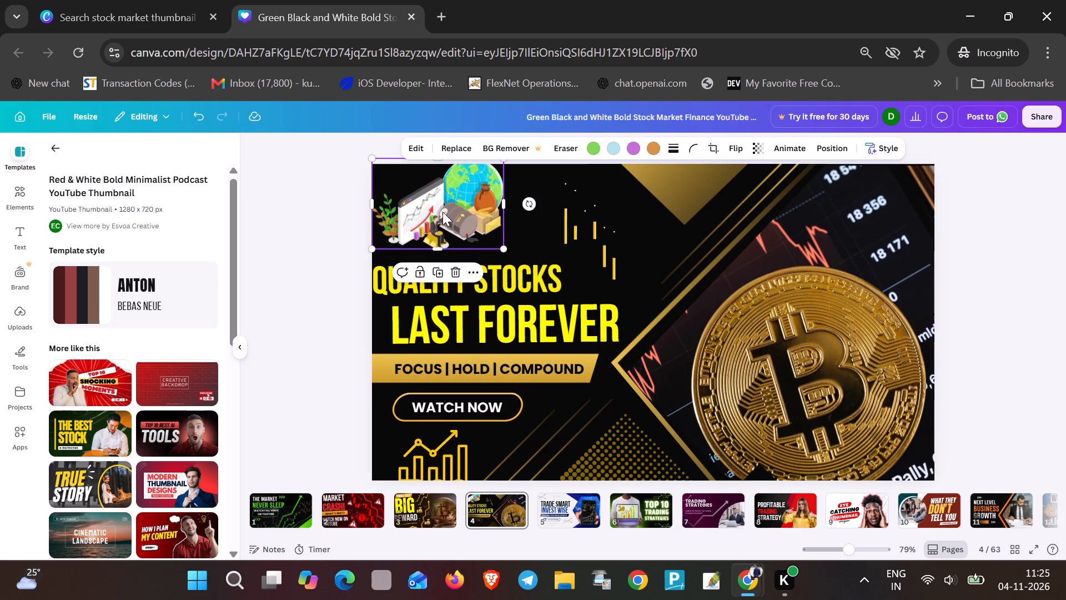
drag(441, 211, 449, 221)
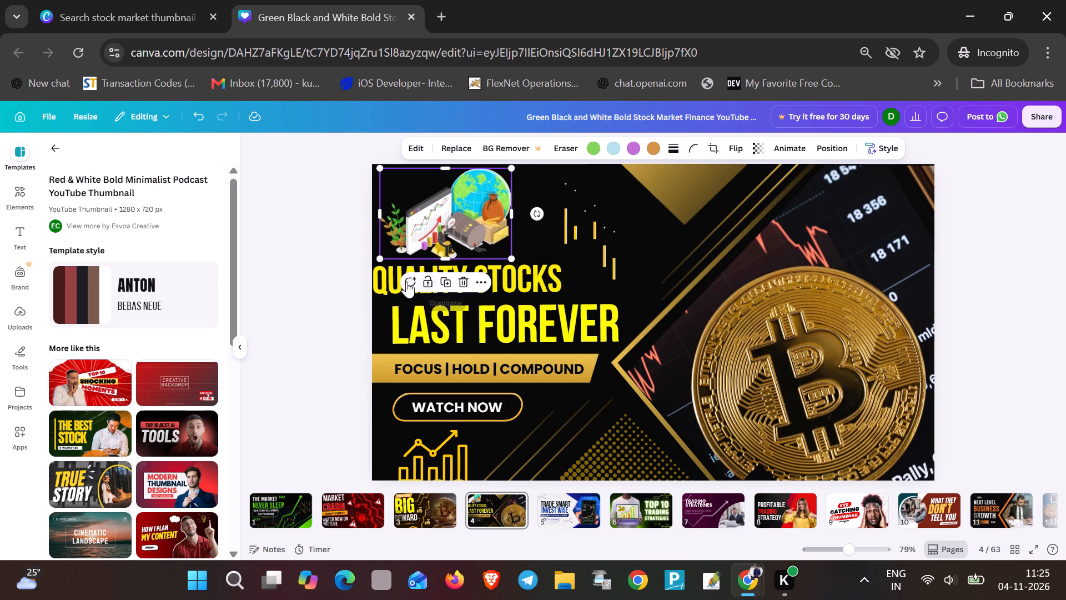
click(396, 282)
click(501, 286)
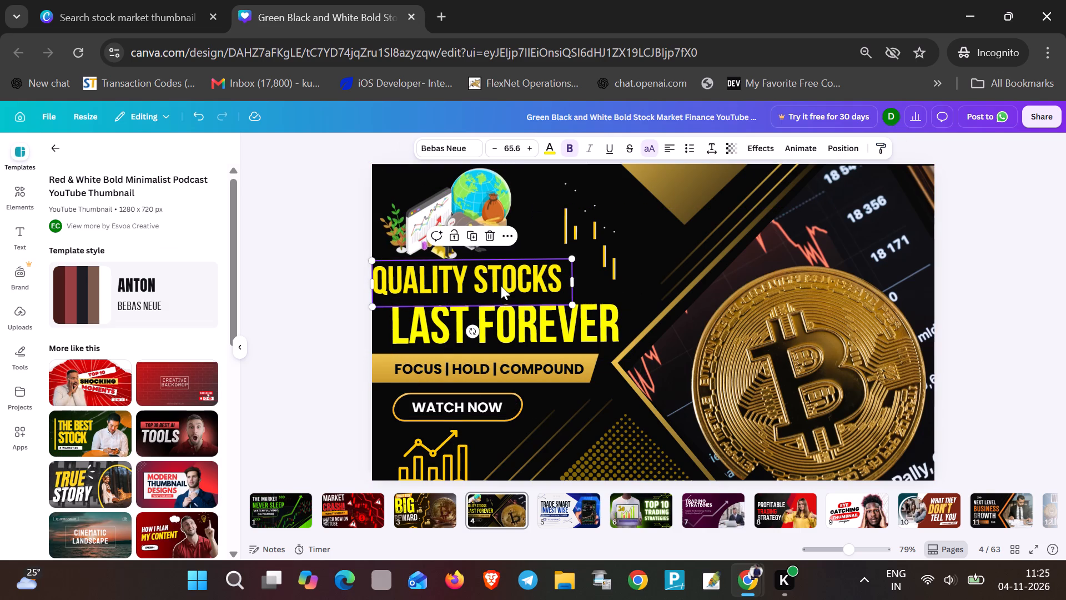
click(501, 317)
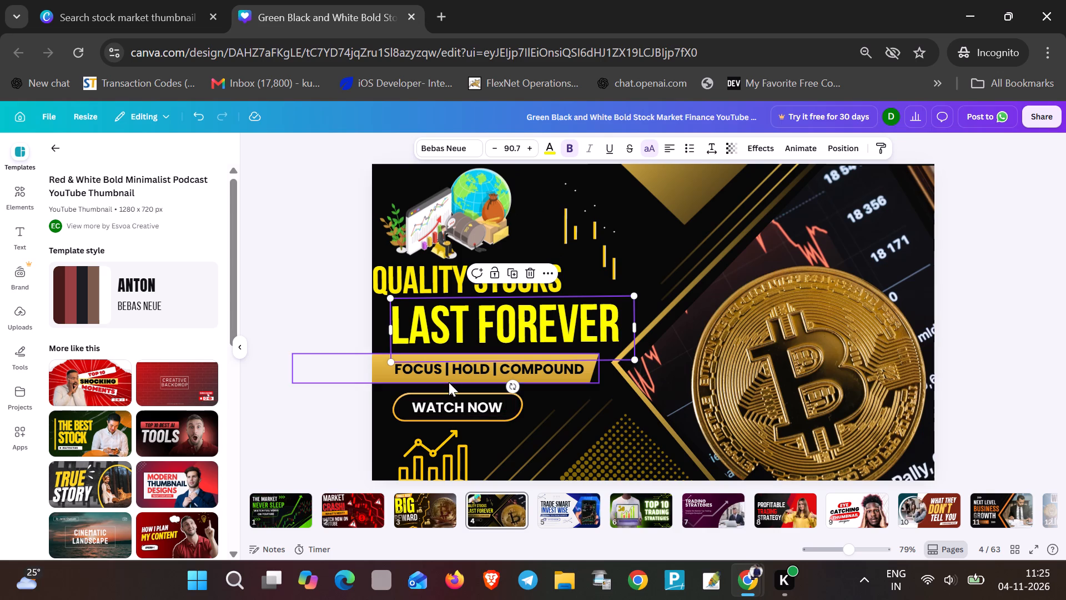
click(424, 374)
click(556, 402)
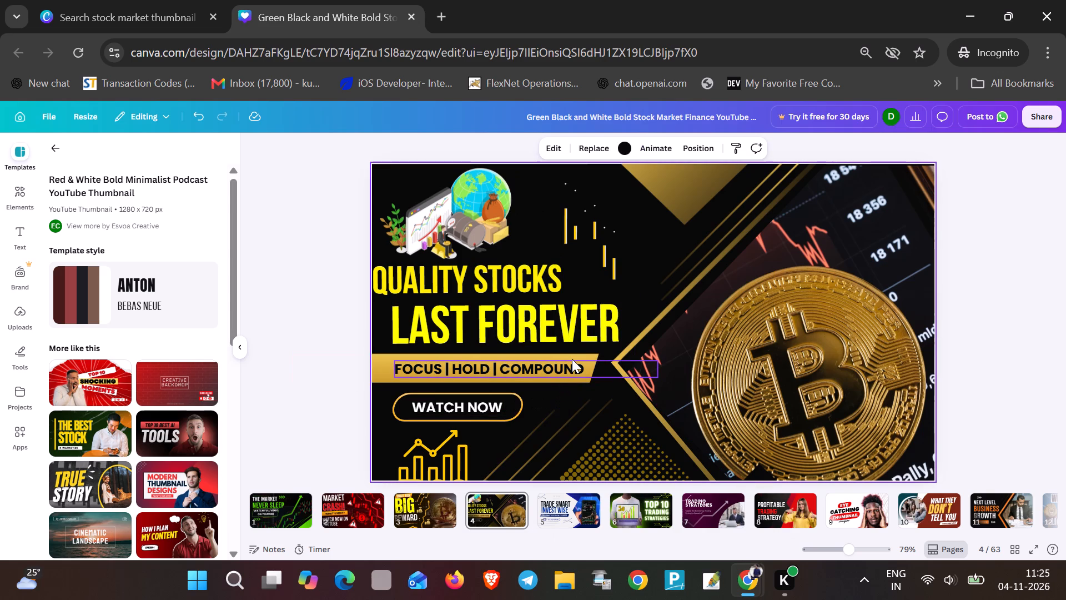
Move the "LAST FOREVER" heading directly under "QUALITY STOCKS", aligned to the canvas's left edge.
drag(571, 358, 570, 356)
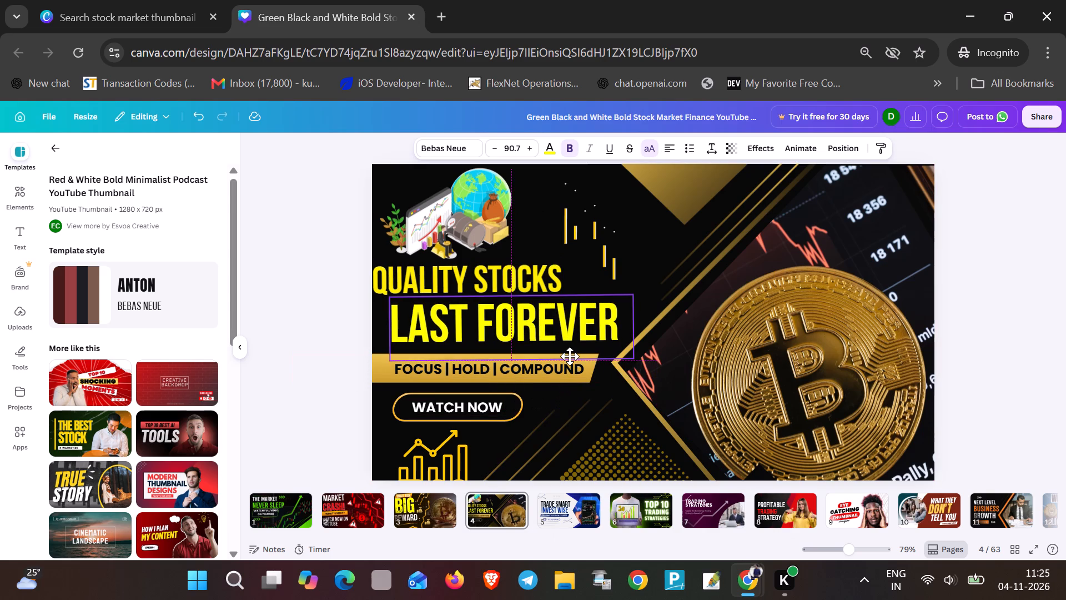
drag(570, 356, 696, 227)
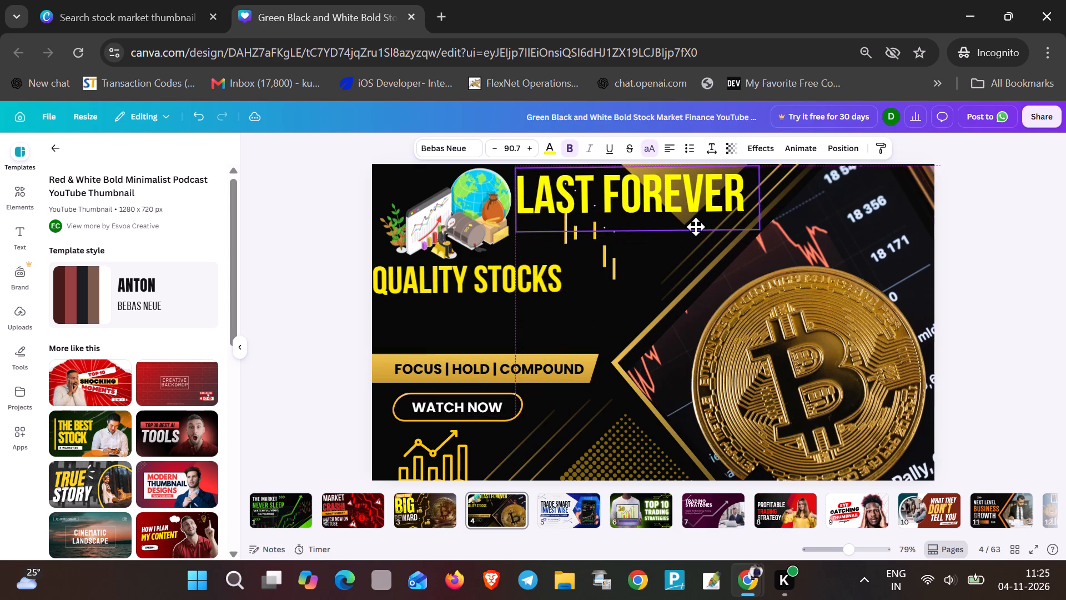
drag(696, 227, 556, 352)
click(565, 412)
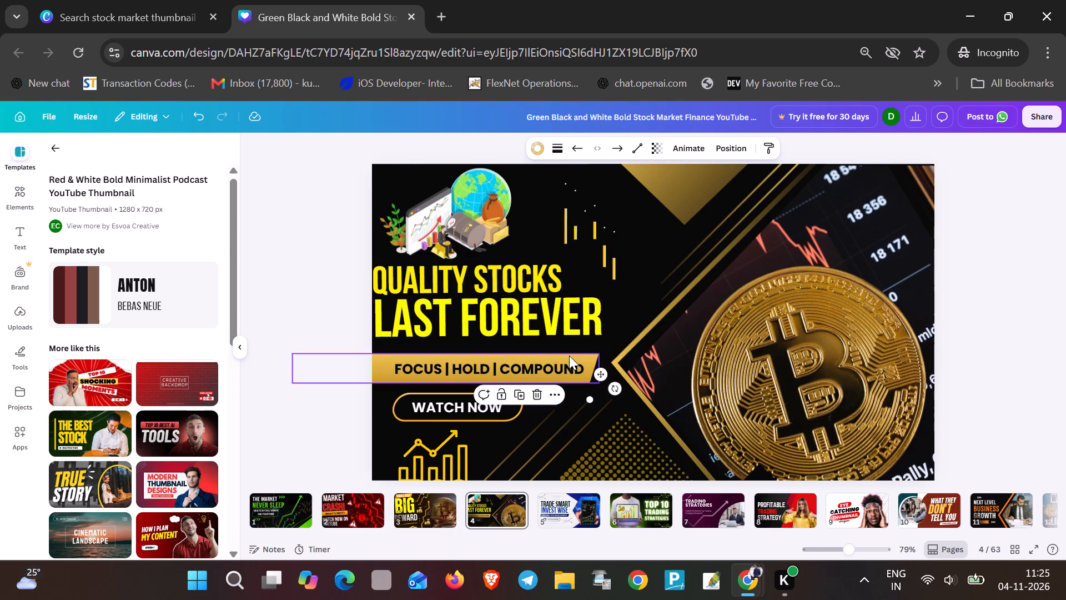
Move the gold banner and its "FOCUS | HOLD | COMPOUND" text up directly beneath "LAST FOREVER", extending the visible banner further right.
drag(573, 356, 572, 347)
drag(568, 366, 567, 372)
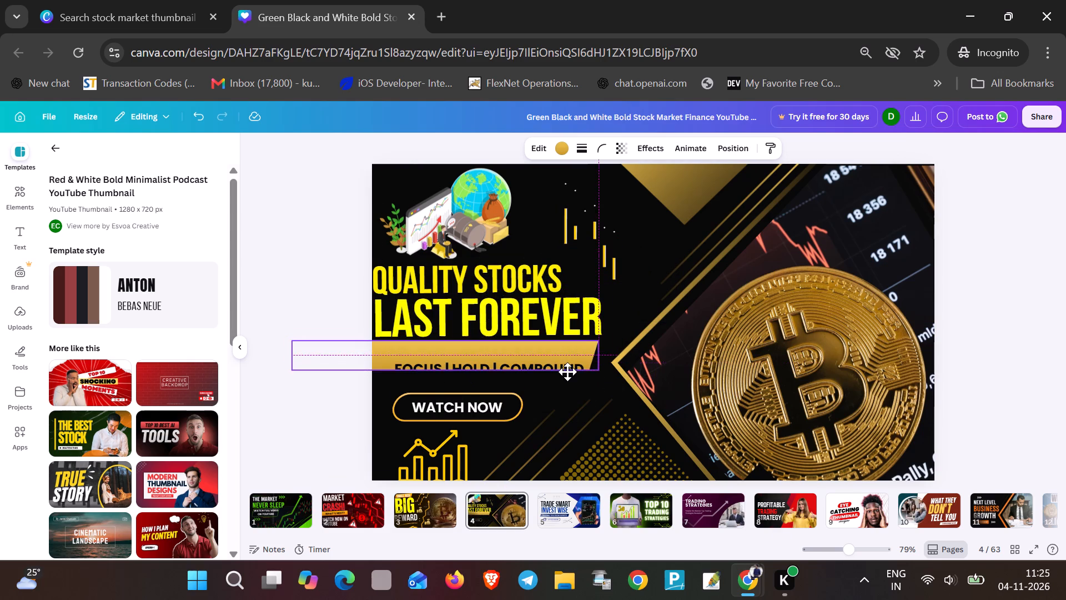
drag(567, 372, 569, 373)
drag(560, 371, 583, 357)
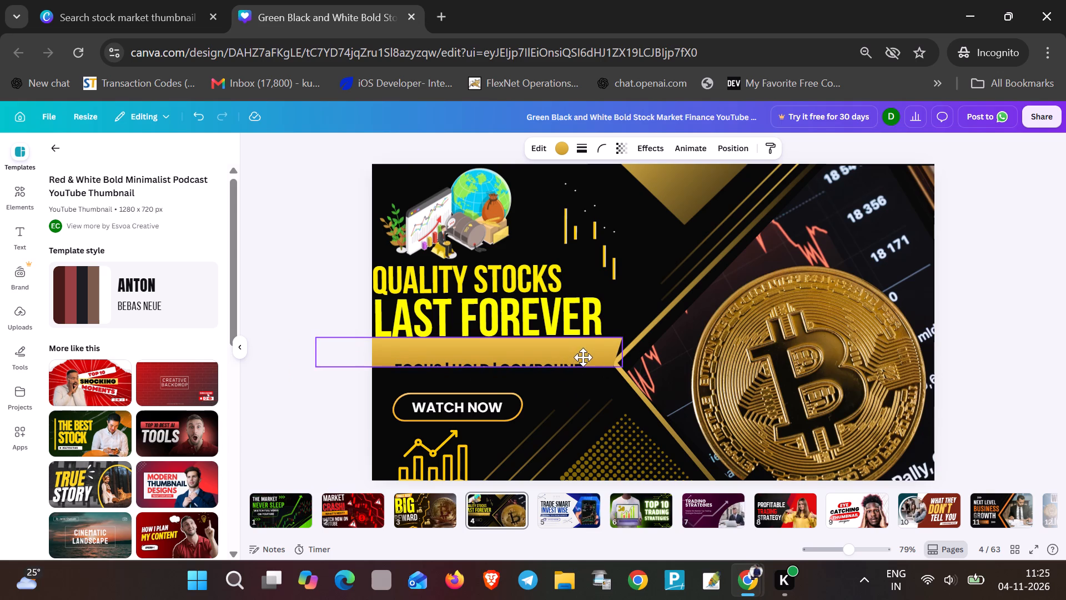
drag(583, 357, 585, 357)
drag(548, 374, 534, 358)
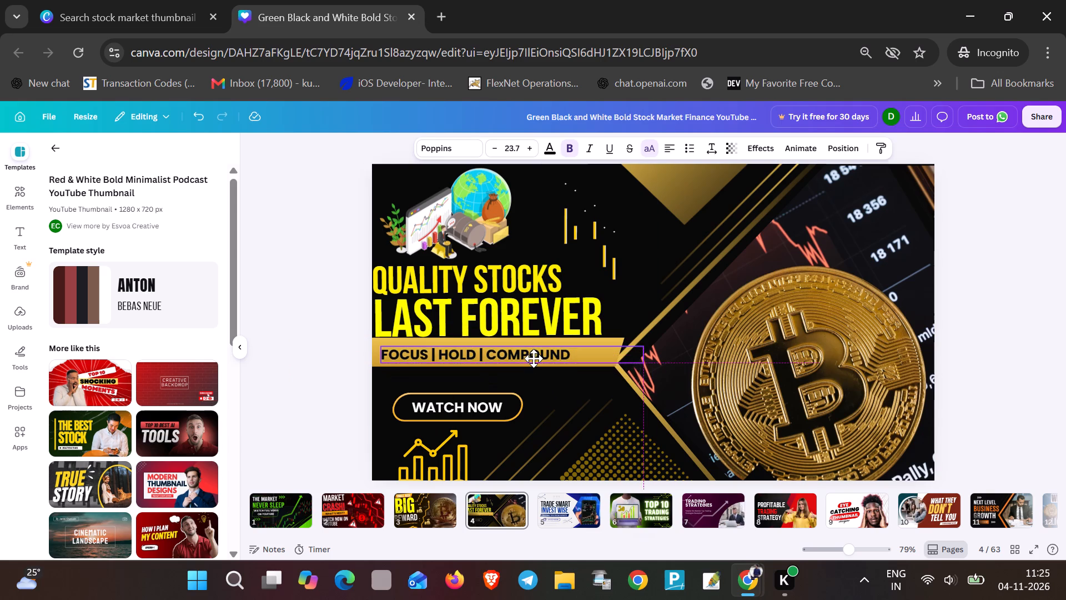
drag(534, 358, 534, 357)
Recolour the "FOCUS | HOLD | COMPOUND" text bright yellow.
double_click(534, 357)
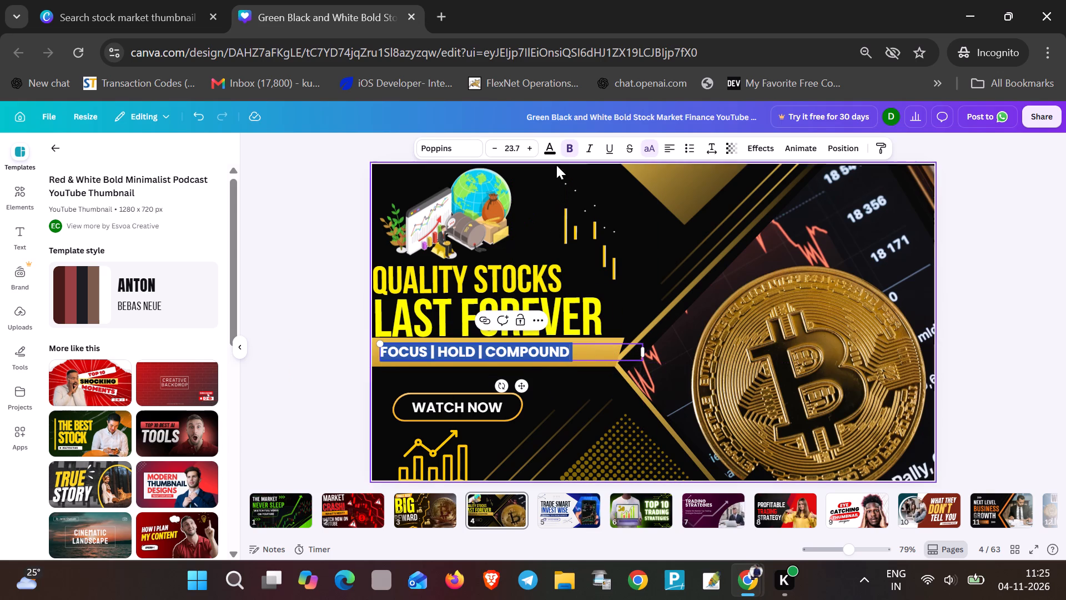
click(555, 153)
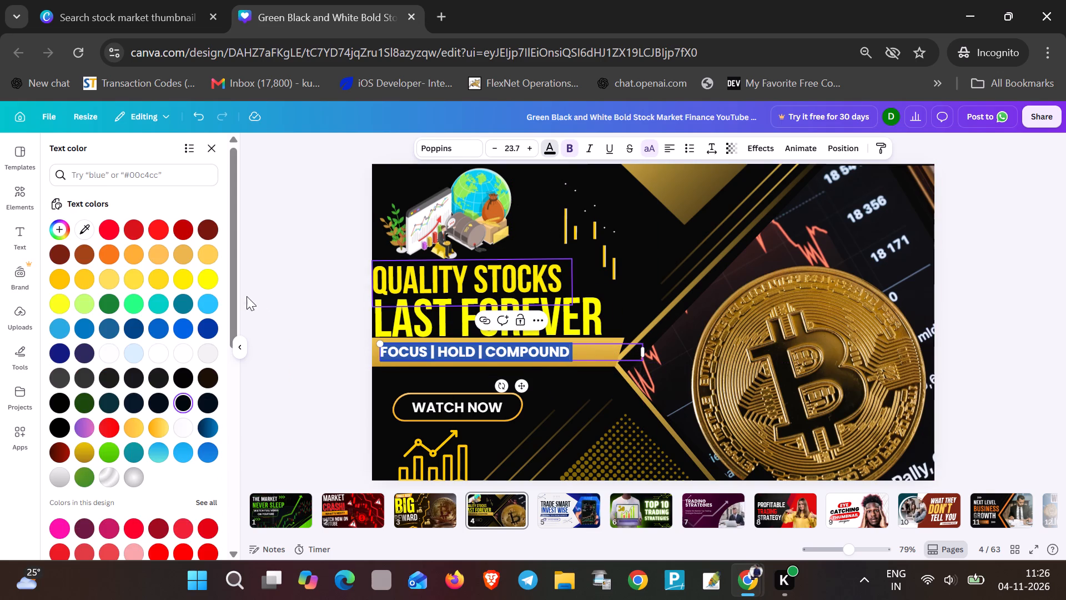
click(214, 282)
click(424, 375)
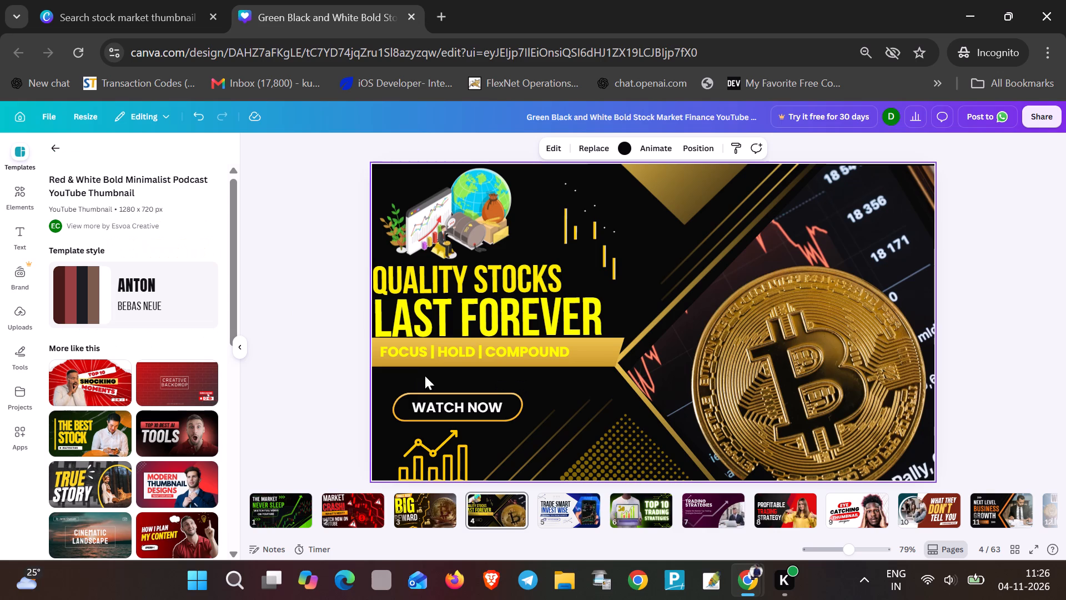
click(548, 410)
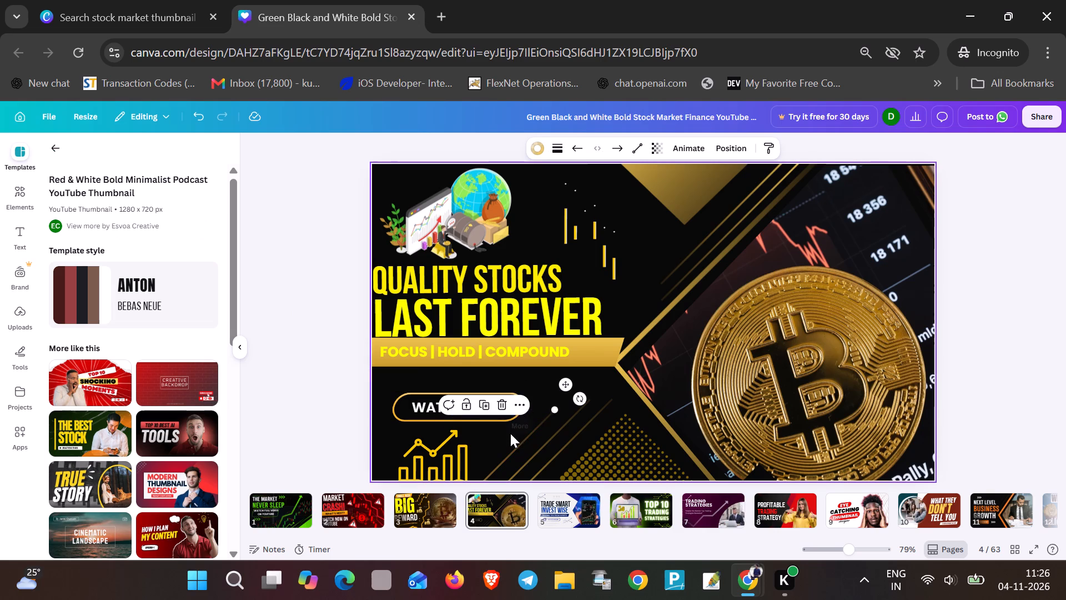
Move the gold rounded outline frame up directly beneath the "FOCUS | HOLD | COMPOUND" banner, enlarge it, and align it with the canvas's left edge.
click(510, 433)
drag(510, 418, 501, 398)
drag(517, 405, 554, 424)
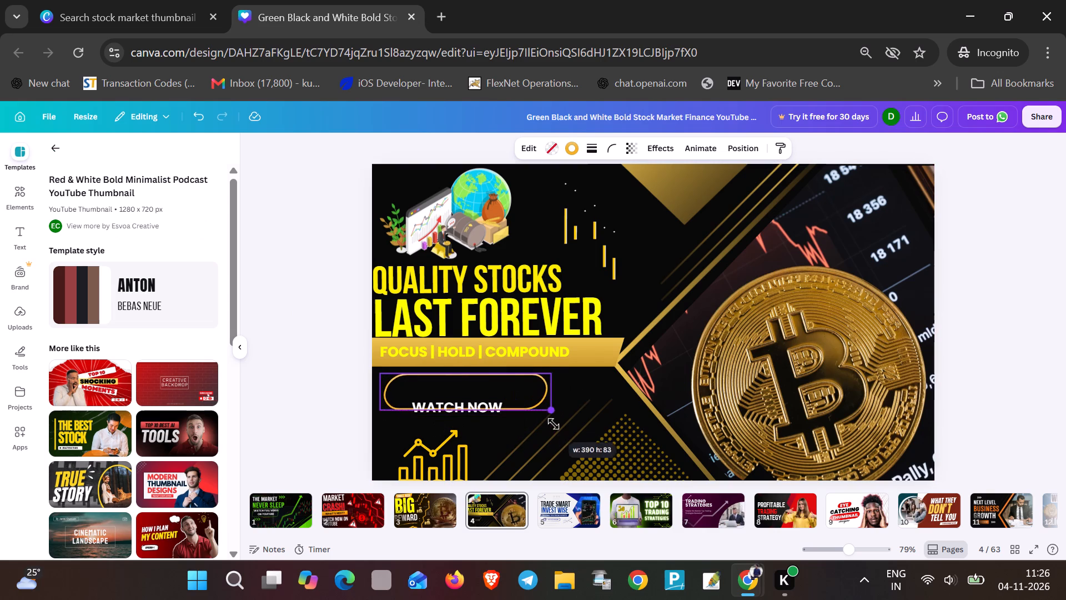
drag(554, 424, 567, 432)
drag(499, 406, 504, 391)
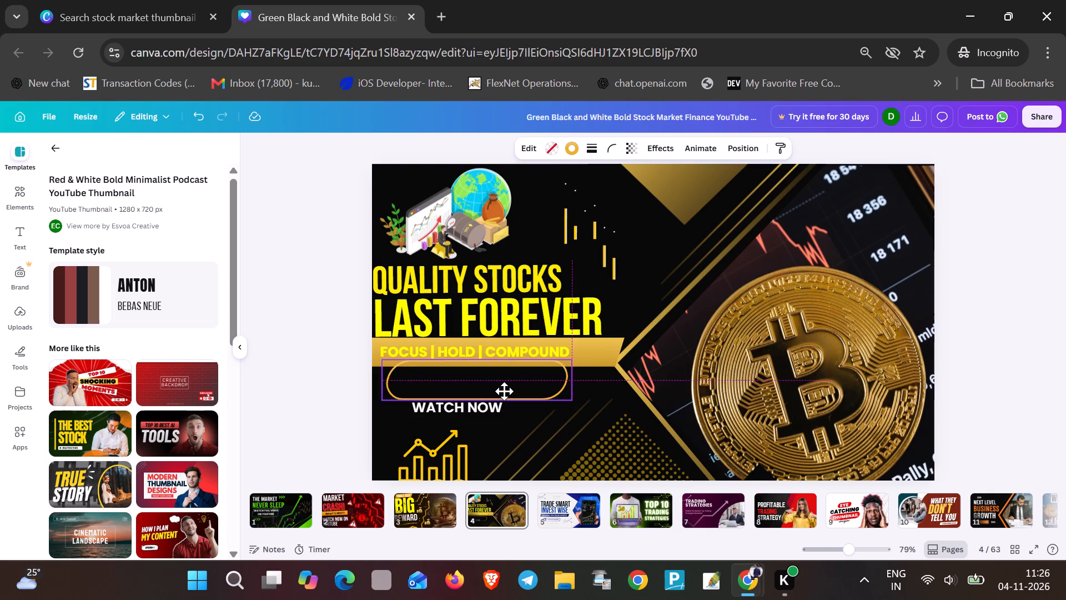
drag(504, 391, 485, 401)
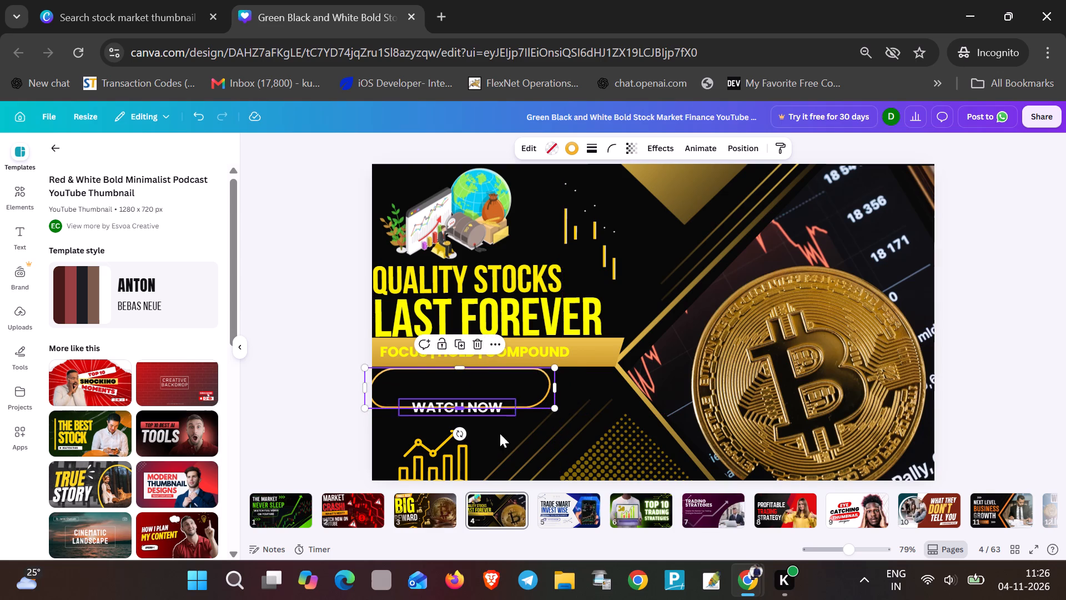
Move the "WATCH NOW" text up inside the gold rounded outline frame.
click(501, 434)
drag(485, 408, 476, 399)
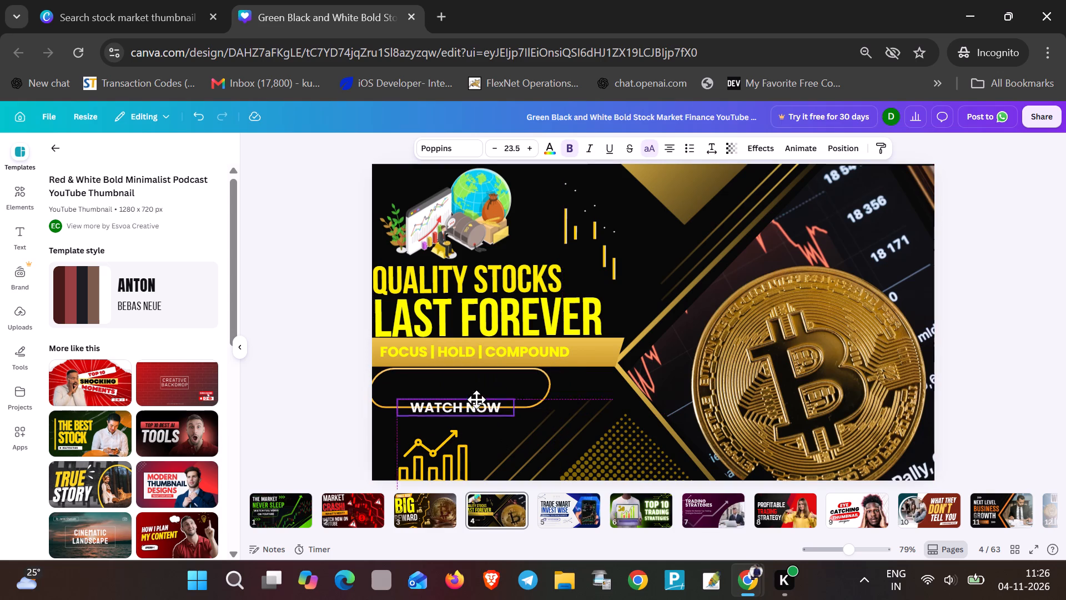
drag(476, 399, 469, 385)
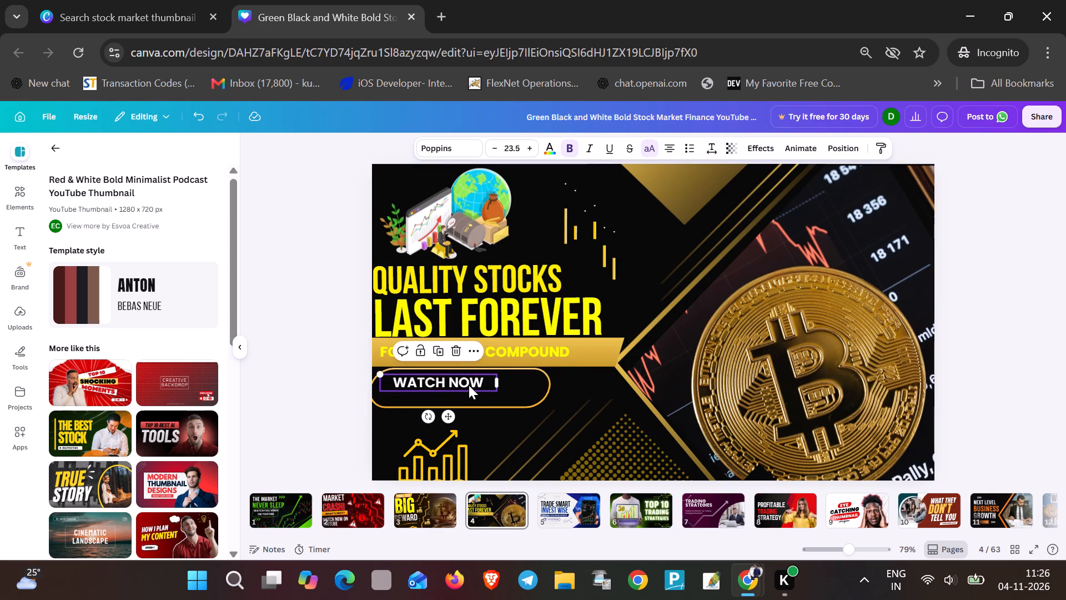
Extend the "WATCH NOW" text to read "WATCH NOW ON YOUTUBE".
double_click(469, 385)
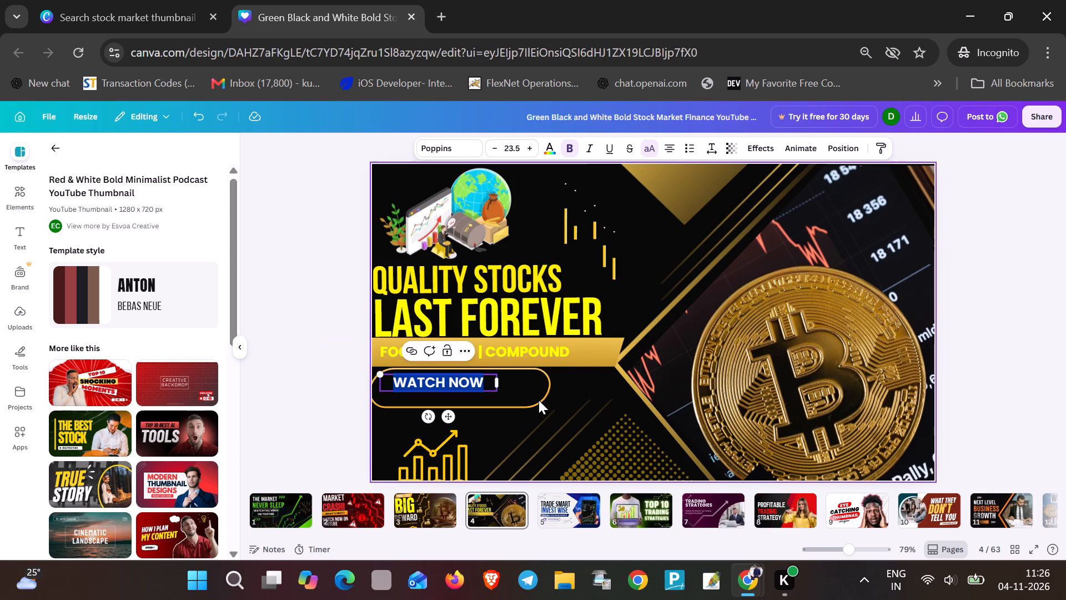
click(642, 429)
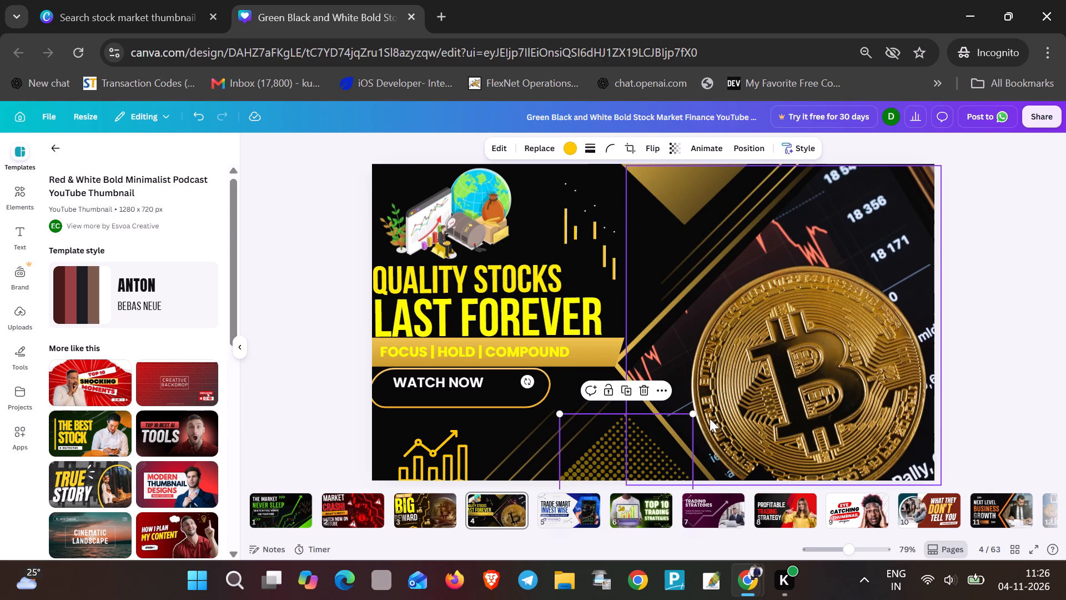
double_click(477, 376)
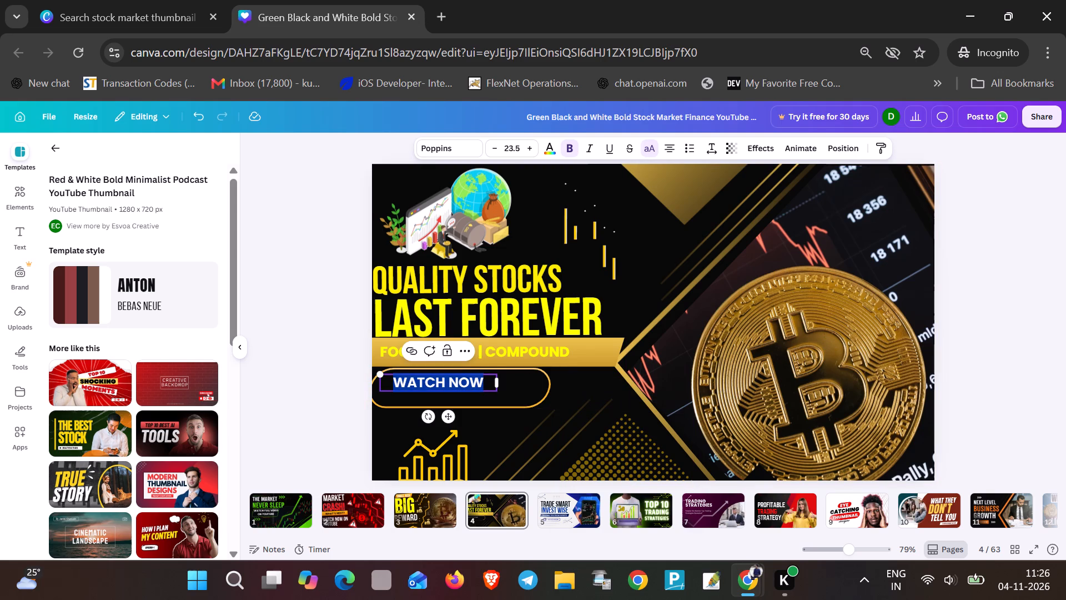
click(482, 379)
key(space)
text(ON YOUTUBE)
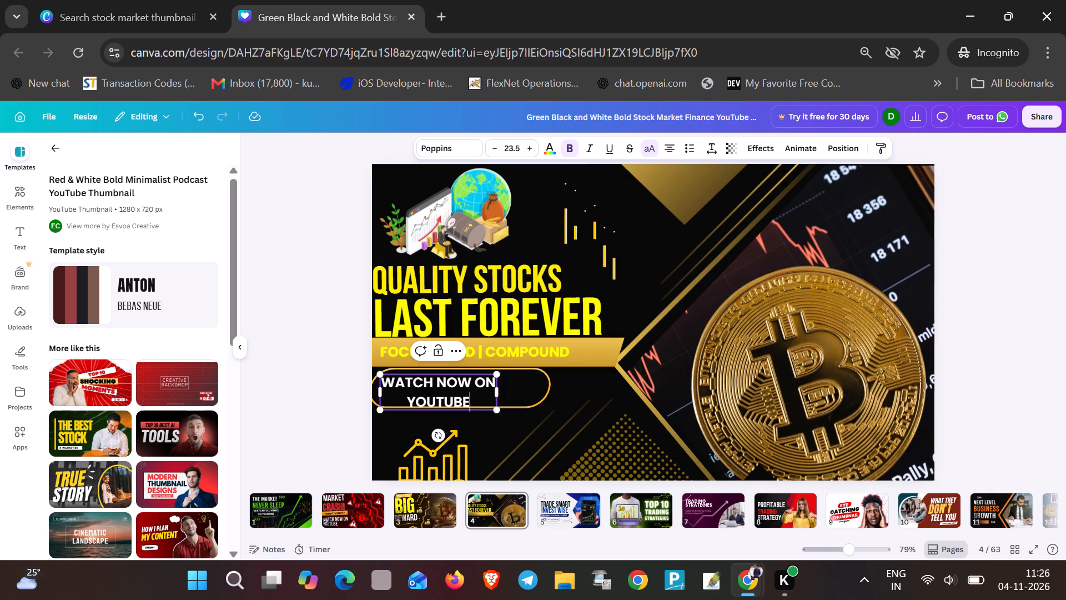
click(447, 324)
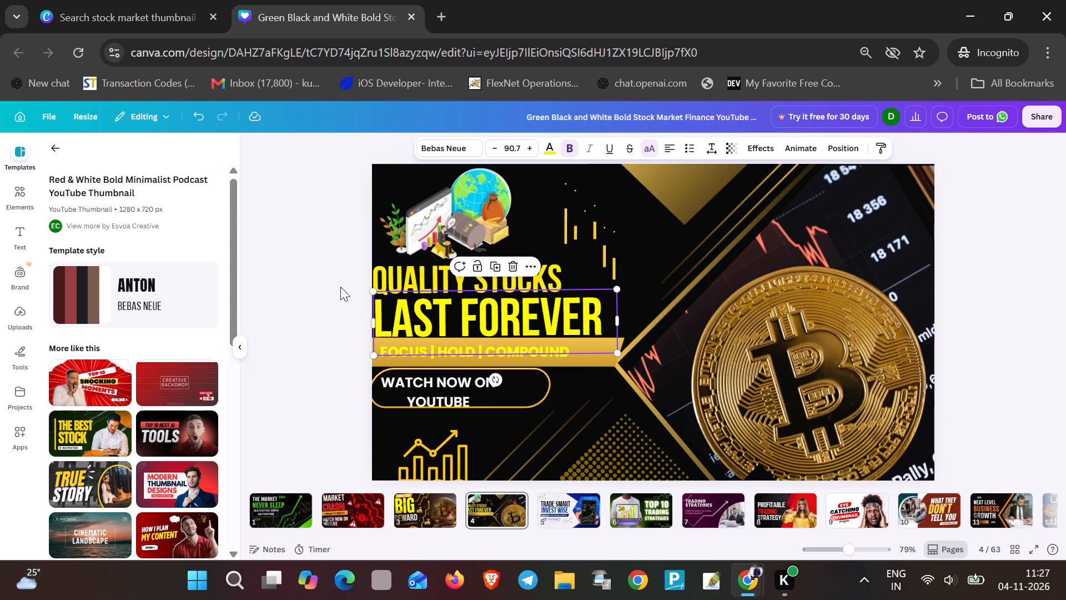
click(359, 268)
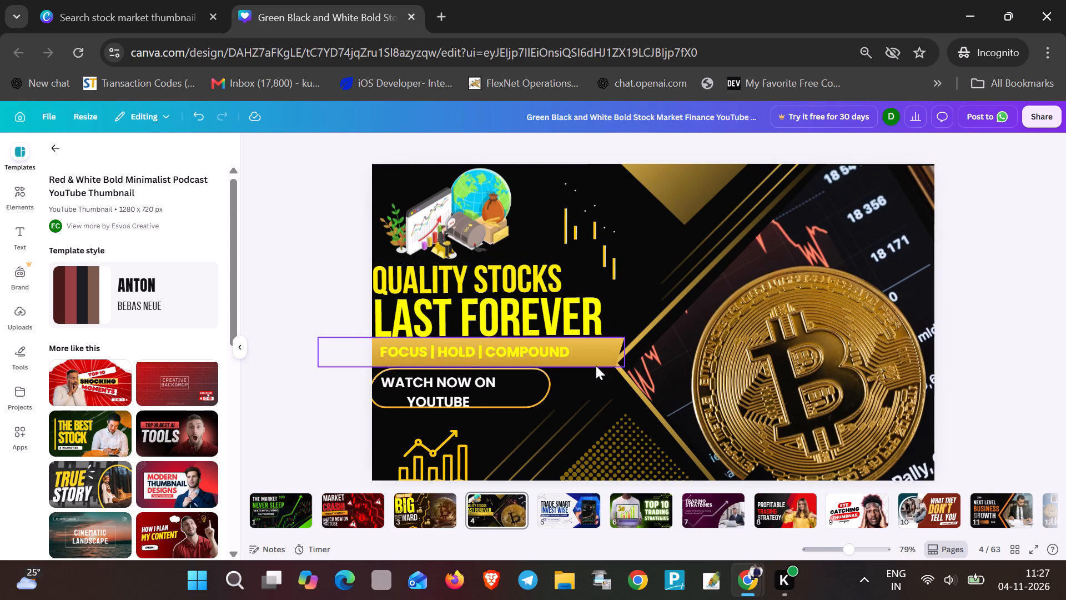
Enlarge the gold rounded outline to nearly the banner's visible width and shift the "WATCH NOW ON YOUTUBE" text towards its middle.
click(522, 401)
drag(553, 407, 600, 463)
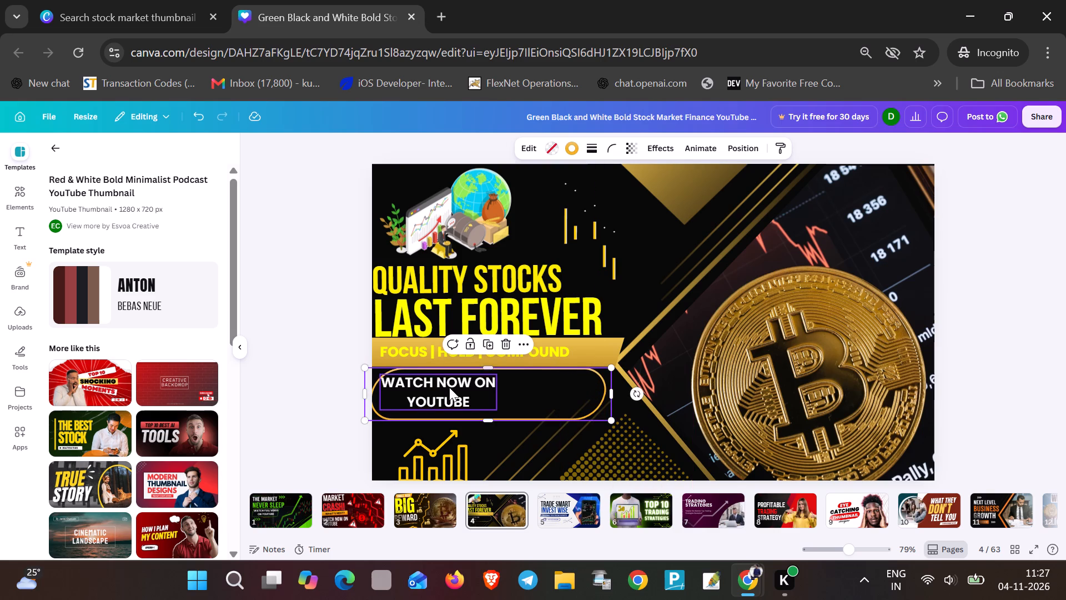
drag(449, 387, 493, 392)
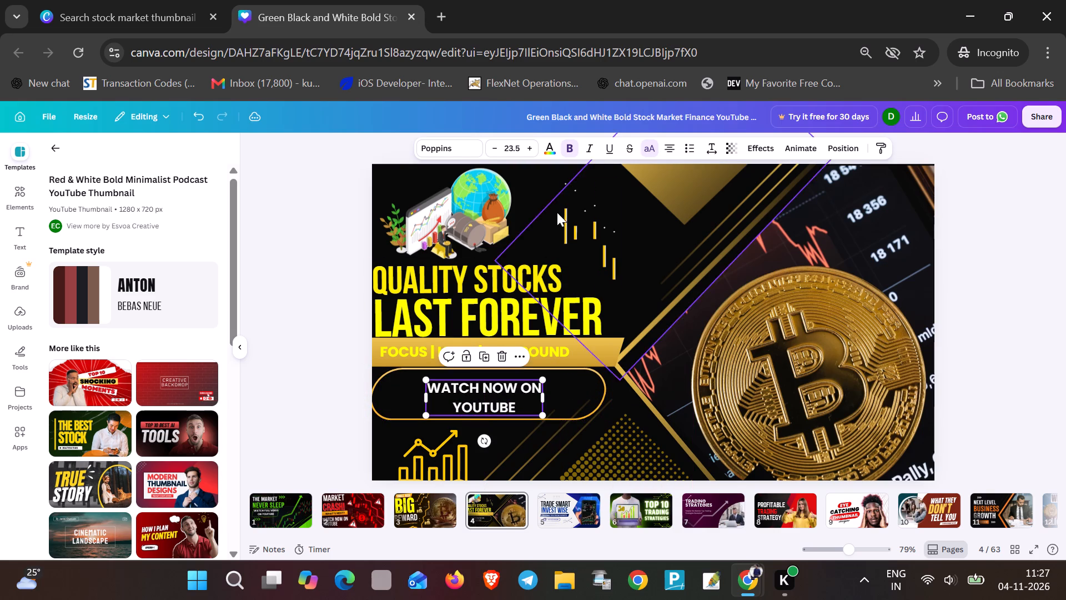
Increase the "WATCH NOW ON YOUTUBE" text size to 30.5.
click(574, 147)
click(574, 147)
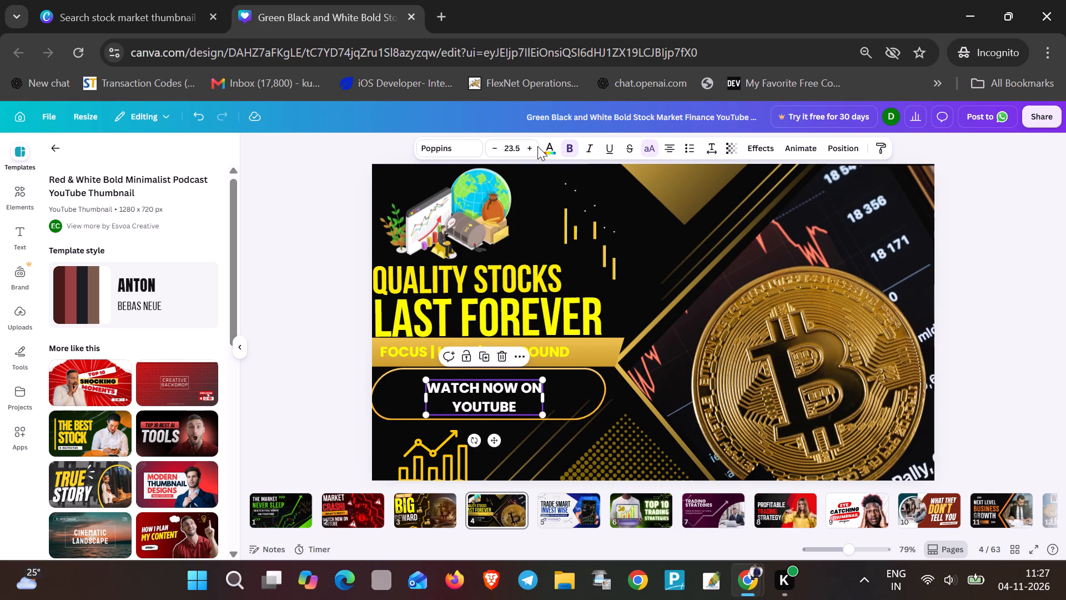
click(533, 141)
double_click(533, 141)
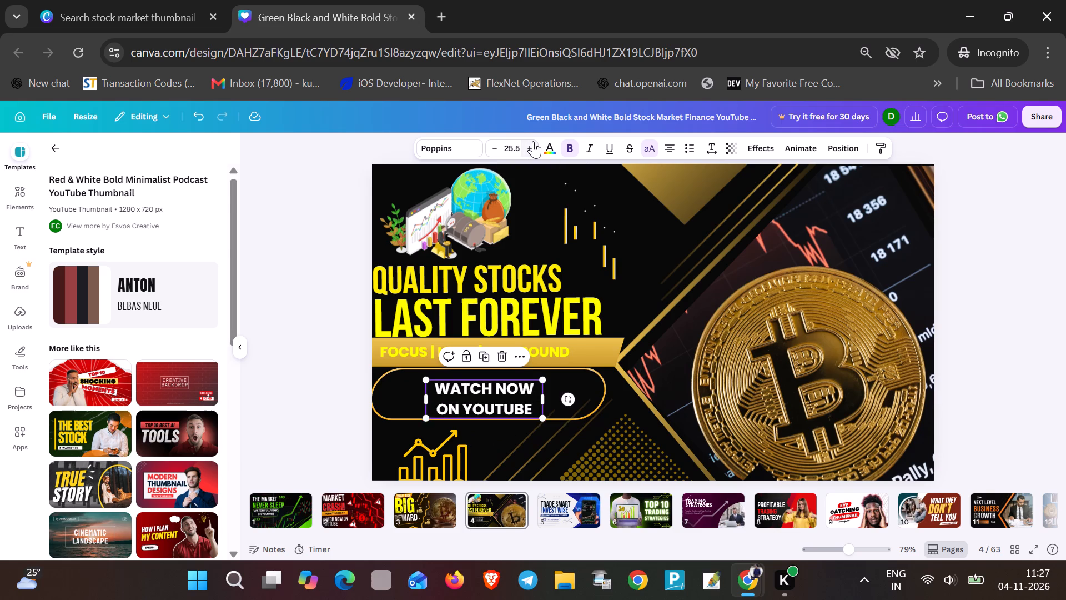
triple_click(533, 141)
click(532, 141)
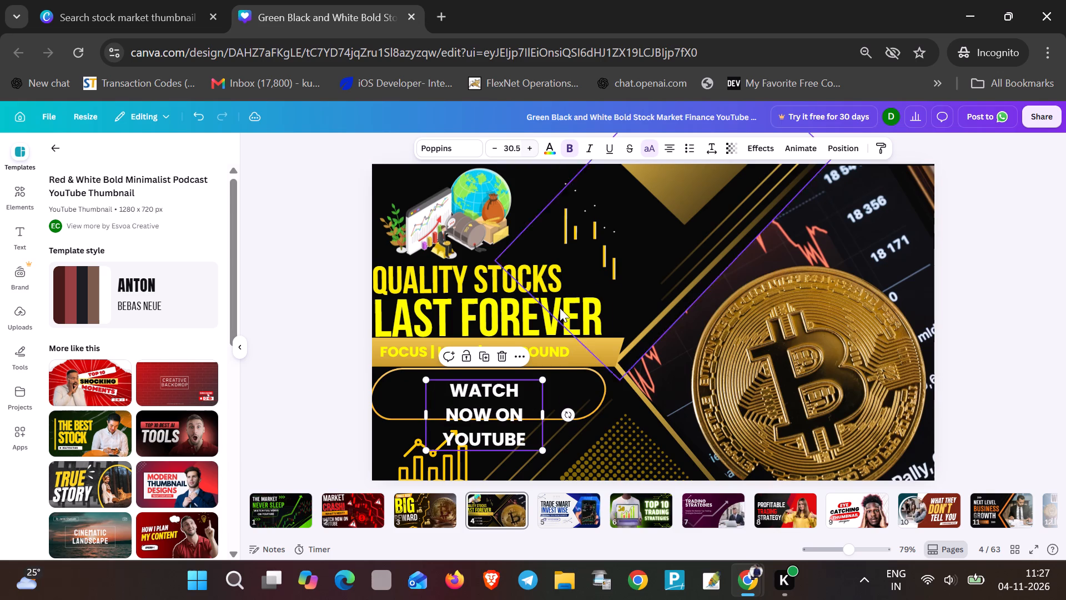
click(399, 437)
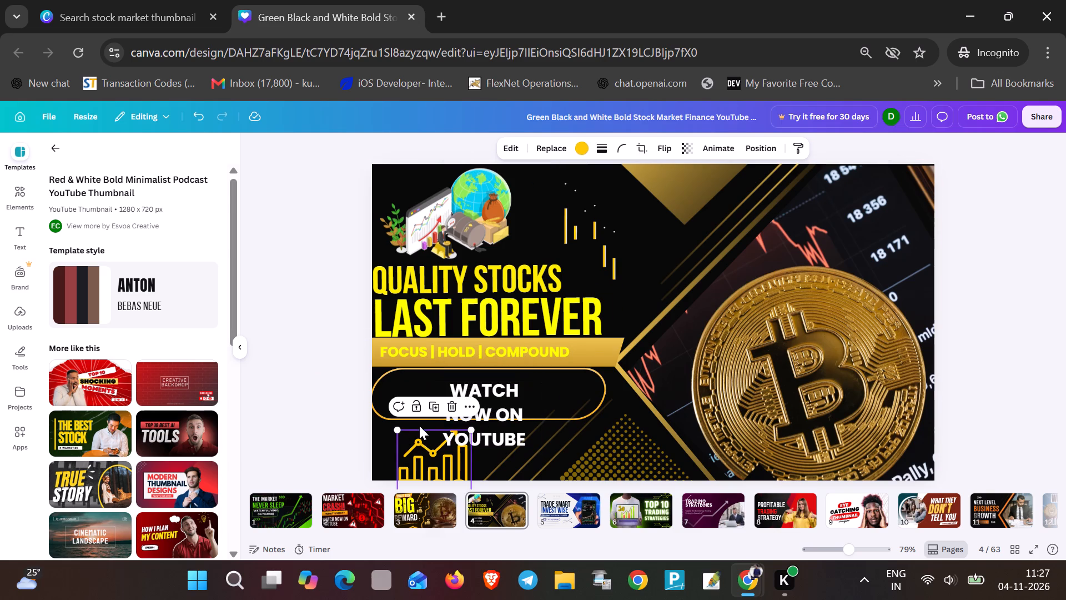
Scale the "WATCH NOW ON YOUTUBE" text to size 22.4, widen its box to fit two lines, and centre it inside the gold outline.
drag(496, 409, 498, 395)
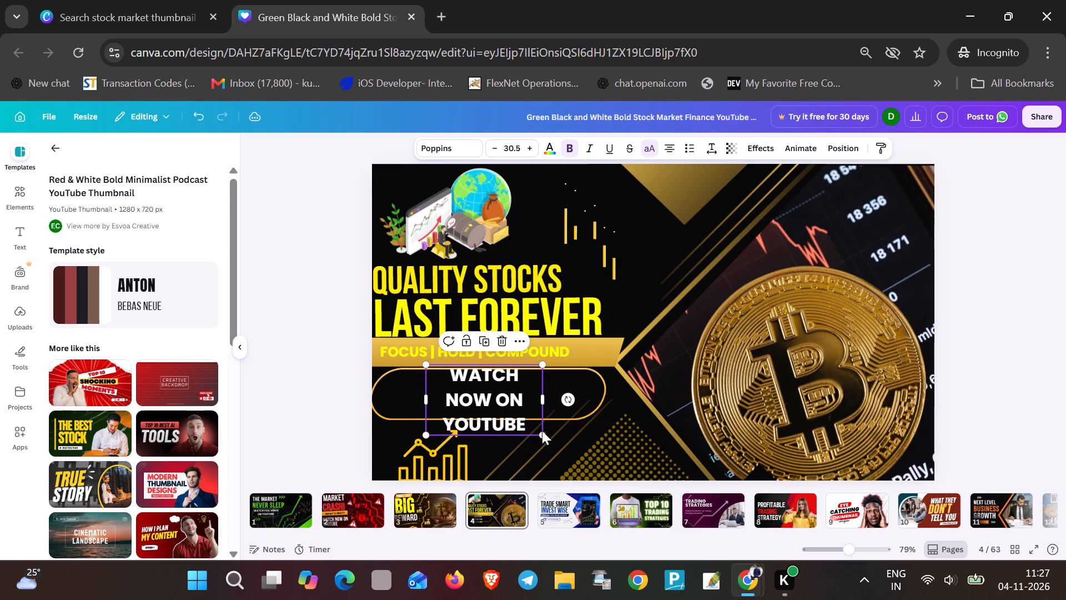
drag(544, 436, 532, 389)
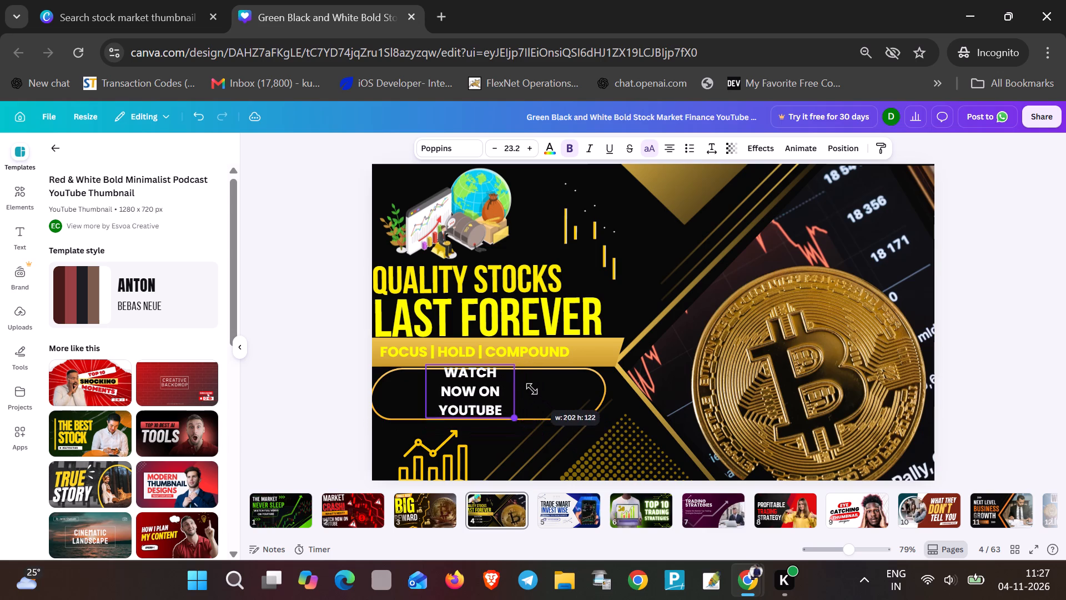
drag(532, 389, 530, 387)
drag(513, 389, 516, 389)
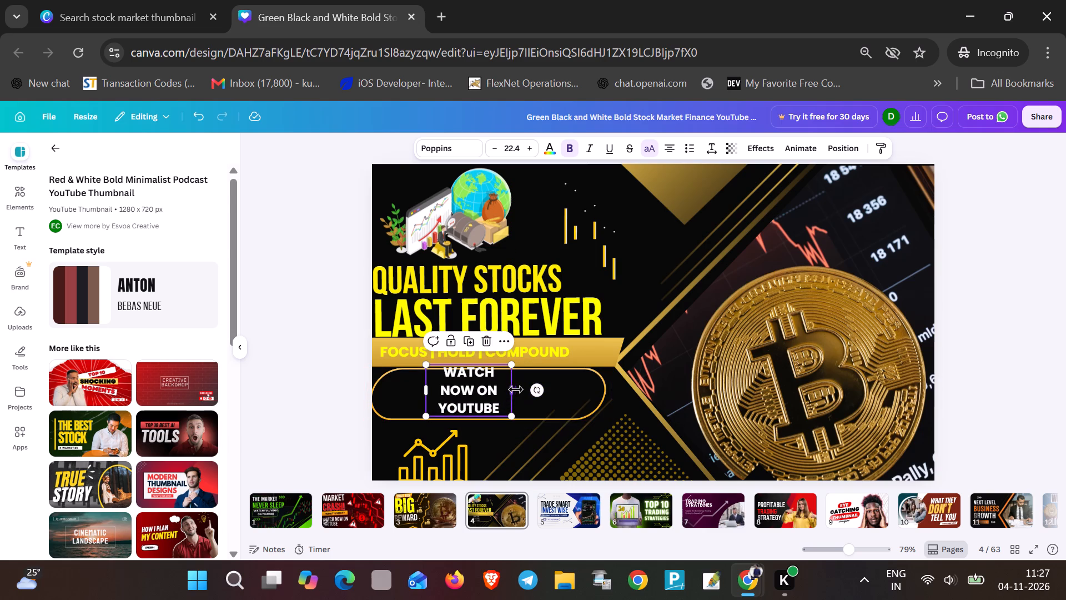
drag(516, 389, 571, 399)
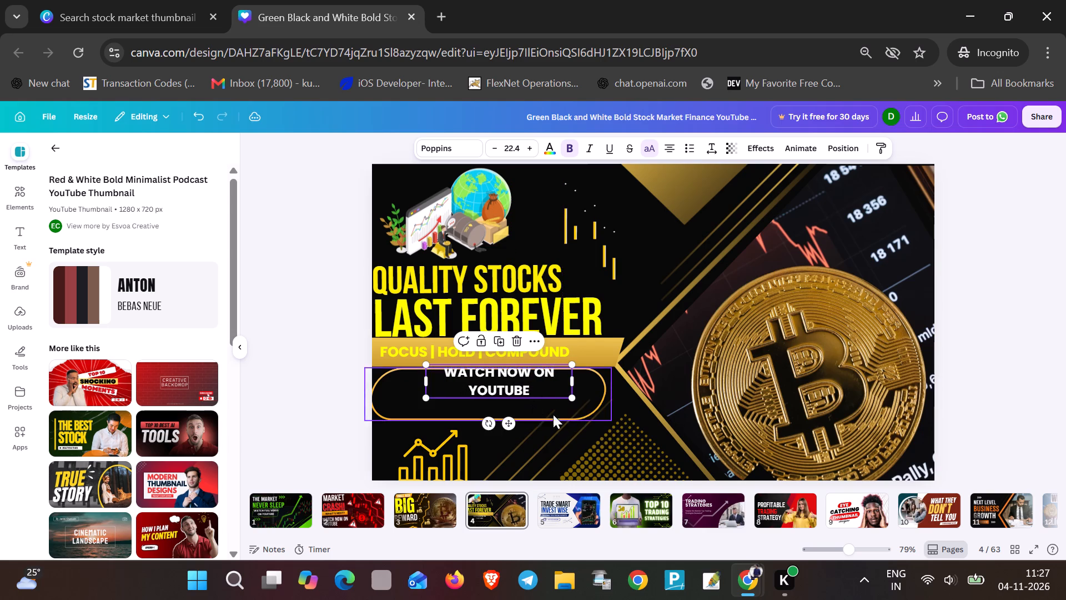
click(609, 433)
drag(491, 383, 461, 402)
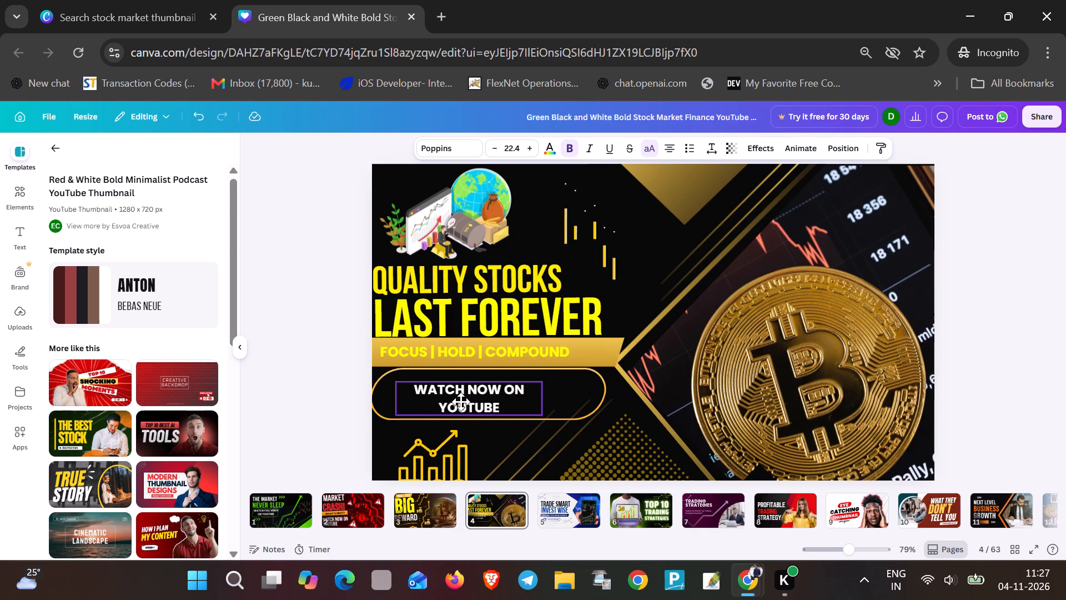
drag(461, 402, 472, 396)
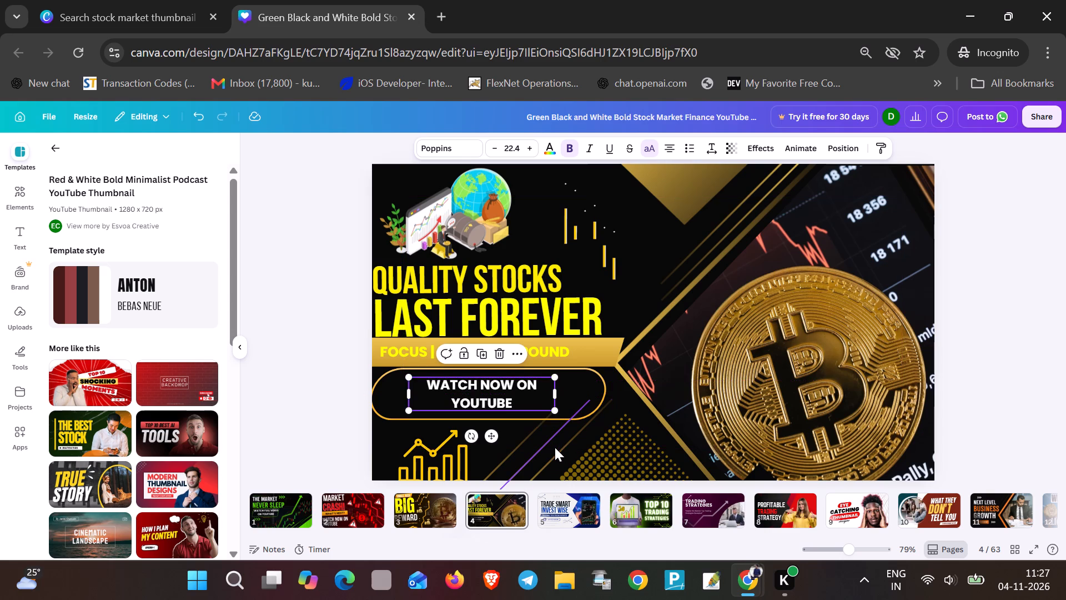
Shift the Bitcoin coin photo slightly left and up, closer to the headings.
click(666, 409)
drag(722, 395, 710, 369)
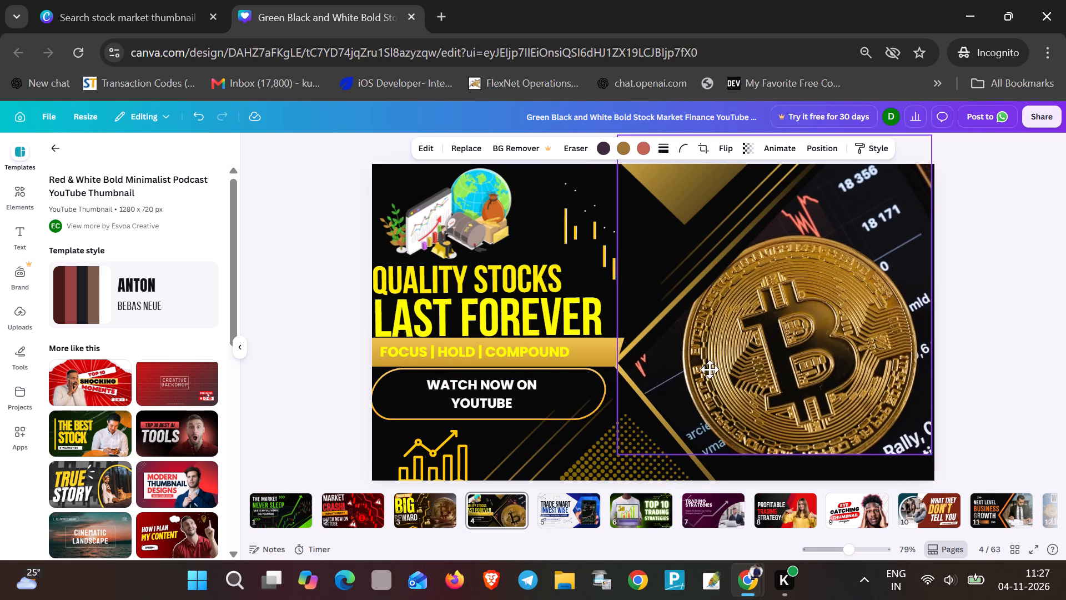
drag(710, 369, 691, 388)
Duplicate the gold growth chart icon and place the copy near the top of the canvas, over the gold triangle's left edge.
click(433, 468)
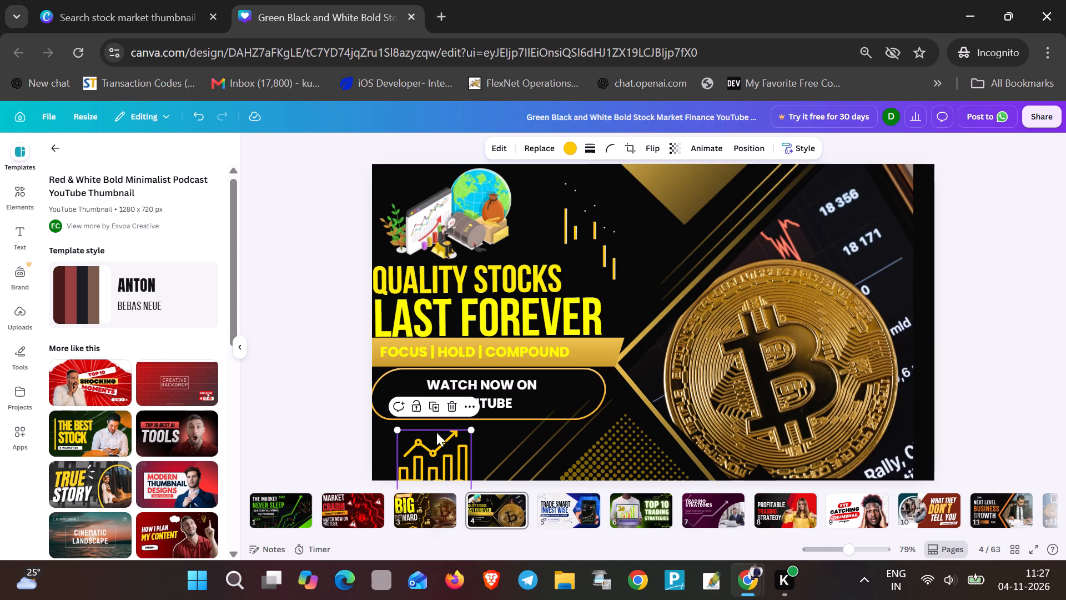
key(ctrl+c)
key(ctrl+v)
drag(451, 454, 554, 391)
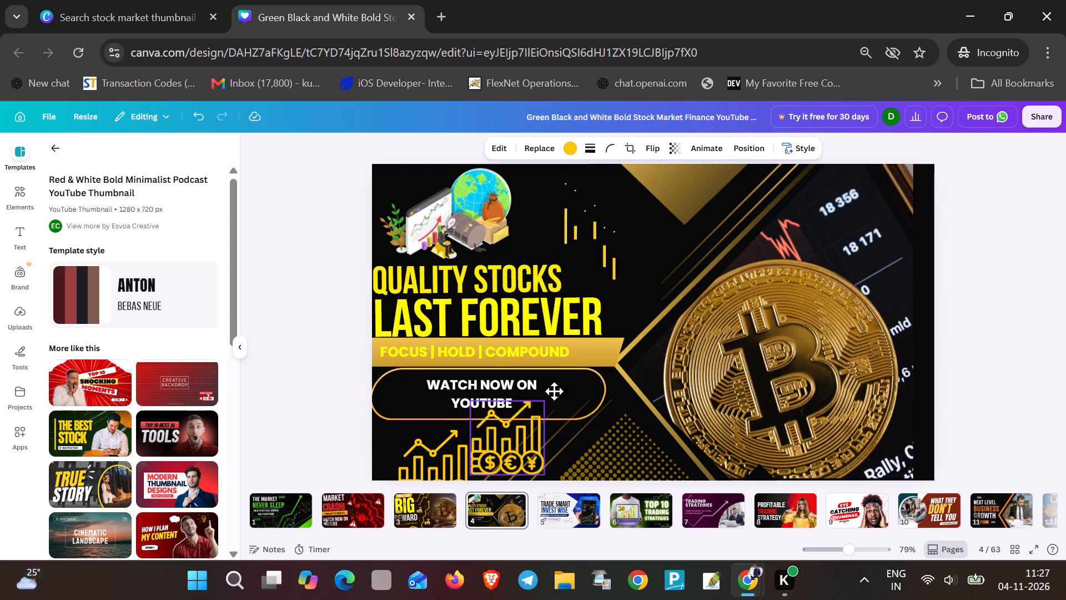
drag(554, 391, 681, 194)
click(759, 227)
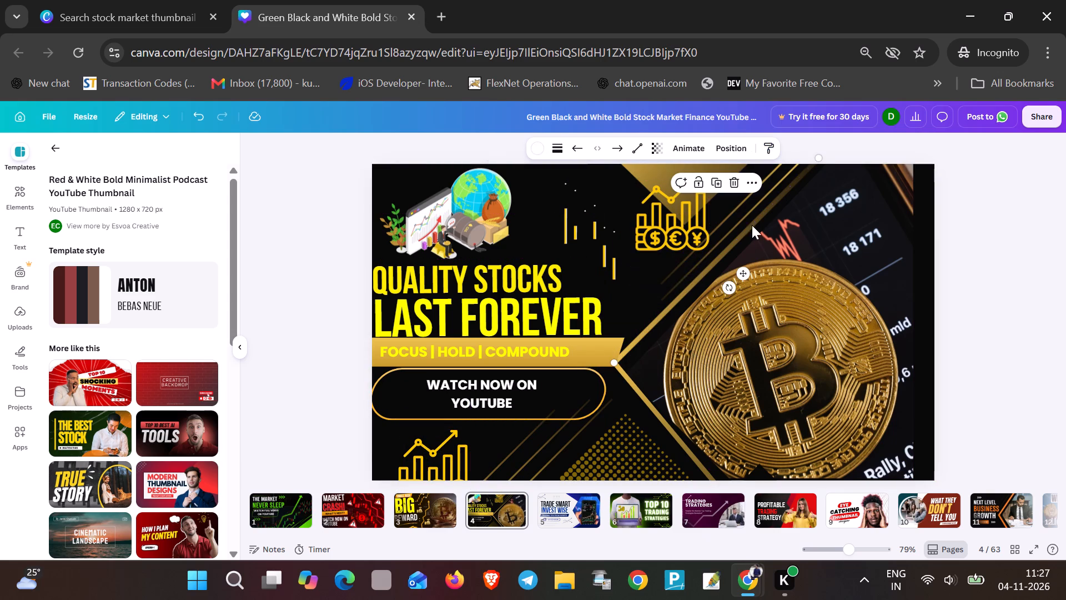
drag(682, 219, 684, 214)
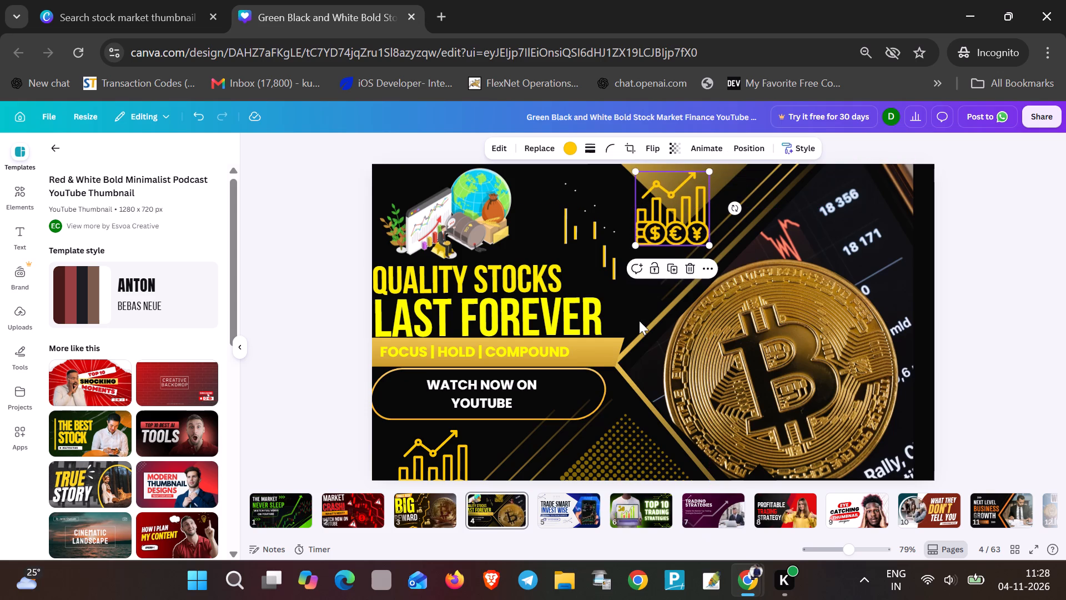
Add another copy of the gold growth chart icon at the bottom of the canvas, over the dotted pattern beside the coin.
click(455, 451)
key(ctrl+v)
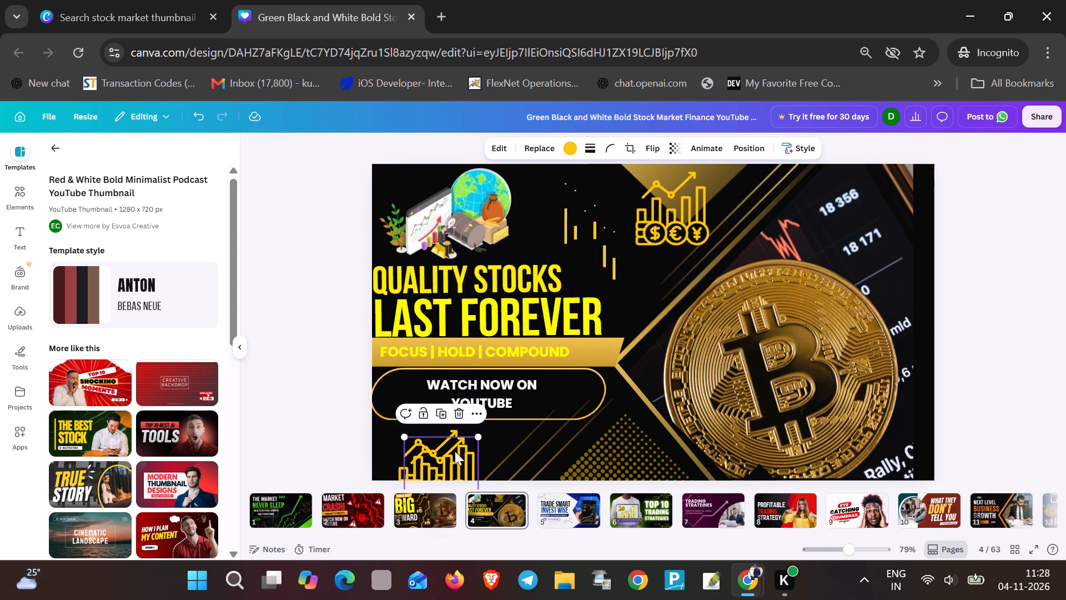
drag(455, 451, 643, 426)
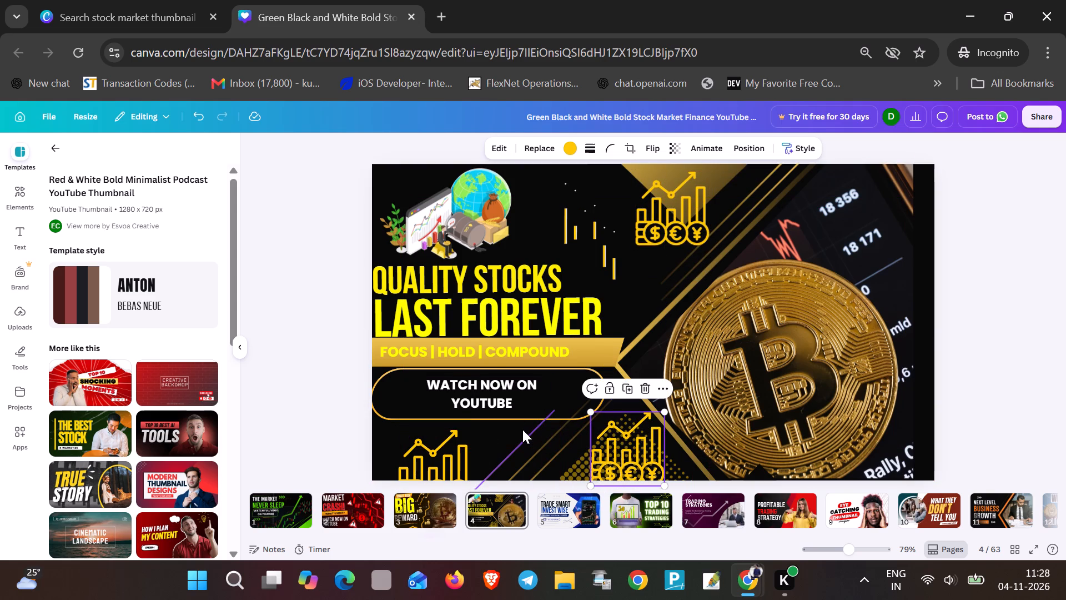
On page 5, nudge the upper zigzag arrows graphic up and right, and move the dot grid up and left beside it.
click(546, 519)
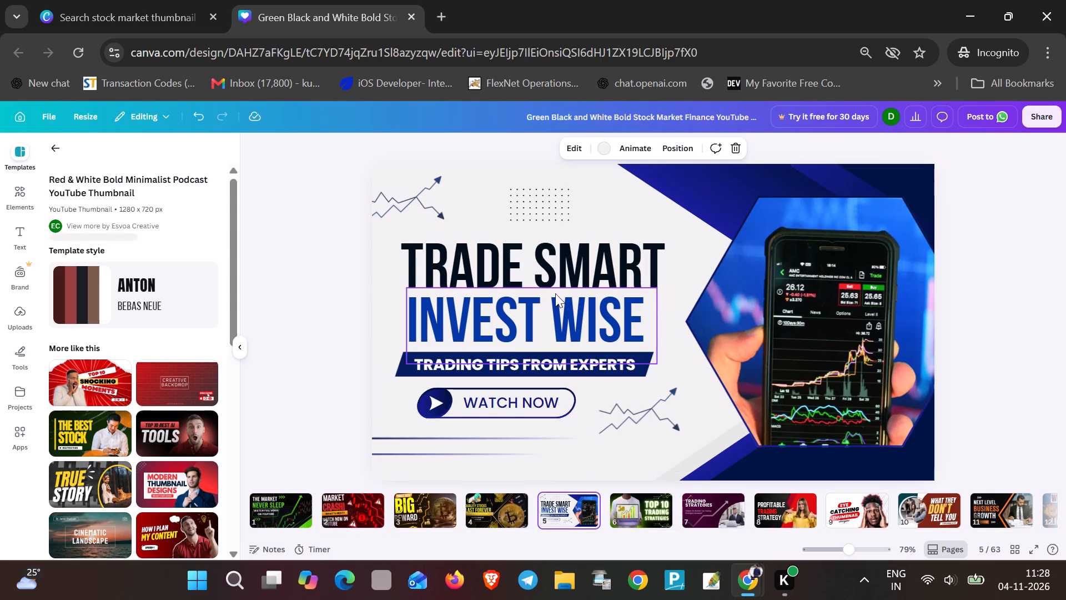
drag(410, 192, 419, 187)
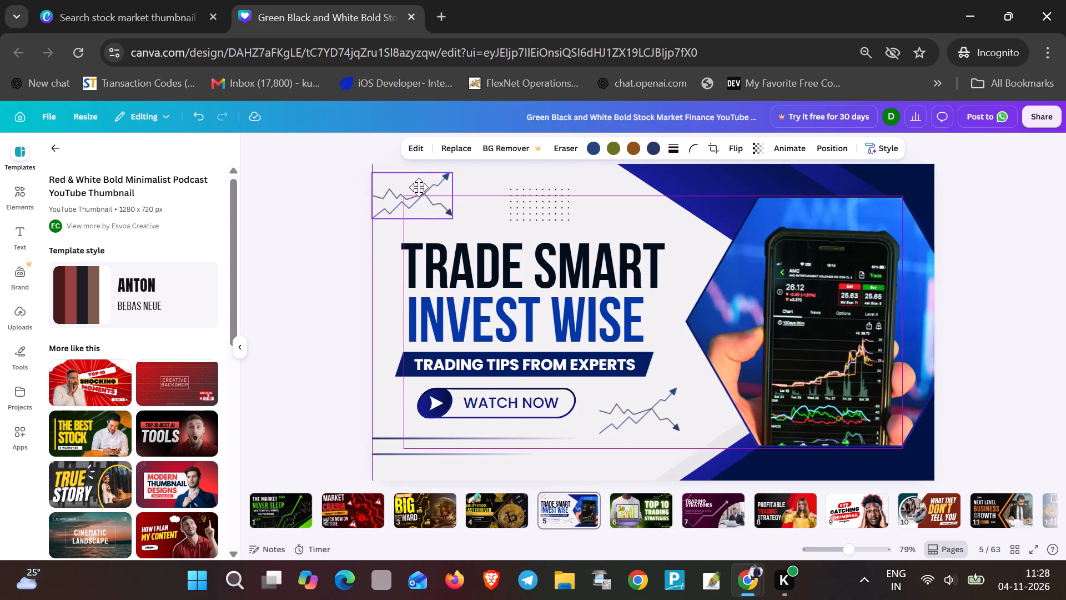
drag(419, 187, 421, 181)
click(555, 211)
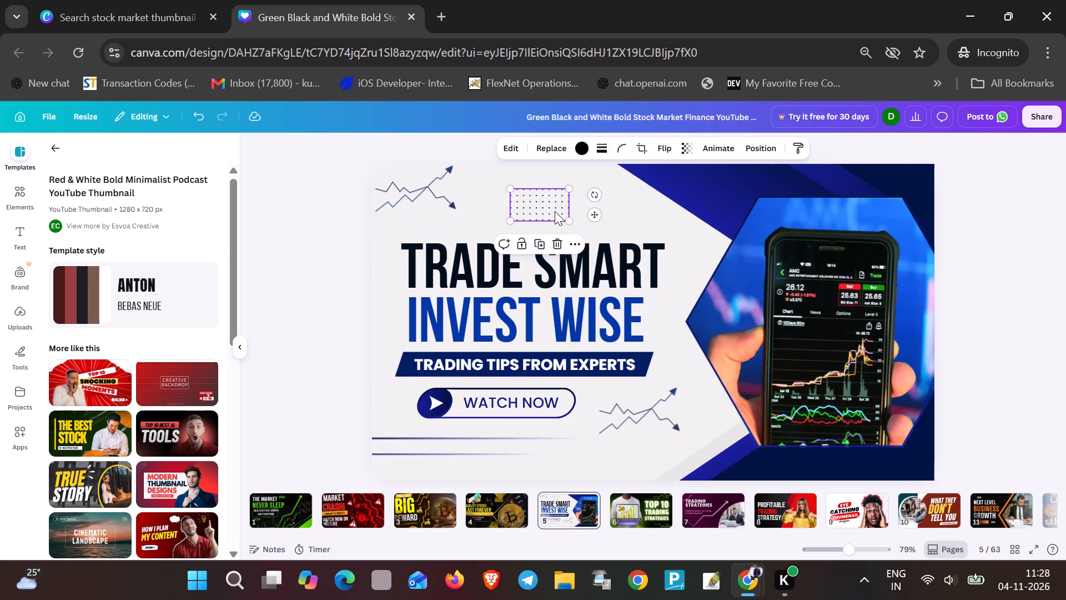
drag(555, 211, 523, 188)
Move the "TRADE SMART" heading up and left, beside the canvas's left edge and below the zigzag arrows.
drag(574, 269, 535, 262)
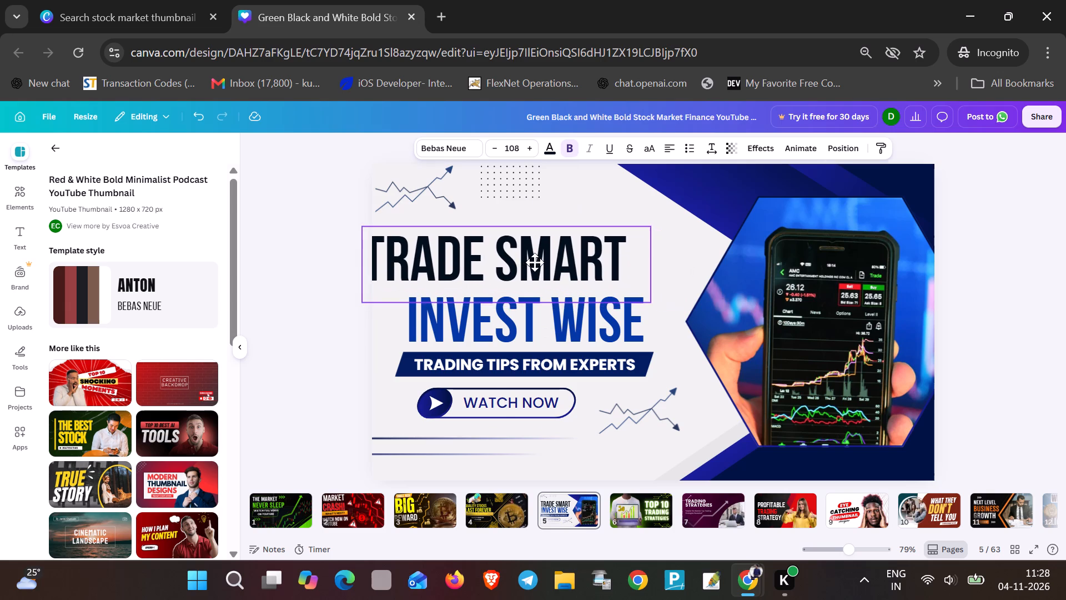
drag(535, 262, 549, 253)
Retype the top heading on page 5 as "TRADE SMART".
double_click(549, 253)
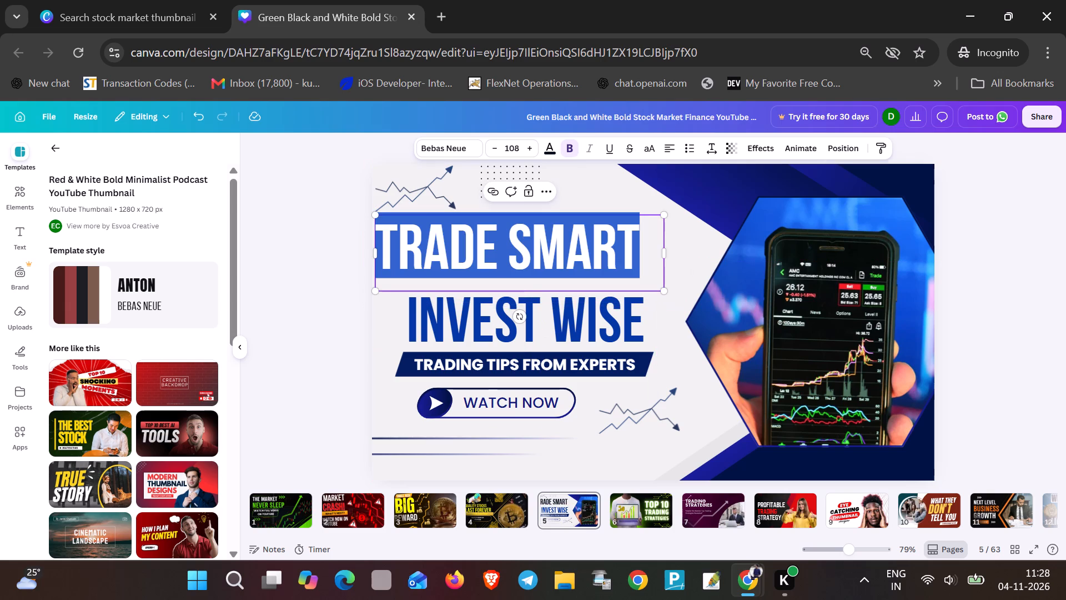
key(t)
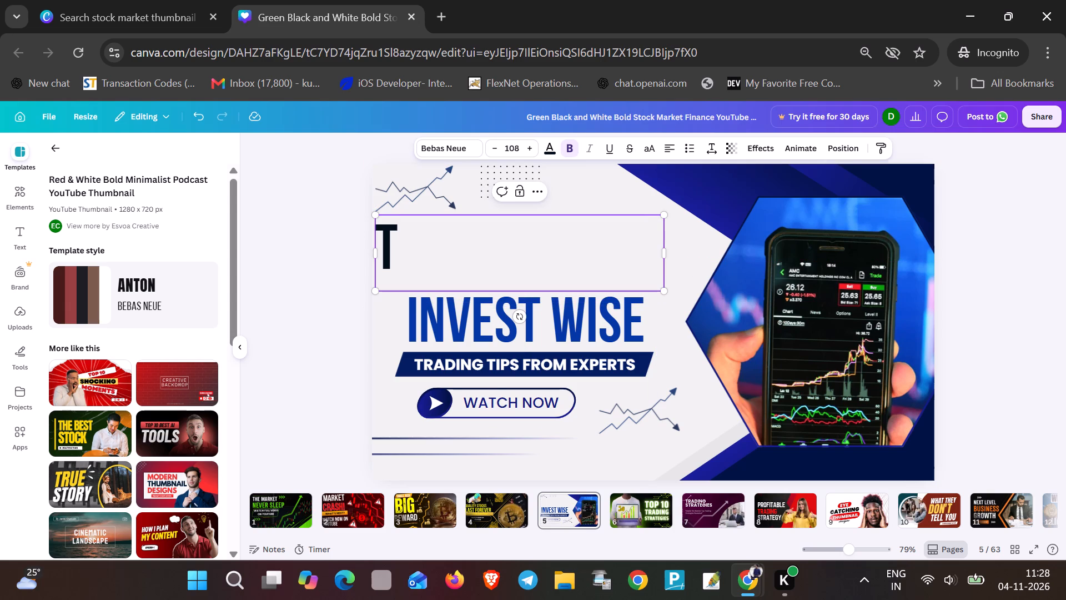
text(ra)
key(BackSpace)
key(BackSpace)
text(RA)
key(BackSpace)
key(BackSpace)
key(r)
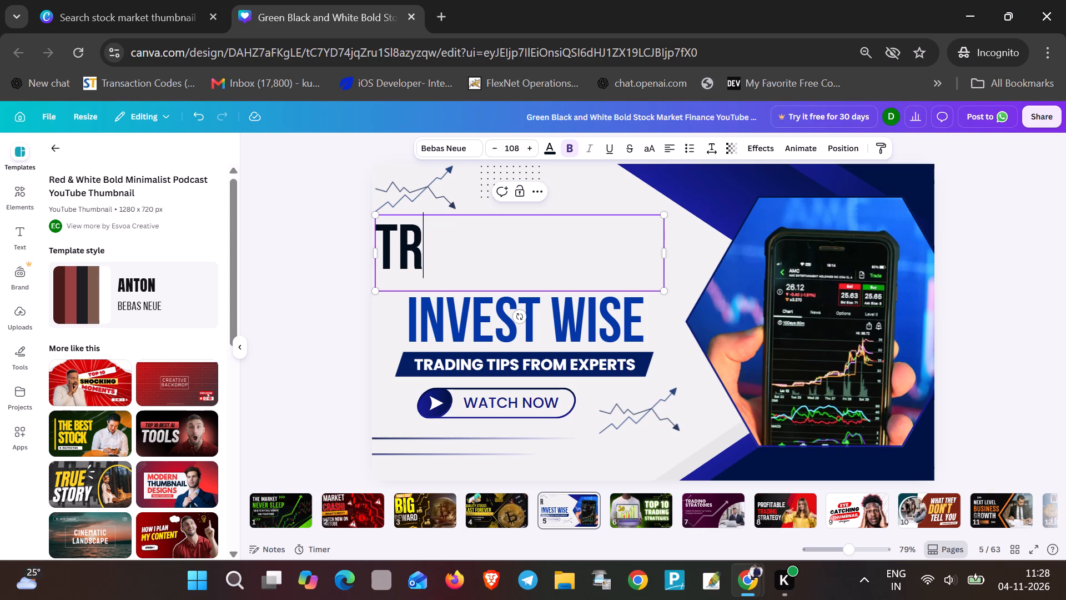
key(r)
text(ADE SMART)
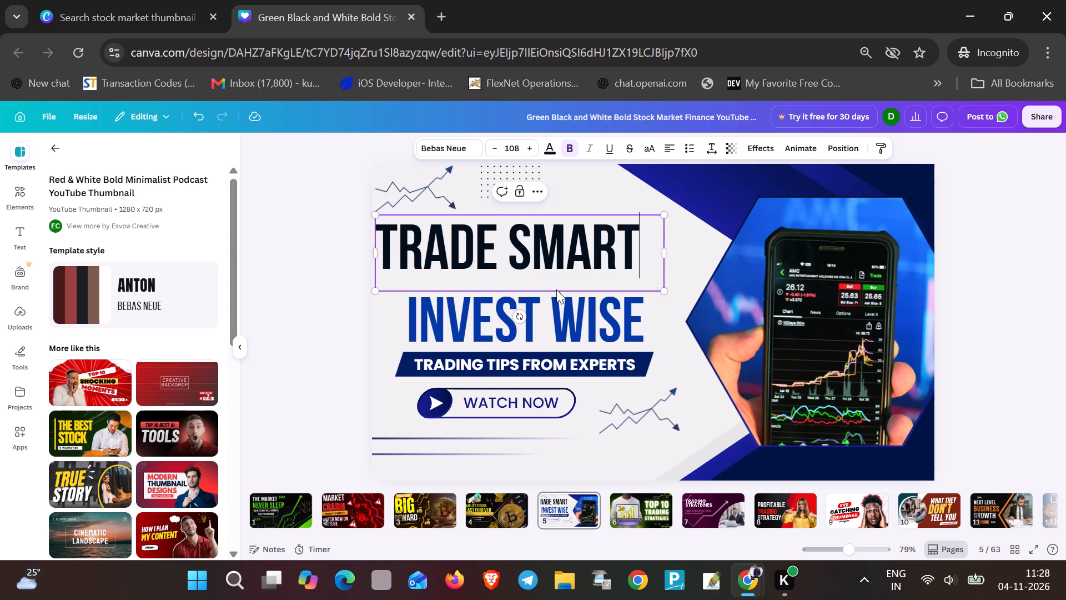
Move the "INVEST WISE" heading up and left beneath "TRADE SMART" and replace its text with "INVESTMENT".
click(578, 336)
double_click(579, 339)
click(700, 359)
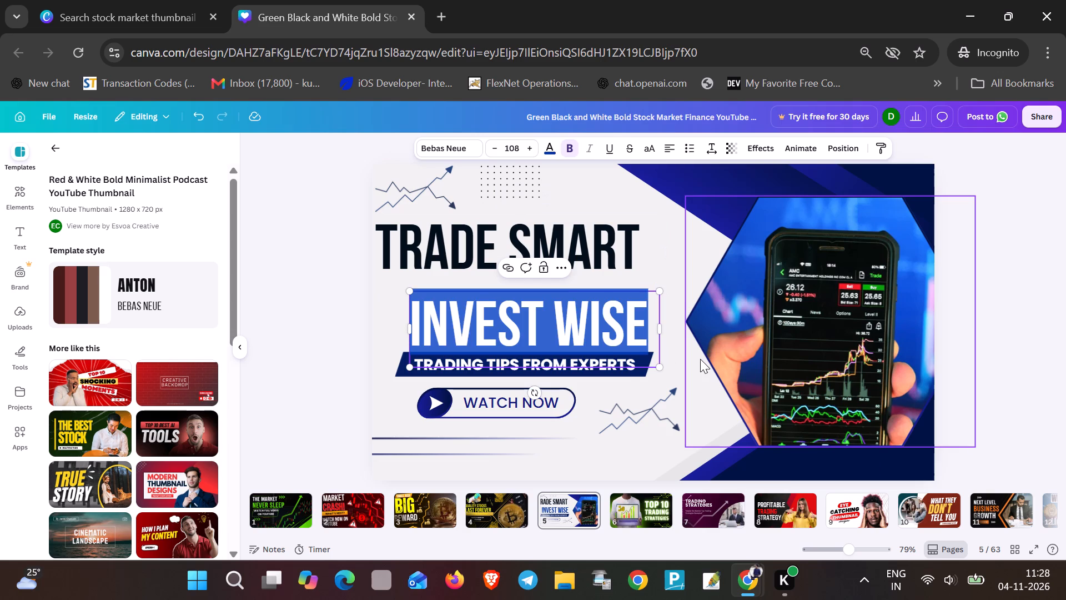
drag(609, 328, 582, 304)
click(582, 304)
click(582, 304)
triple_click(583, 304)
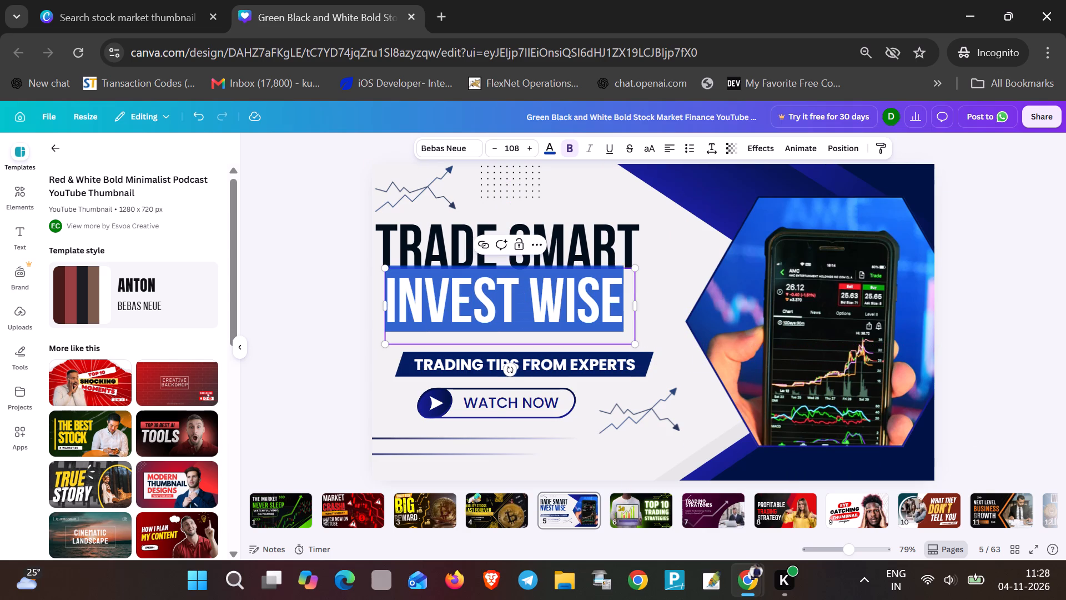
text(INVESTMENT)
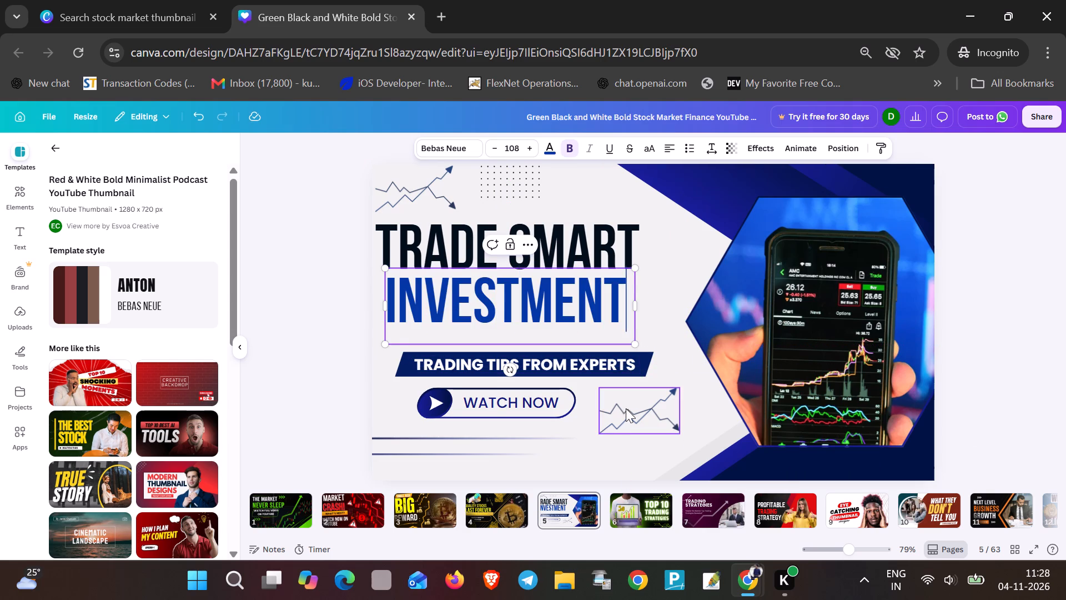
Nudge the "TRADE SMART" heading right and slightly up so its left edge lines up with "INVESTMENT".
click(668, 322)
drag(524, 249, 533, 243)
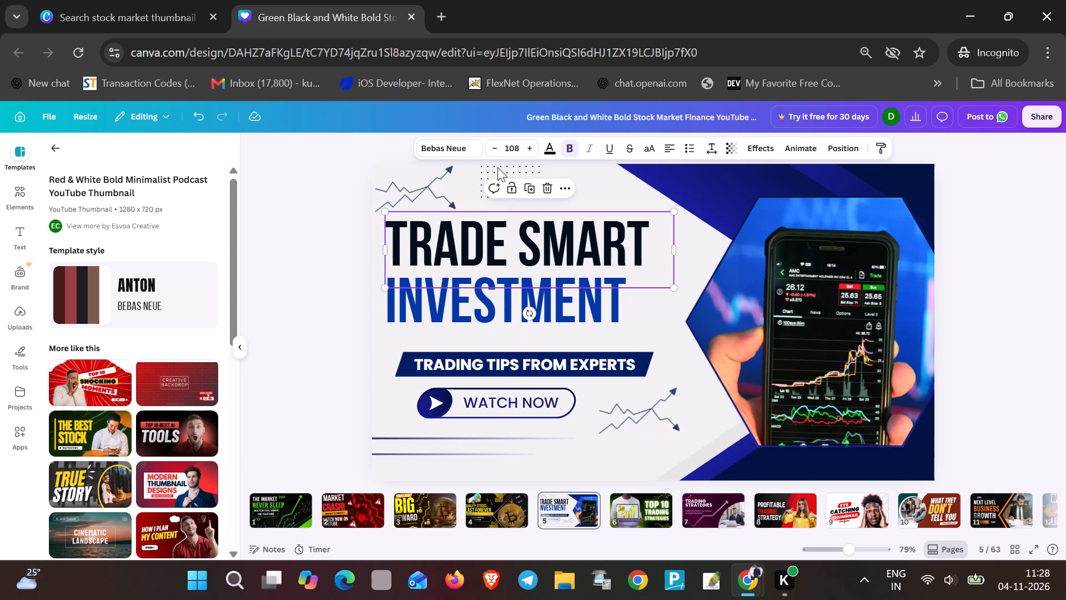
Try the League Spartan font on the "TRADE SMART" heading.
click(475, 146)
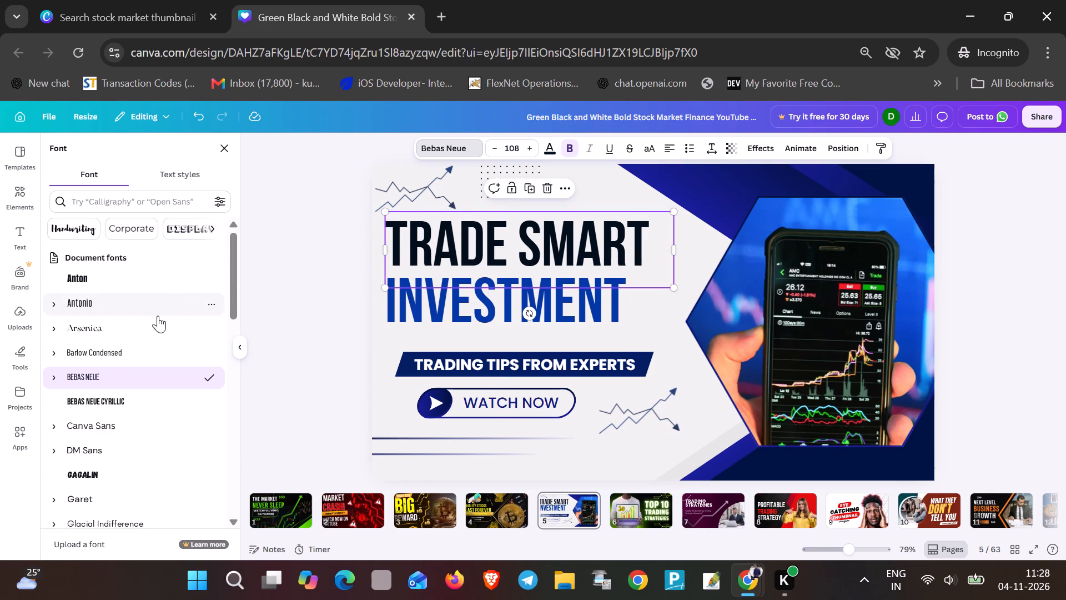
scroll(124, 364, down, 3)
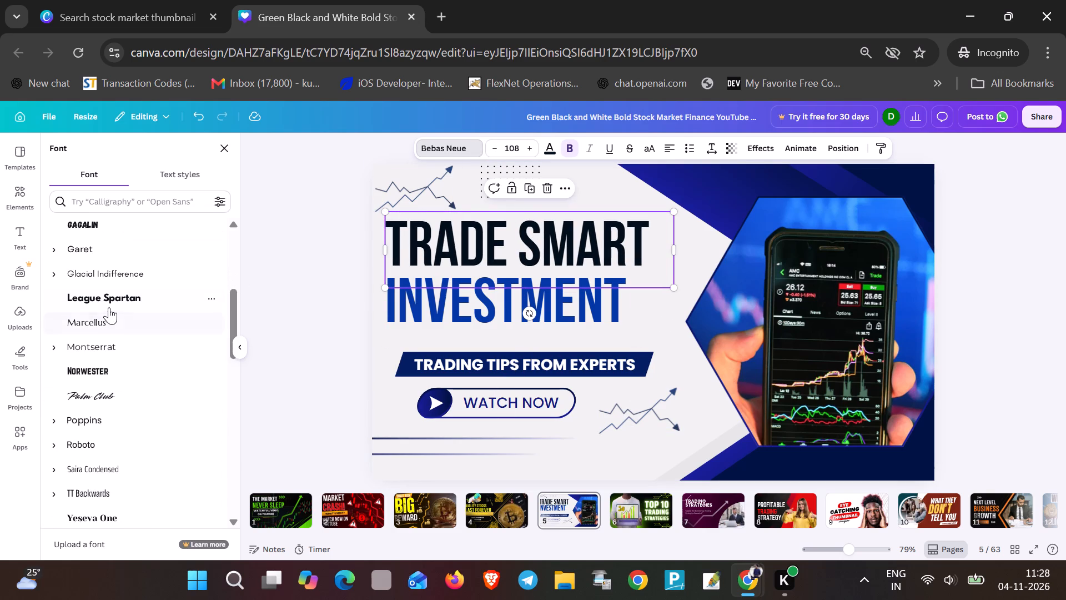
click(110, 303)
Widen the "TRADE SMART" text box and set its font to Norwester at size 96 so it fits one line.
click(485, 274)
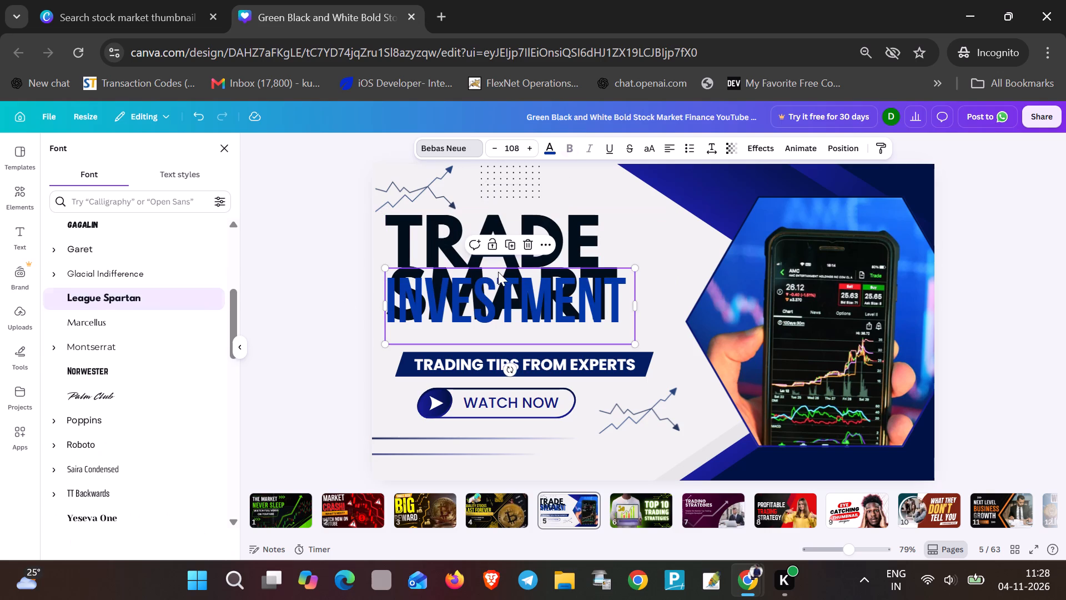
click(570, 266)
click(569, 253)
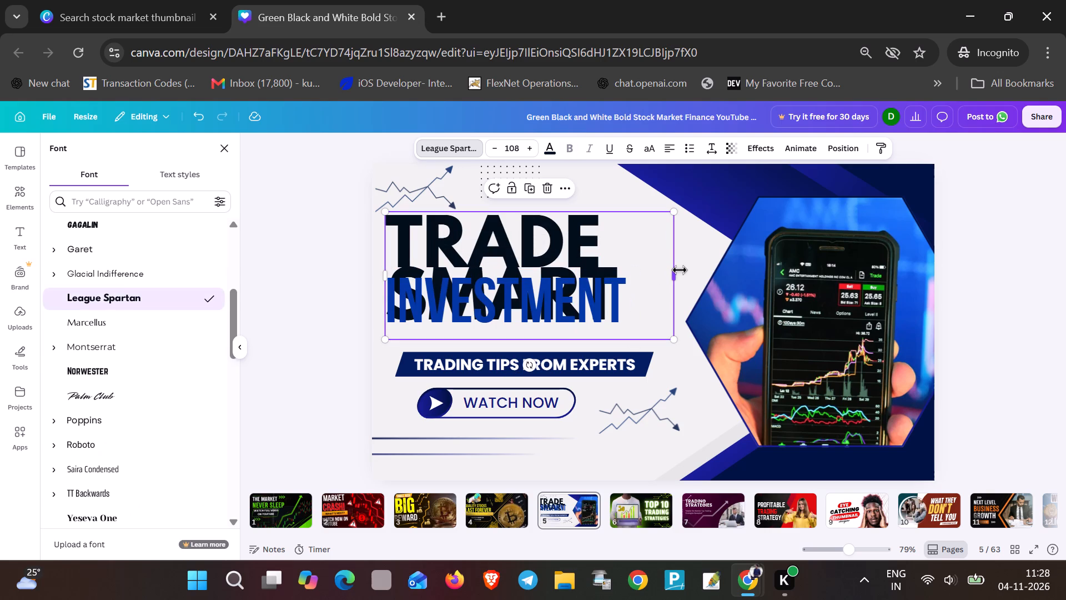
drag(680, 274, 709, 275)
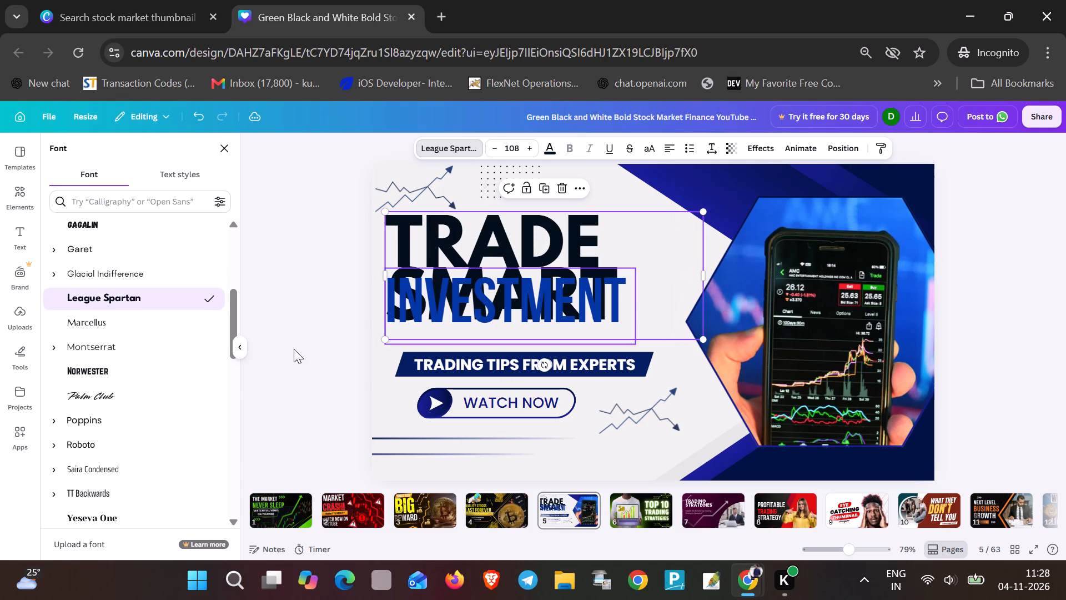
click(131, 363)
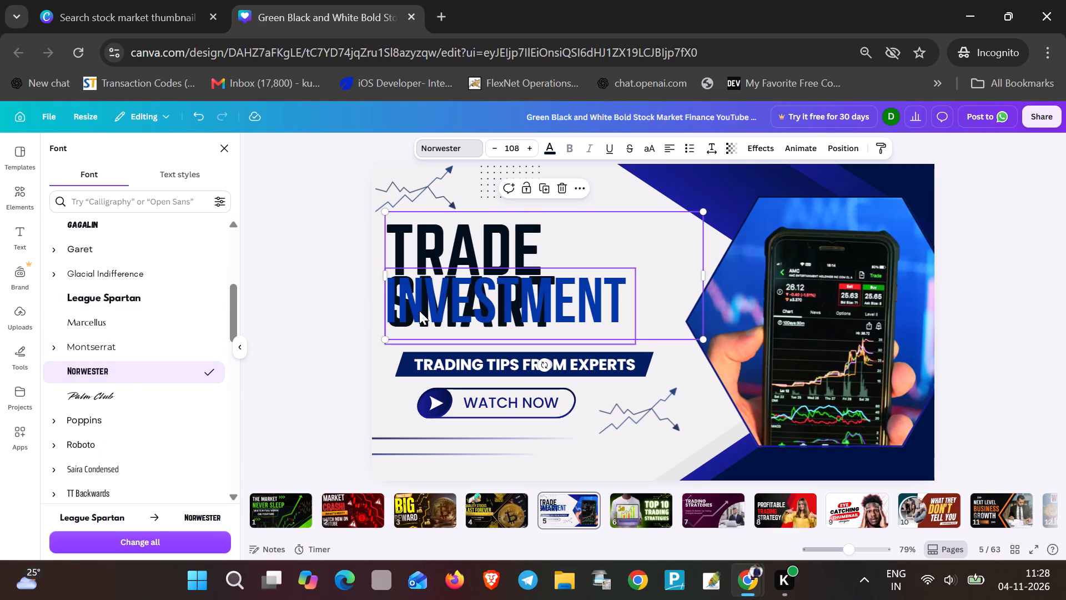
click(495, 148)
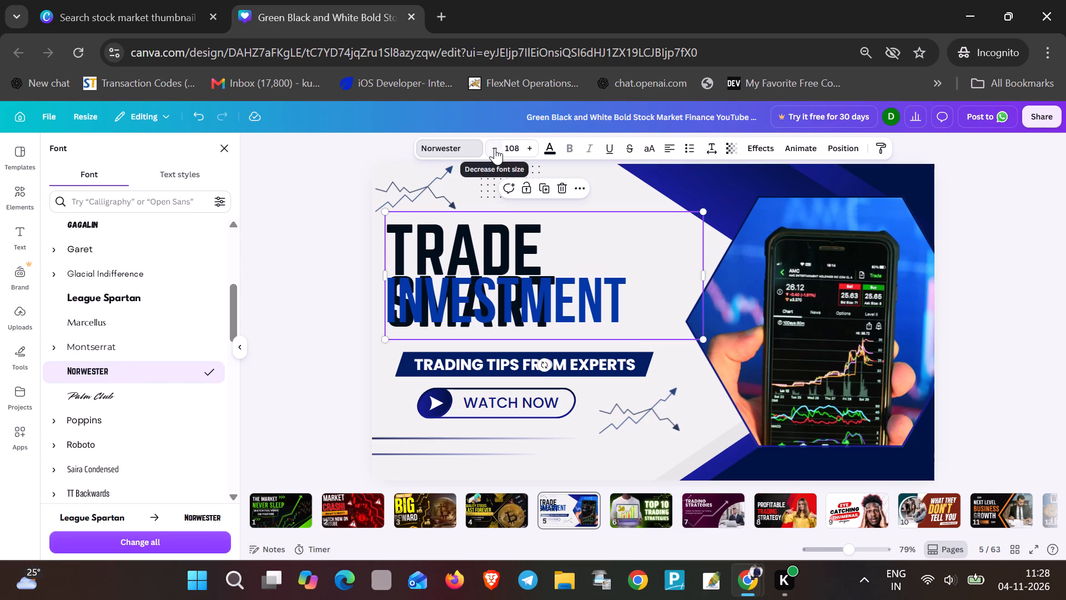
triple_click(495, 148)
triple_click(495, 148)
triple_click(494, 148)
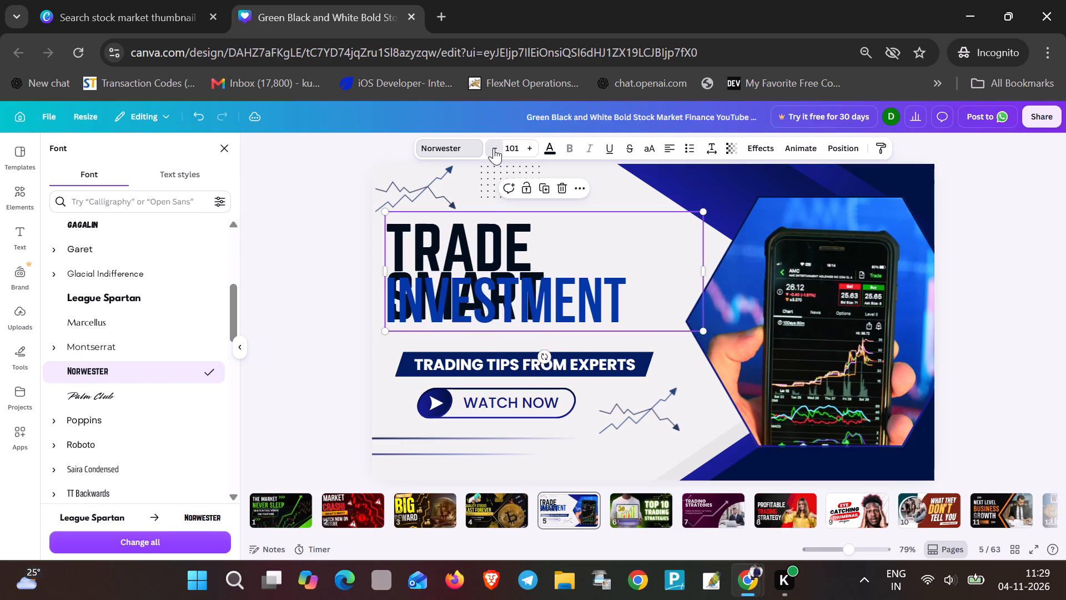
click(494, 148)
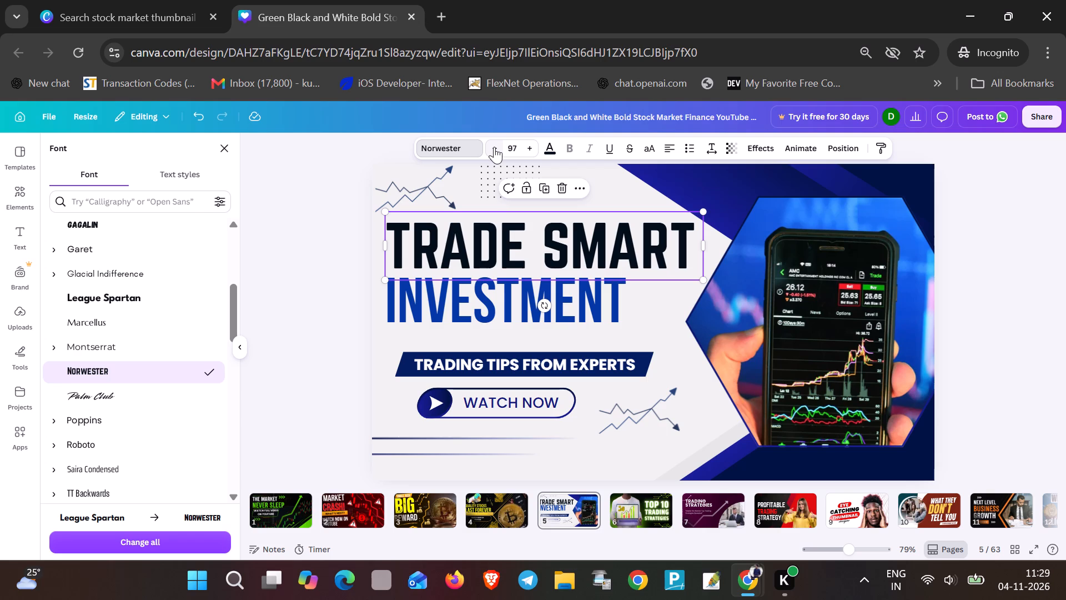
click(493, 146)
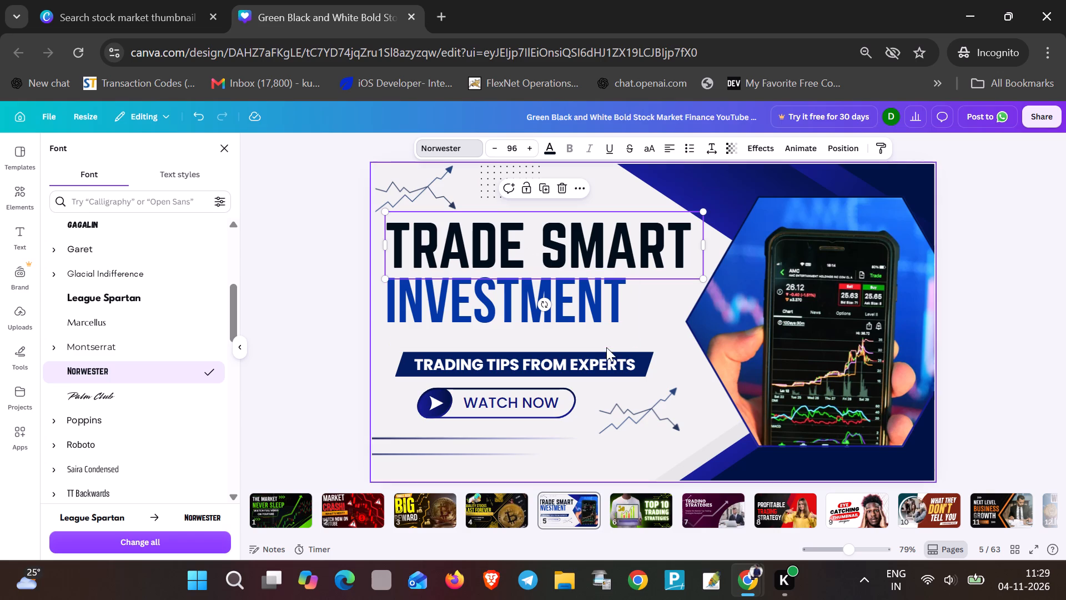
Move both headings up slightly, with "INVESTMENT" directly below "TRADE SMART" and shifted a little right.
click(592, 367)
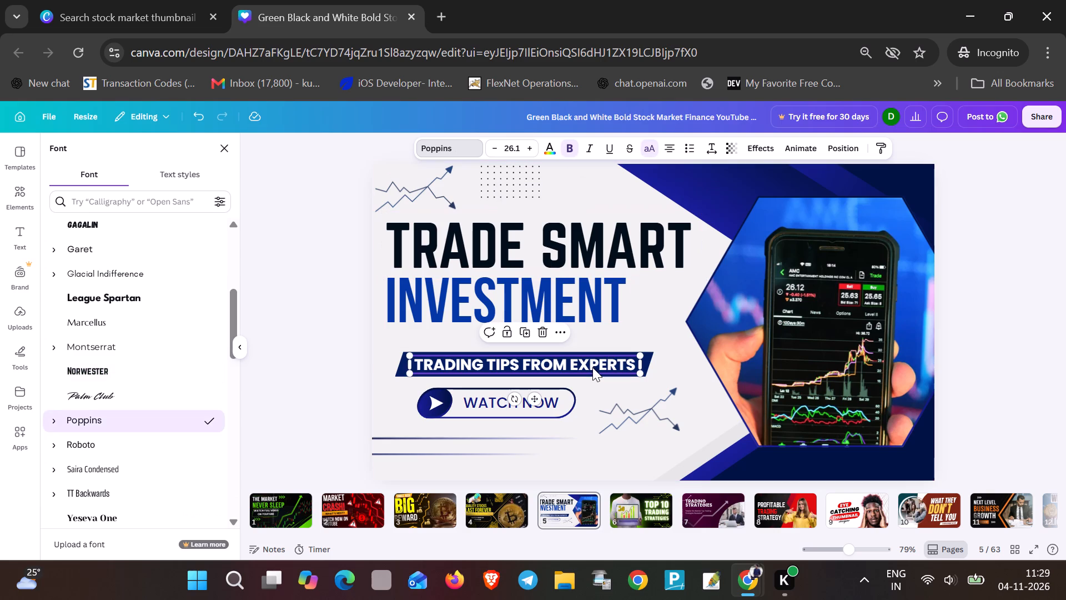
click(542, 301)
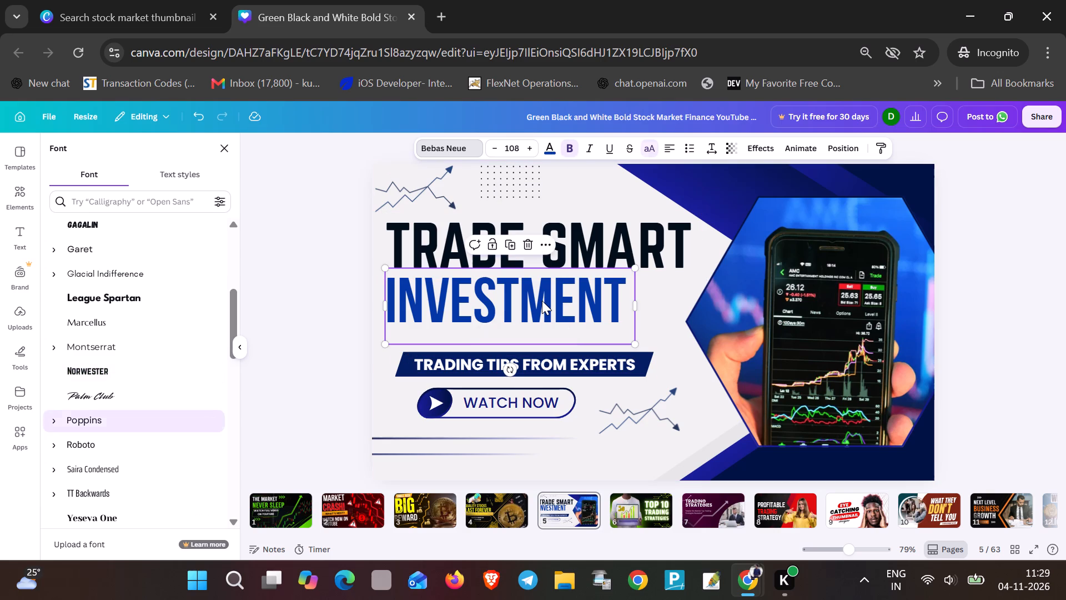
drag(542, 301, 542, 296)
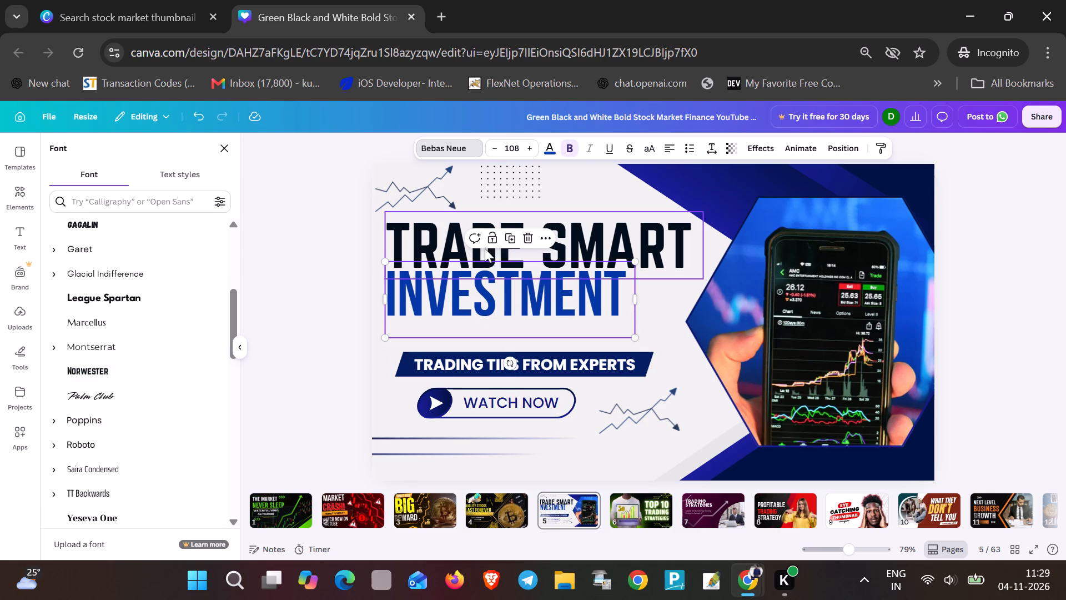
click(461, 244)
drag(435, 246, 435, 237)
drag(452, 289, 459, 284)
Set the "INVESTMENT" heading's font size to 105.
double_click(459, 284)
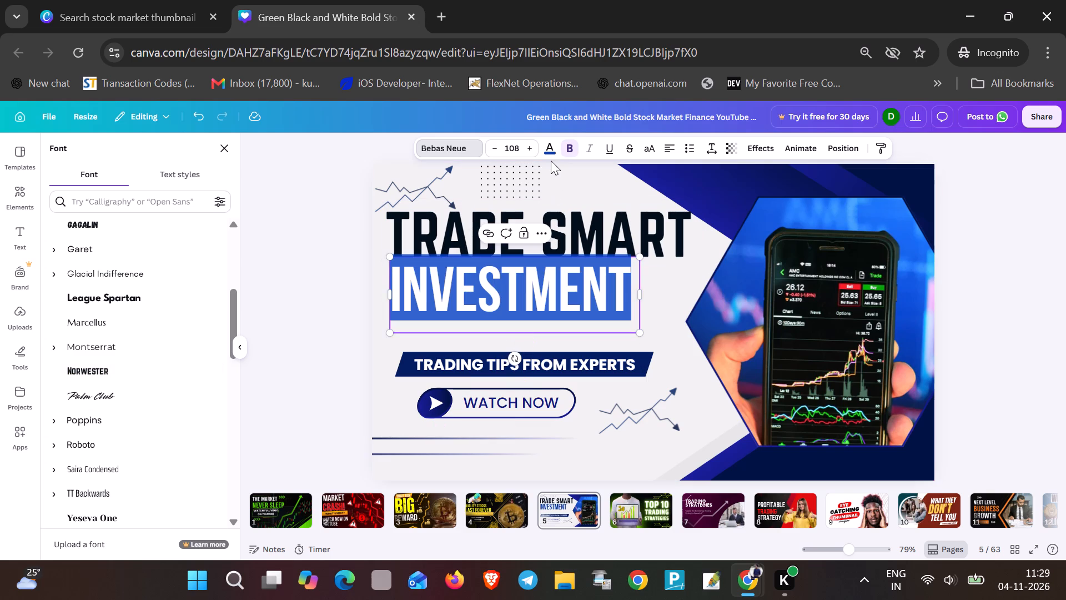
click(506, 306)
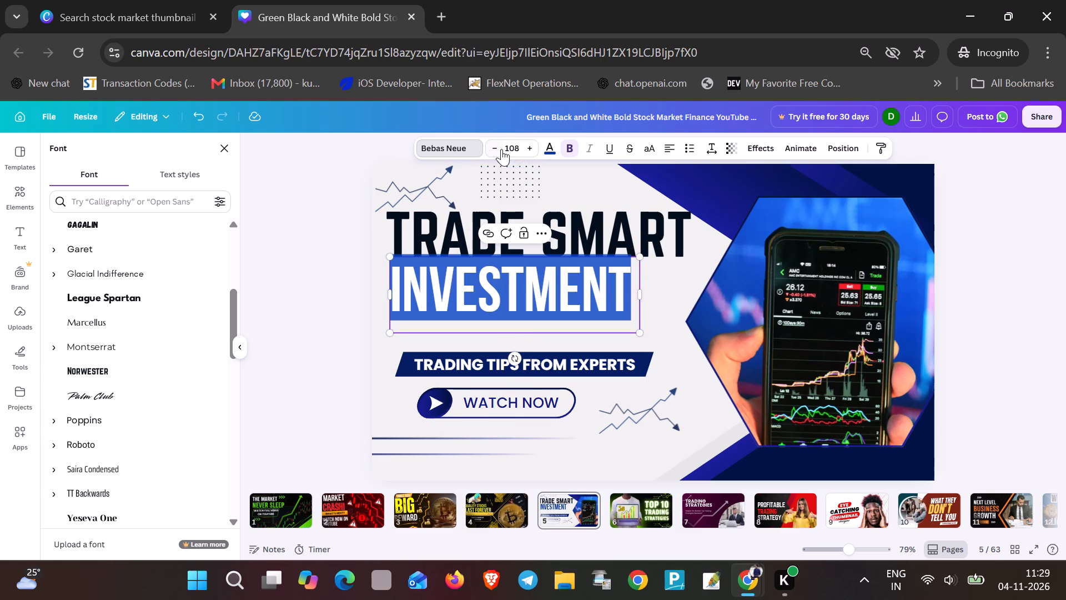
triple_click(498, 146)
click(667, 311)
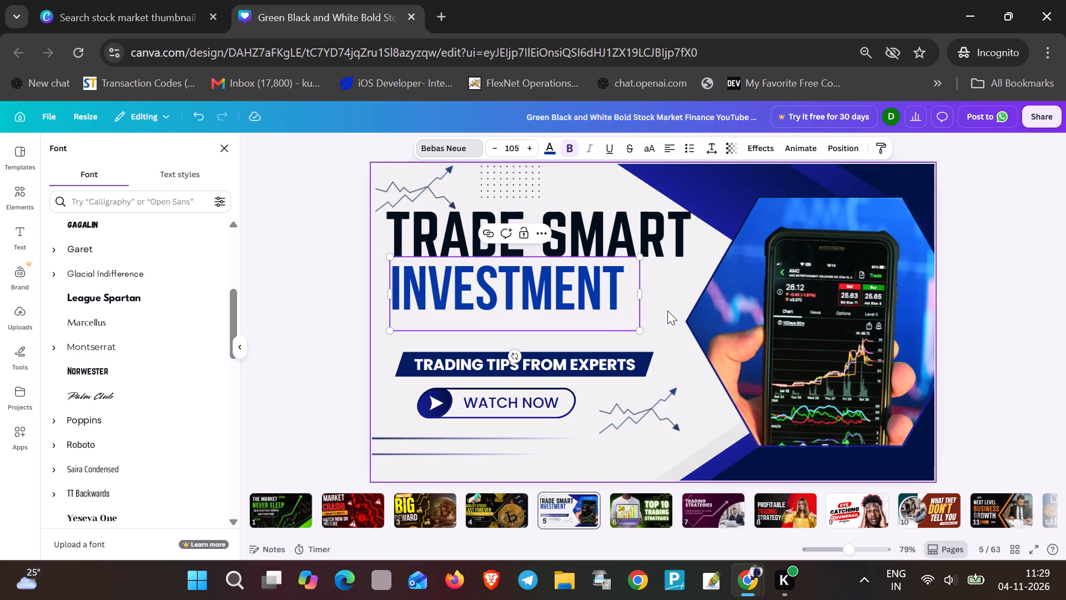
Move the dark blue banner and its "TRADING TIPS FROM EXPERTS" text up and left, directly below "INVESTMENT" at the canvas's left edge.
drag(642, 364, 624, 361)
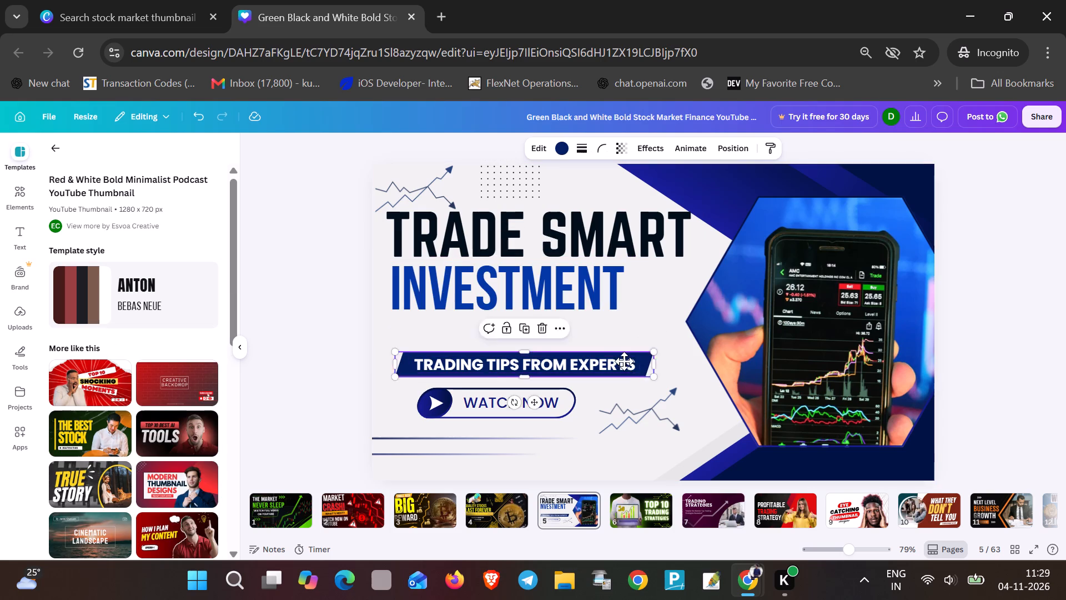
drag(624, 361, 619, 331)
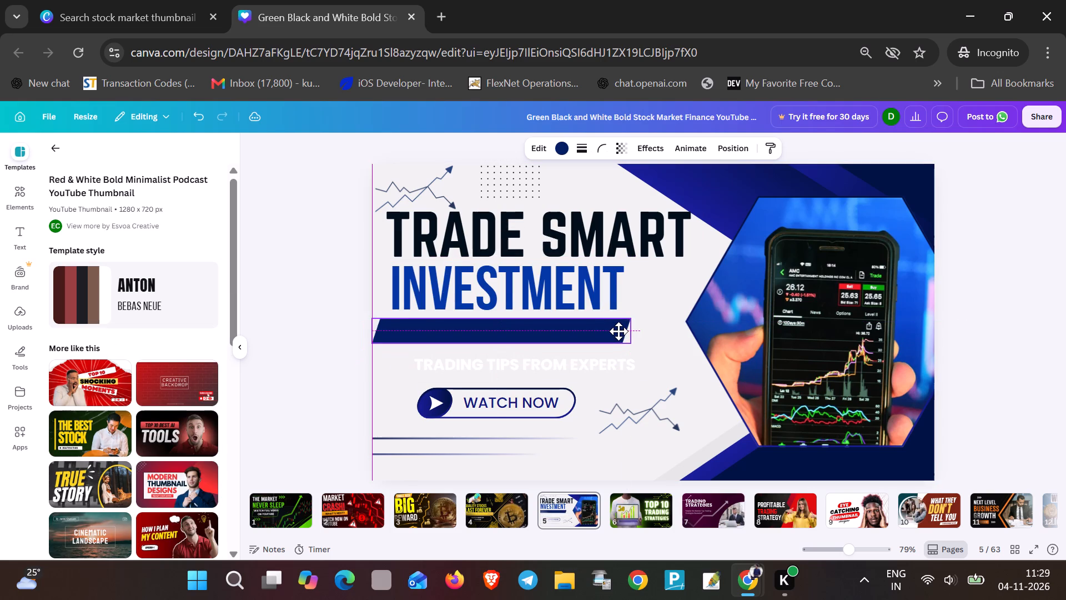
drag(619, 331, 620, 330)
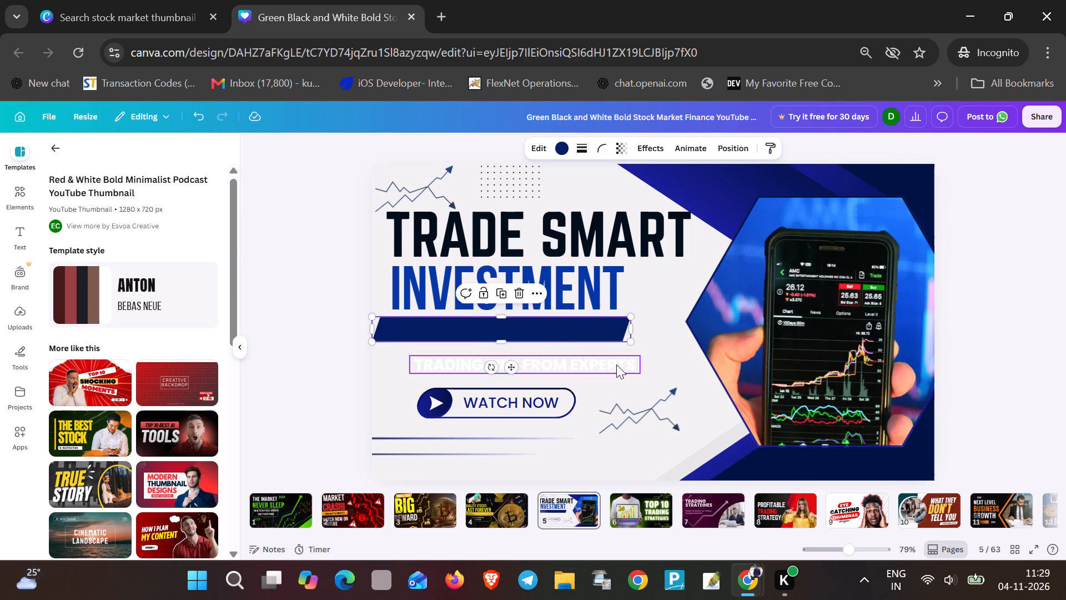
drag(616, 364, 595, 331)
Recolour the "TRADING TIPS FROM EXPERTS" banner text bright yellow.
triple_click(579, 334)
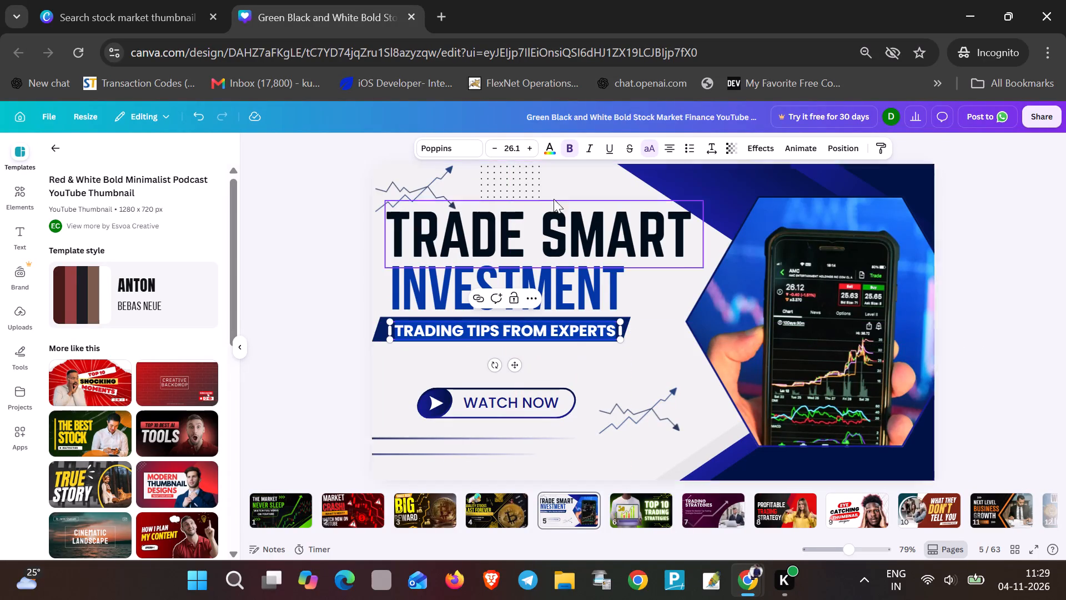
click(552, 153)
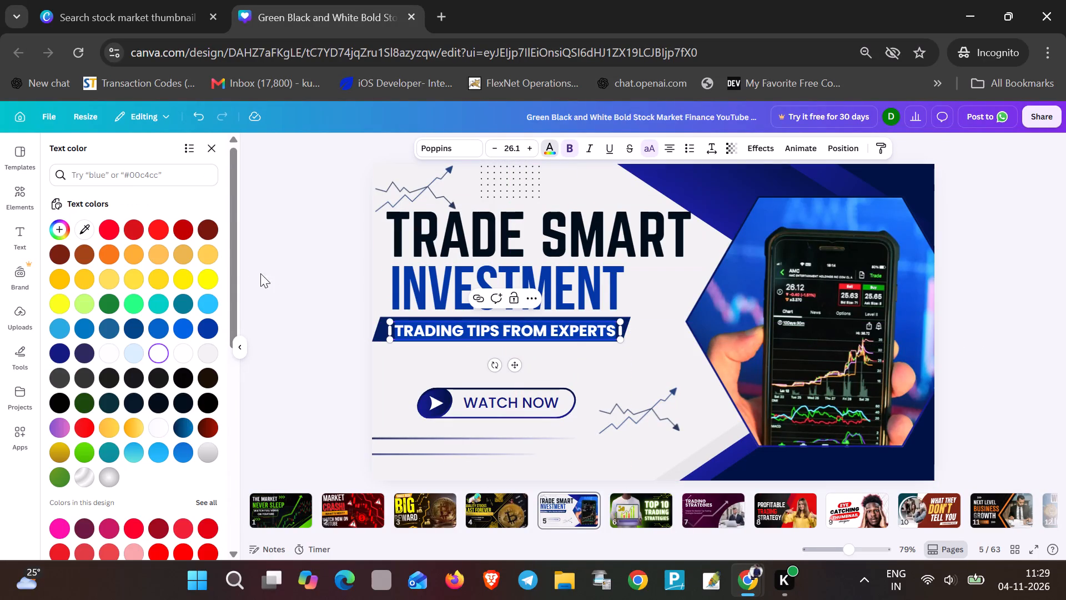
click(214, 283)
click(413, 359)
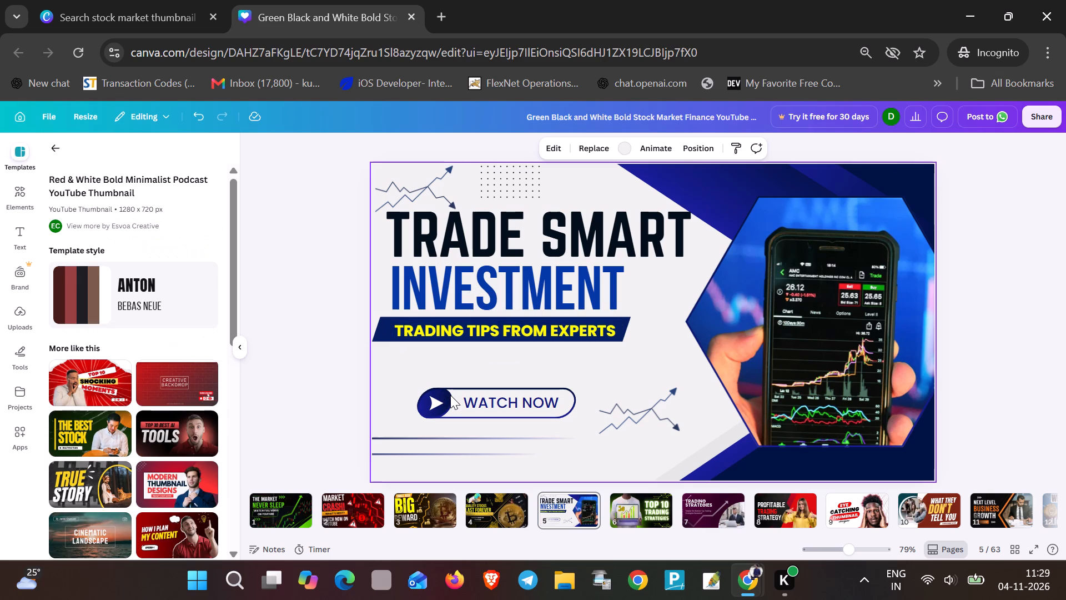
click(495, 374)
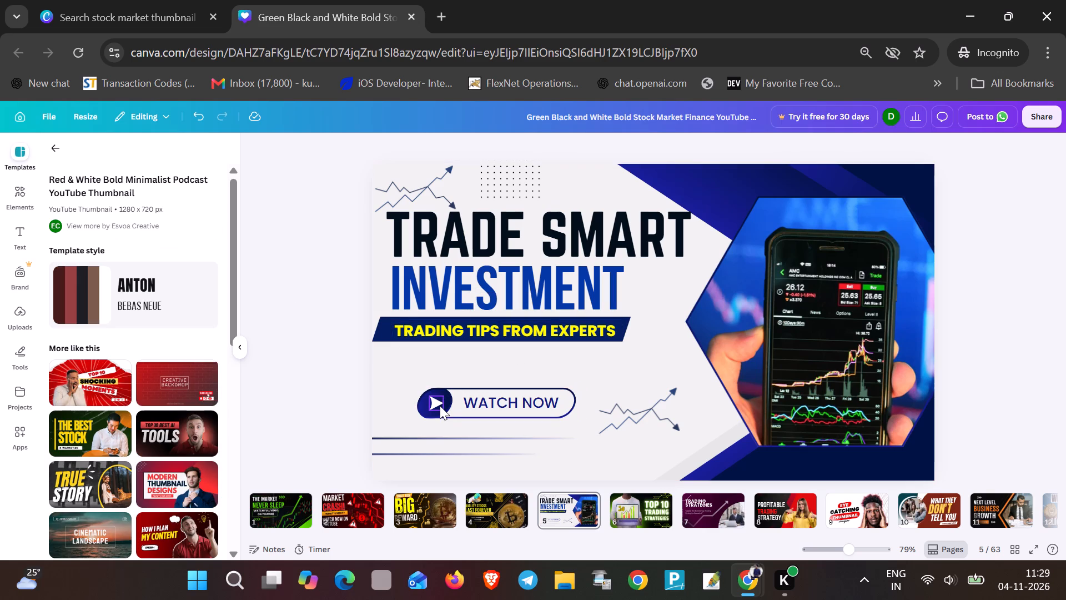
Move the "WATCH NOW" button's blue circle and white play triangle up and left, just below the banner's left end.
drag(428, 411, 388, 372)
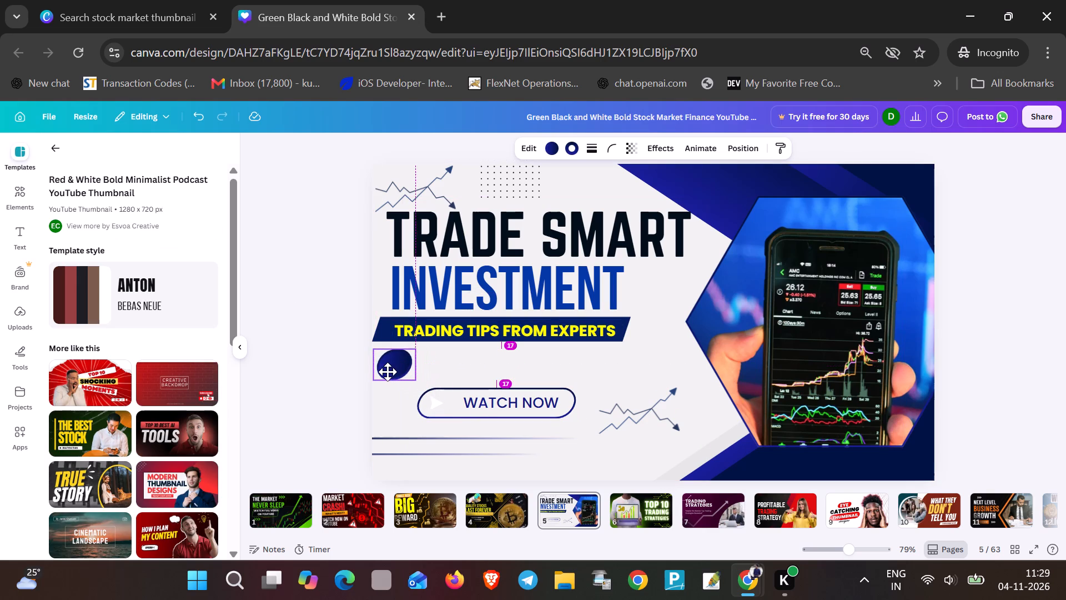
drag(388, 372, 386, 370)
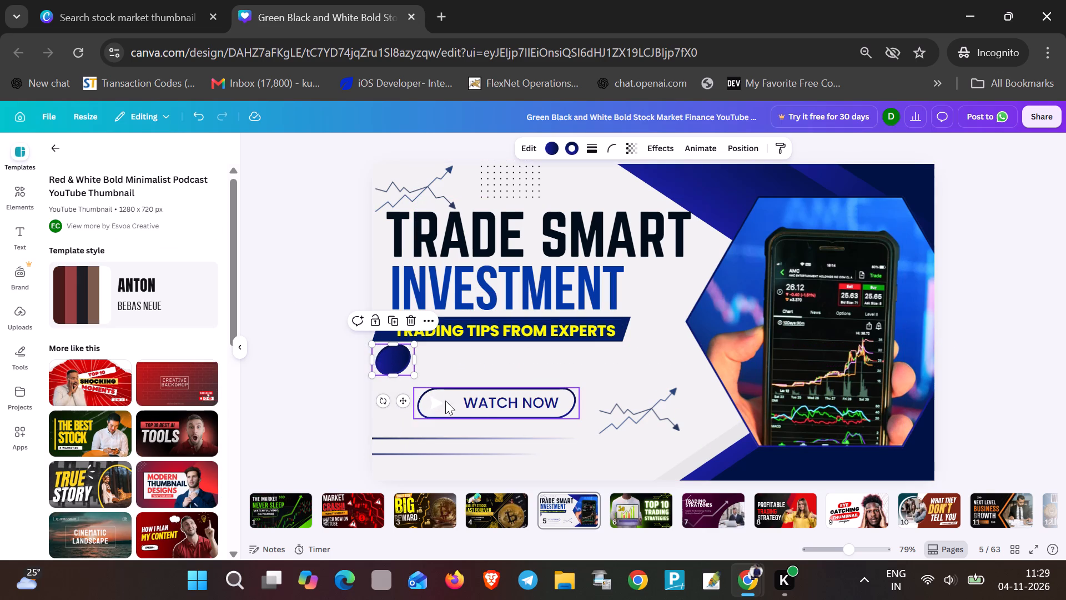
drag(438, 401, 394, 359)
right_drag(417, 384, 394, 359)
click(595, 413)
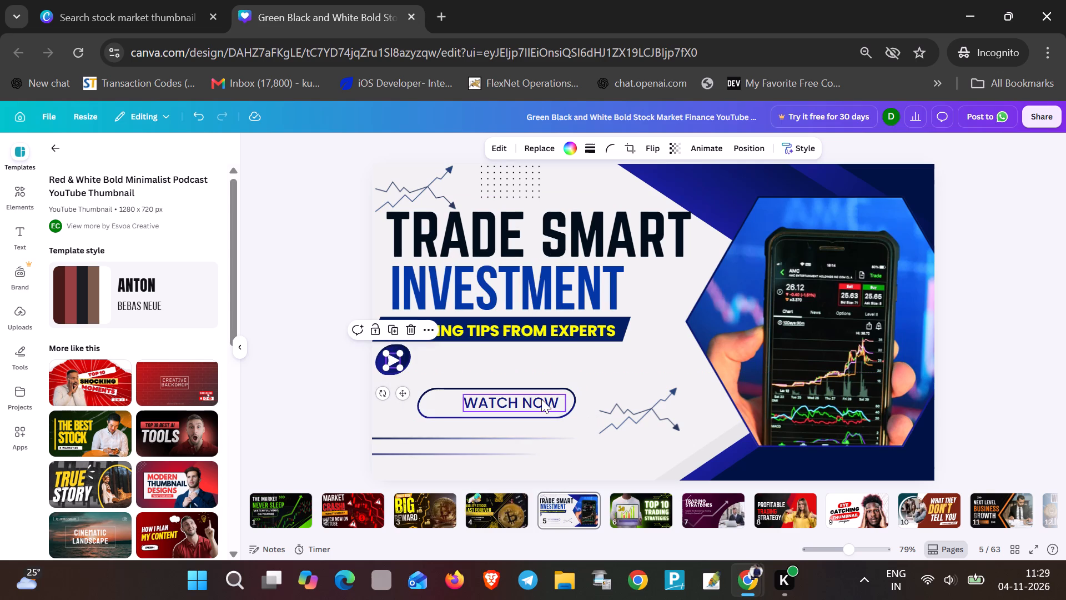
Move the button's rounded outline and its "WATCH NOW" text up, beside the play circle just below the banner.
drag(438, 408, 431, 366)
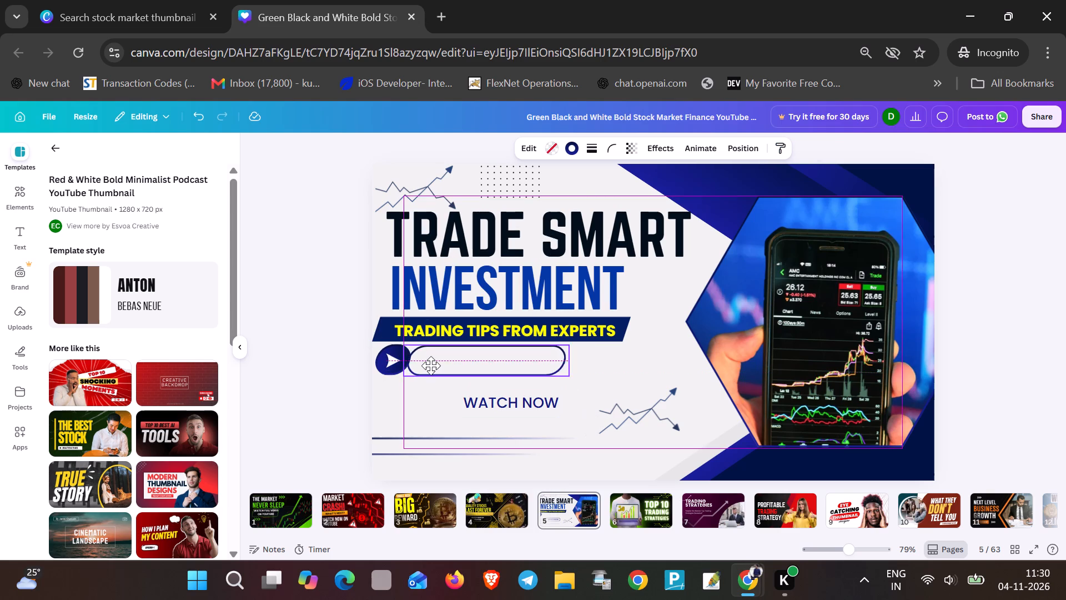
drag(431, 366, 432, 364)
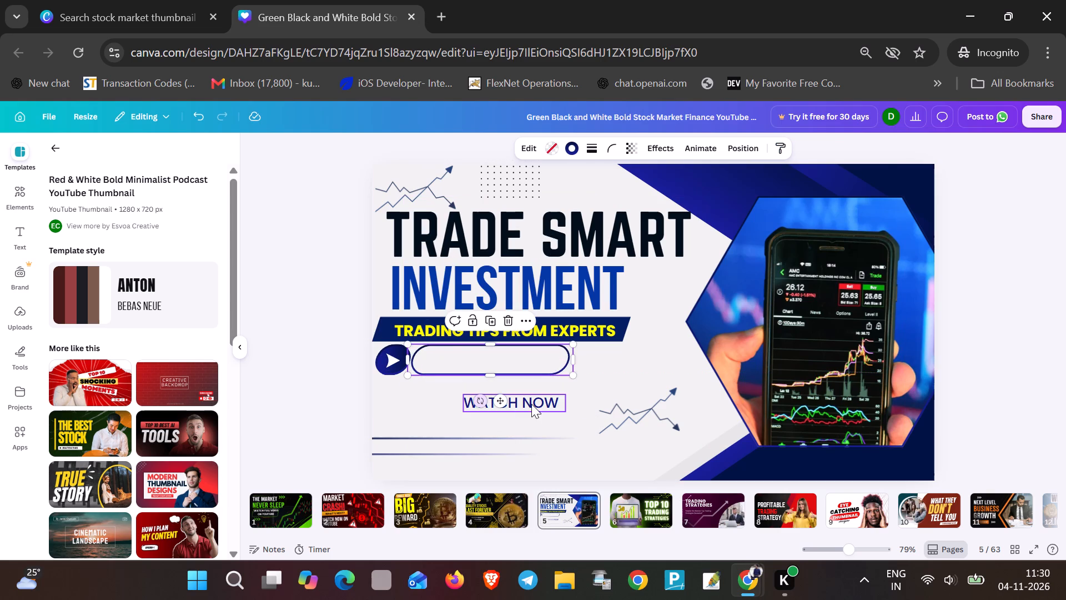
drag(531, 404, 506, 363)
Replace the "WATCH NOW" button text with "WATCH ON YOTUBE".
double_click(506, 363)
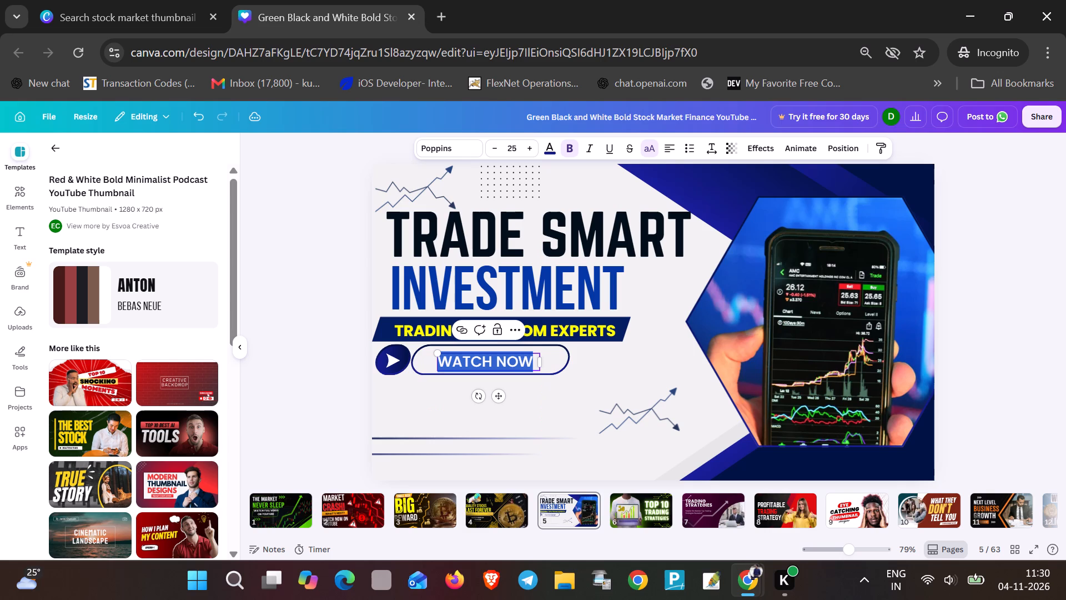
text(WATCH ON YOTUBE)
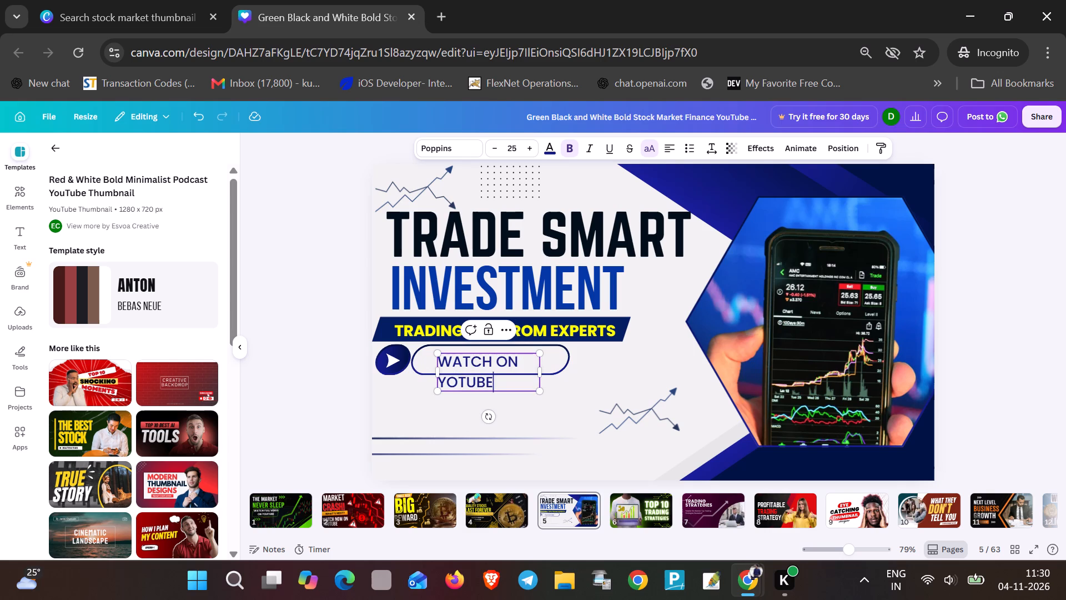
click(530, 414)
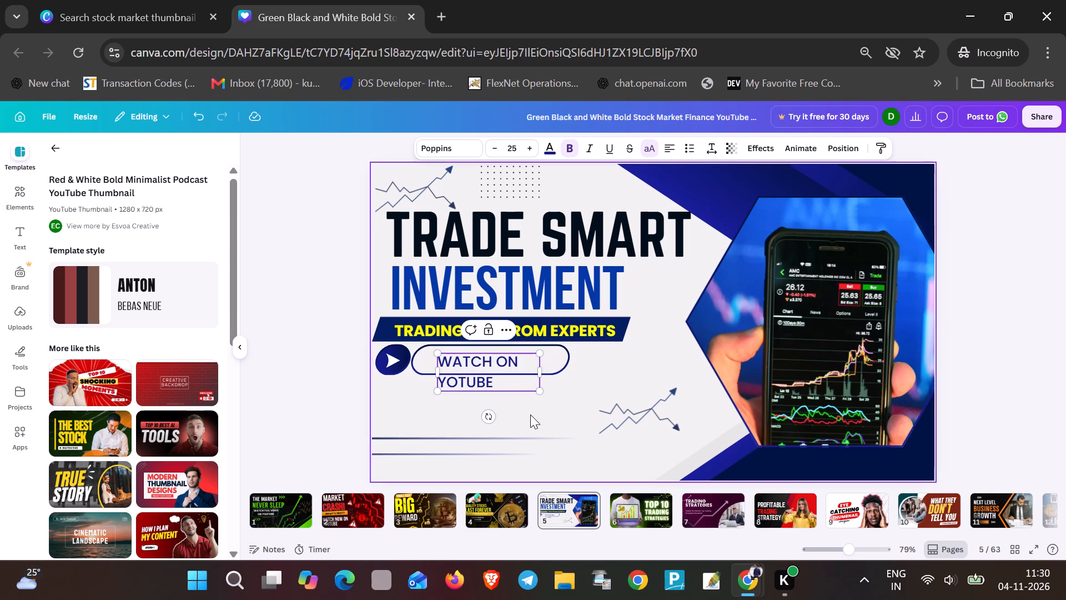
Enlarge the button's rounded outline and move it down, just above the two thin horizontal lines.
click(556, 368)
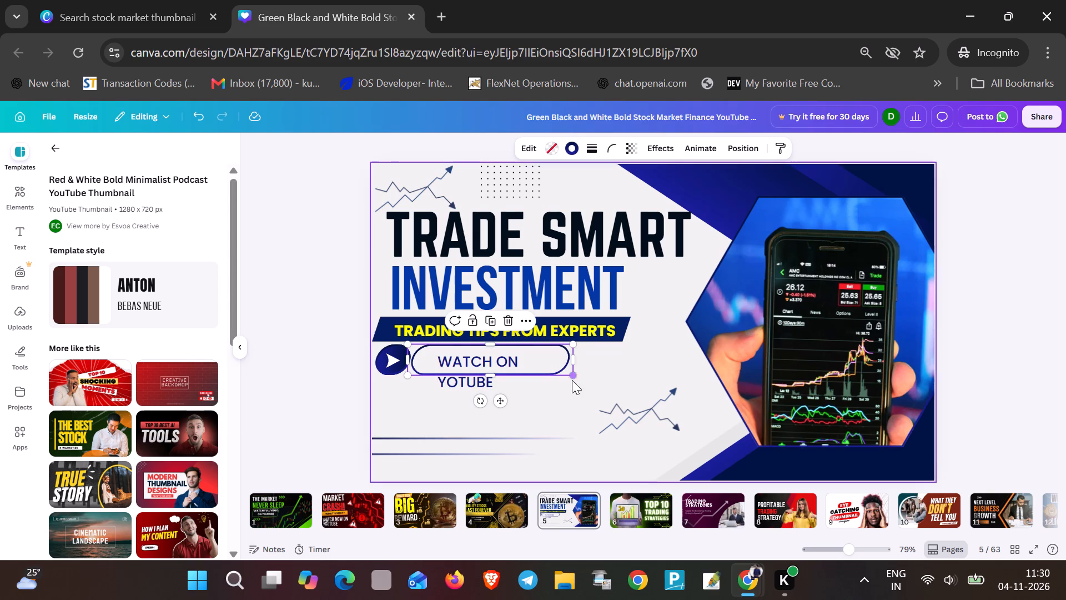
drag(572, 378, 620, 438)
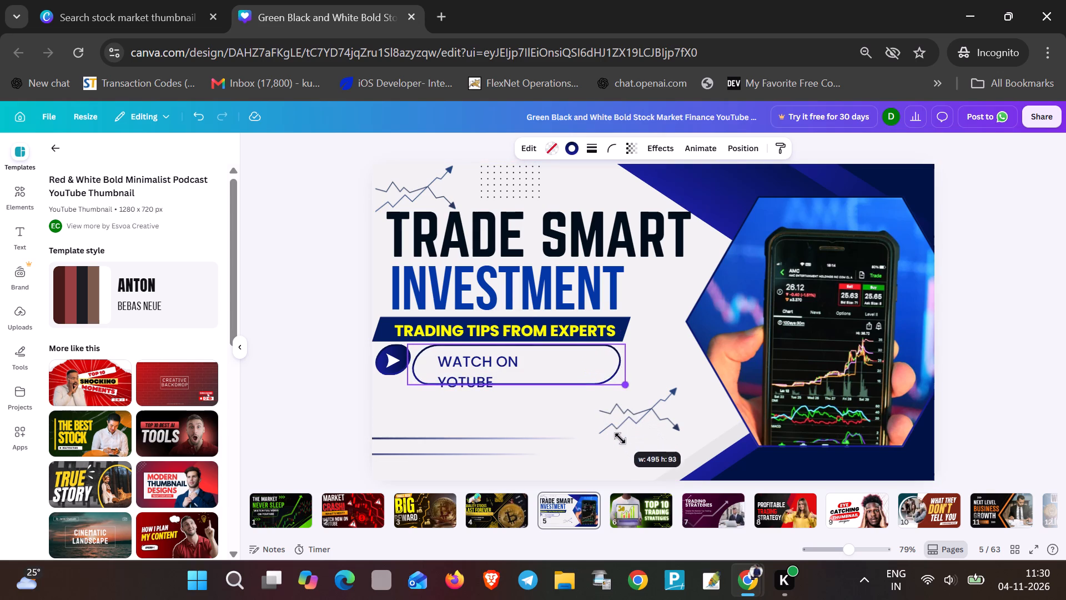
drag(620, 438, 628, 451)
click(575, 401)
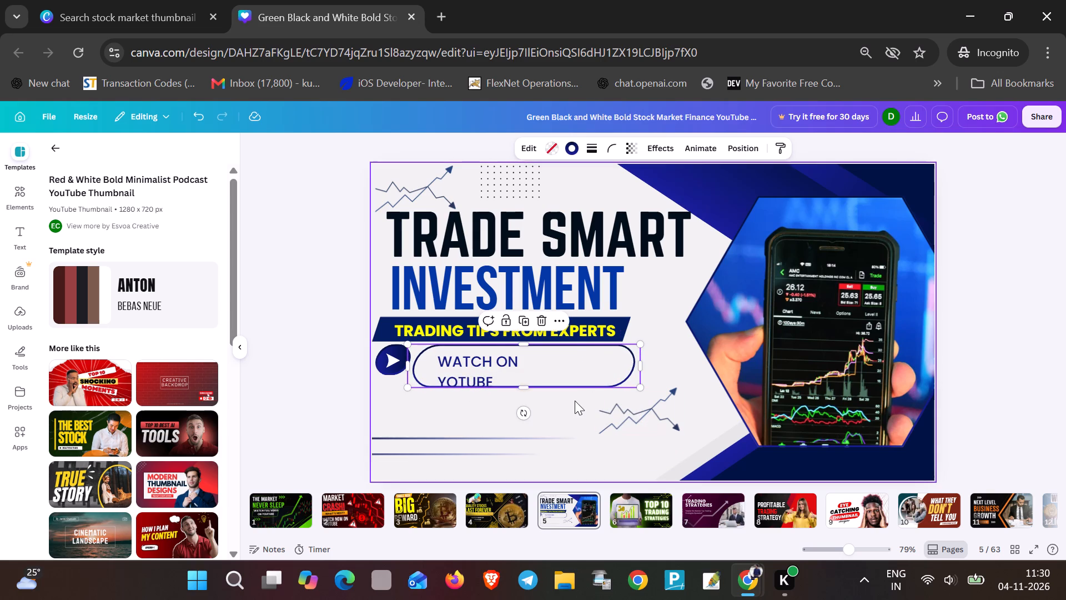
drag(586, 368, 567, 376)
drag(401, 361, 403, 399)
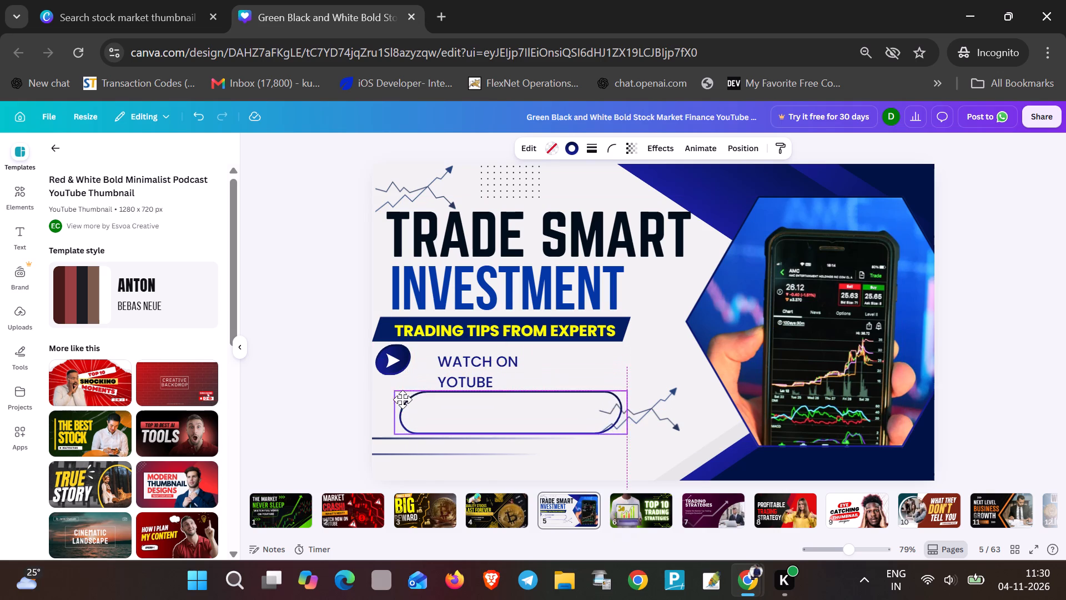
drag(403, 399, 393, 399)
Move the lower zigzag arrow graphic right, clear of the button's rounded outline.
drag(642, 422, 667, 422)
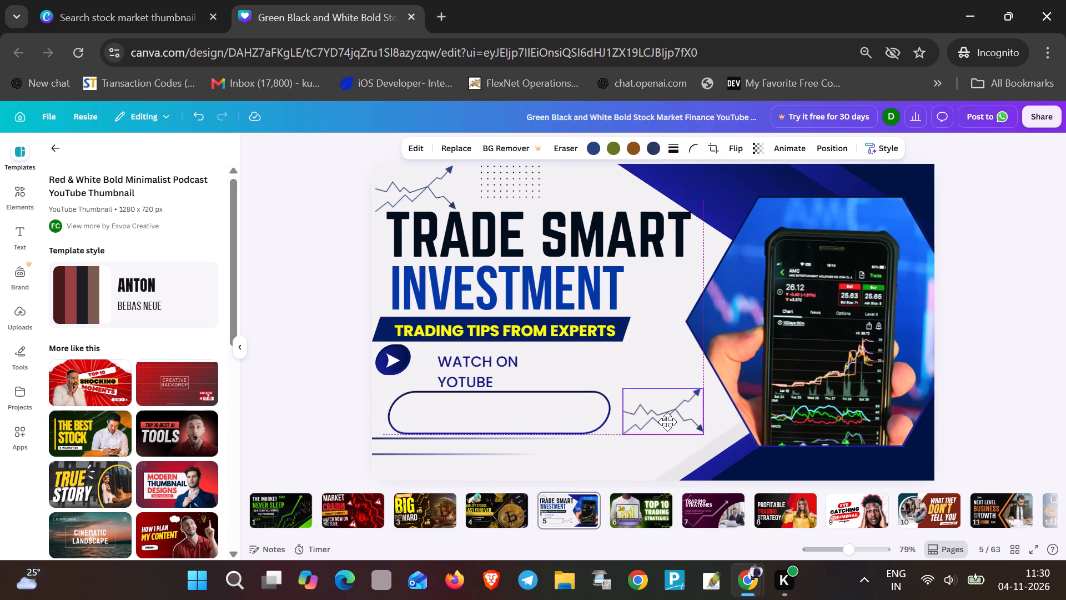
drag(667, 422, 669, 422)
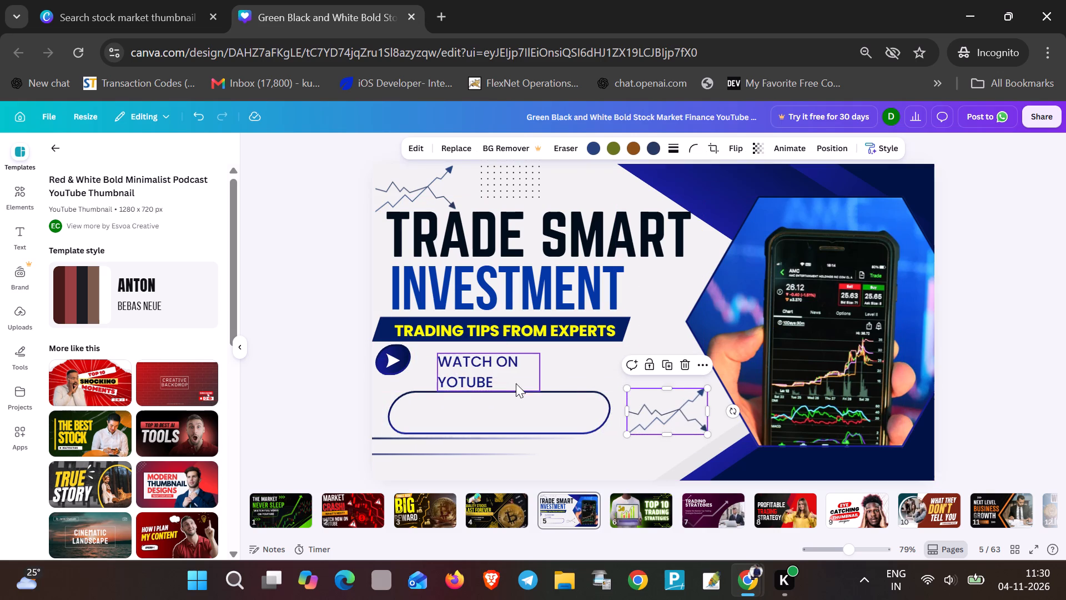
Move the play triangle, blue circle and two-line button text into the rounded outline, with the text directly beside the circle.
drag(461, 365, 501, 406)
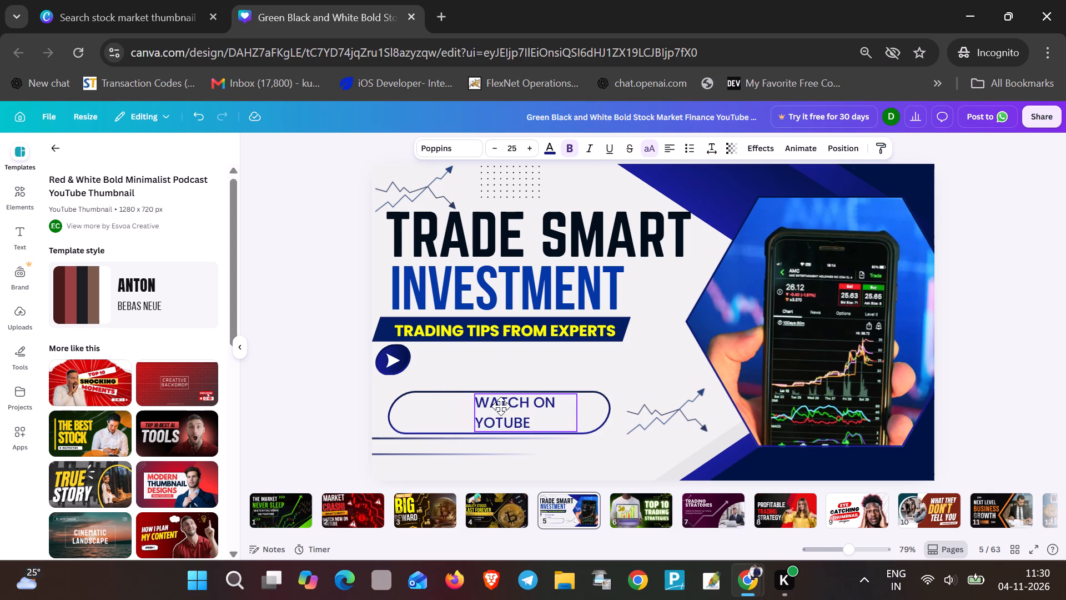
drag(501, 406, 502, 406)
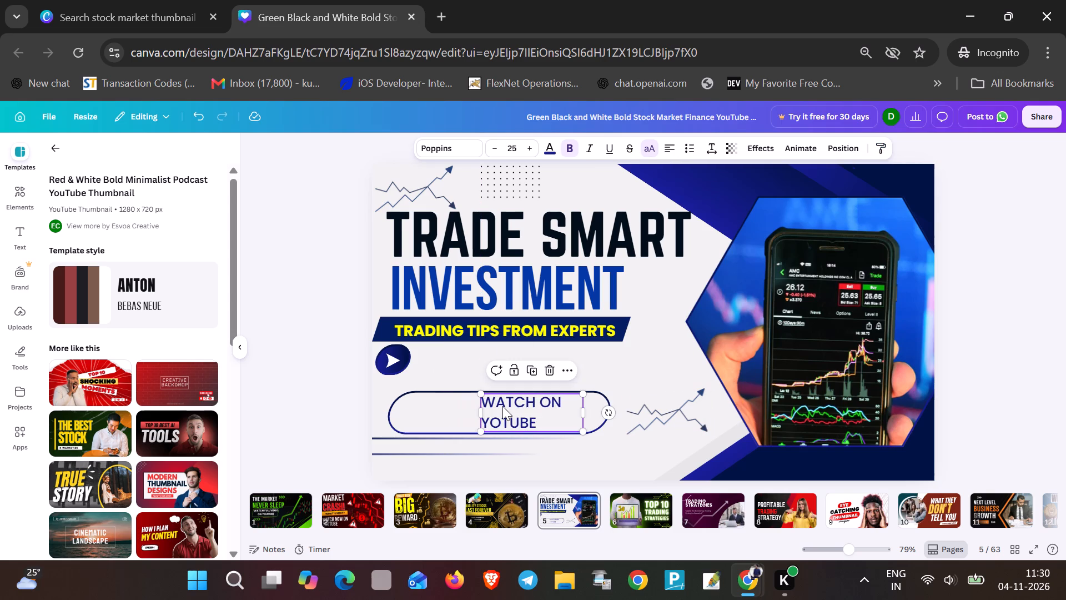
drag(391, 363, 419, 417)
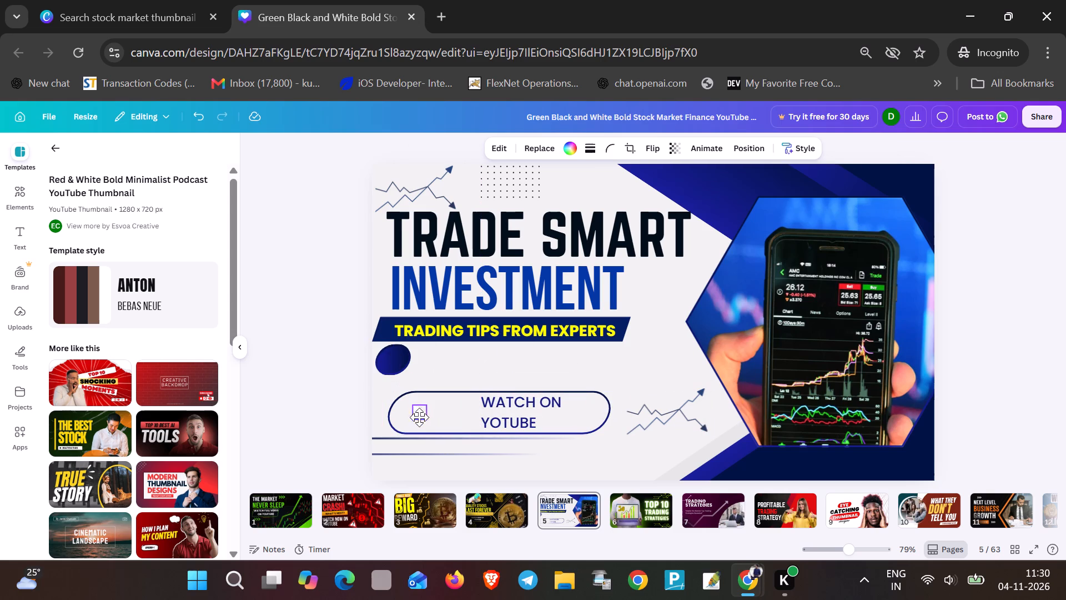
drag(419, 417, 417, 417)
drag(397, 360, 423, 407)
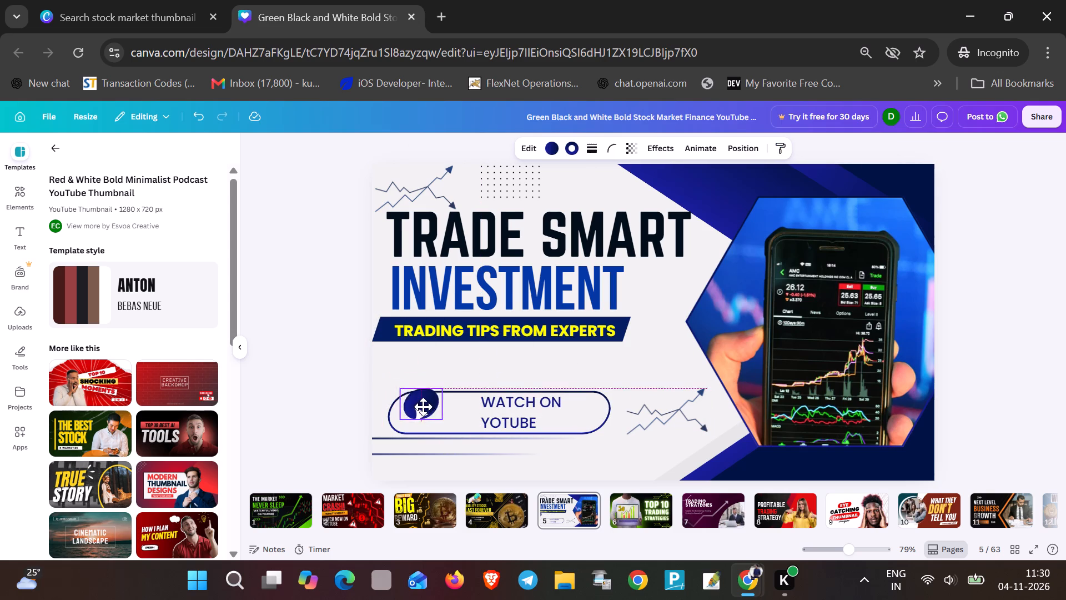
drag(423, 407, 425, 414)
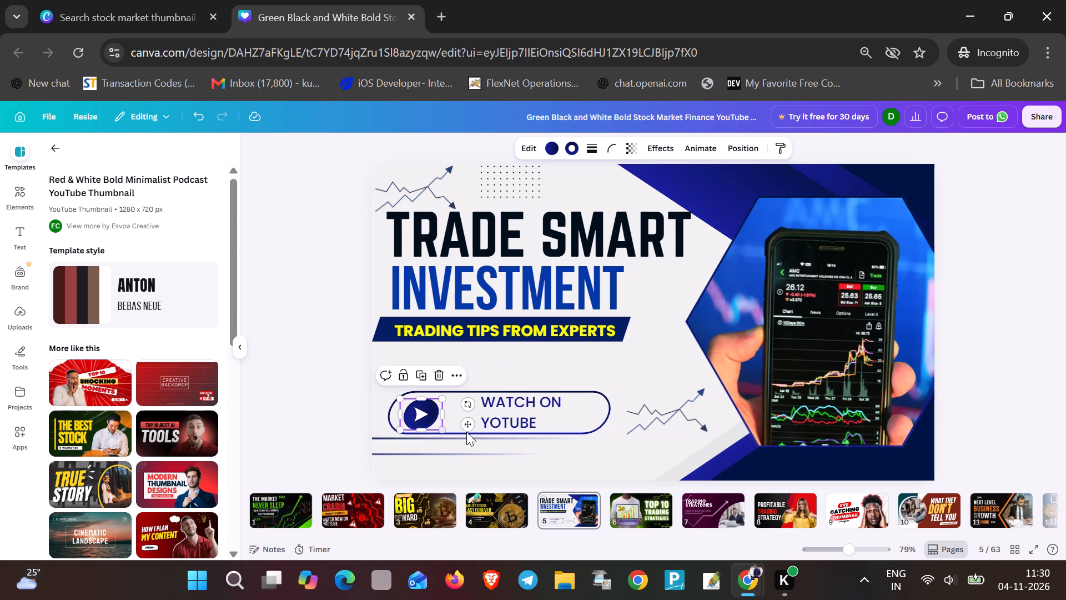
drag(517, 416, 479, 418)
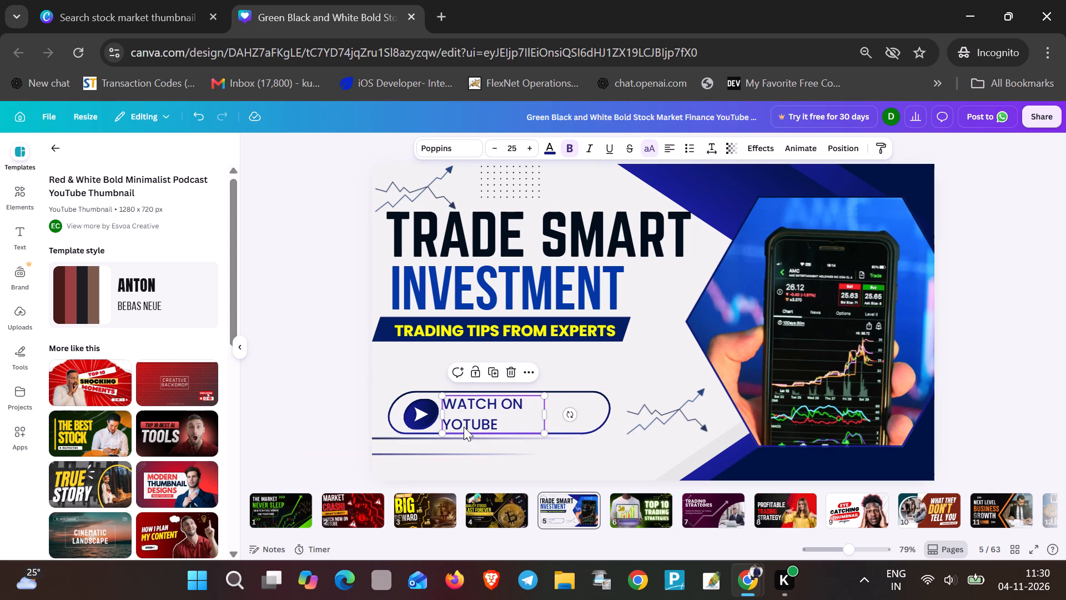
Correct the button text's second line to read "YOUTUBE".
click(464, 427)
click(464, 427)
click(464, 427)
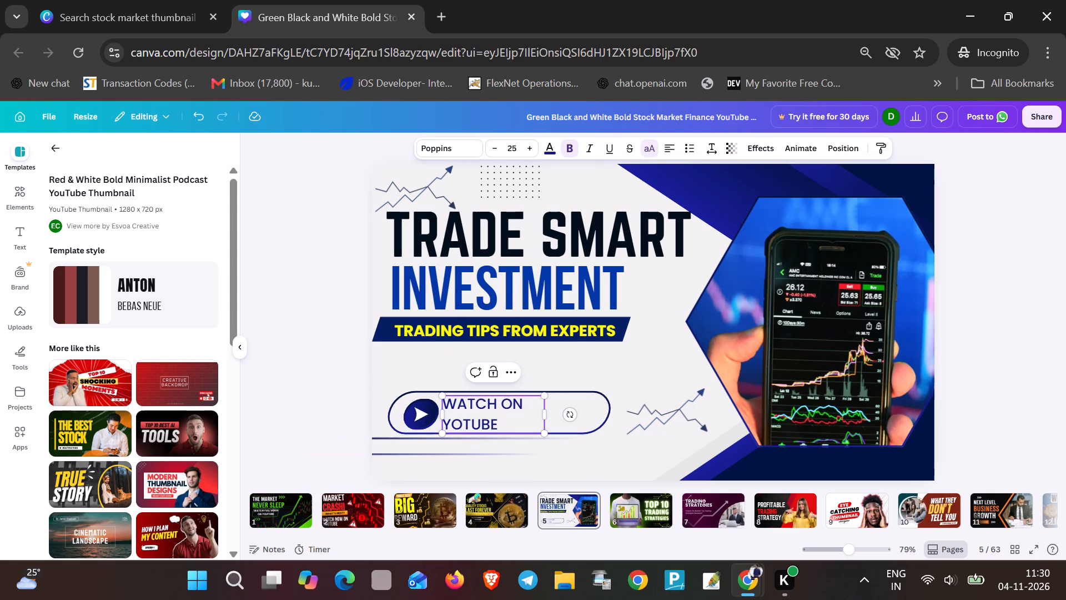
key(u)
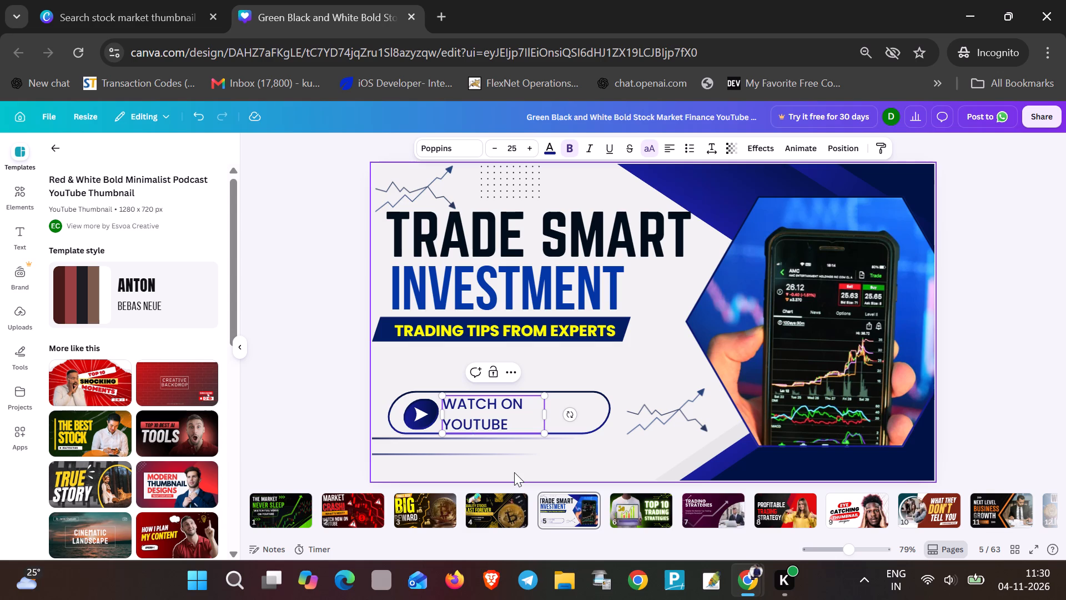
Duplicate the lower zigzag arrow graphic twice and arrange the three graphics in a row between the banner and the button.
click(653, 413)
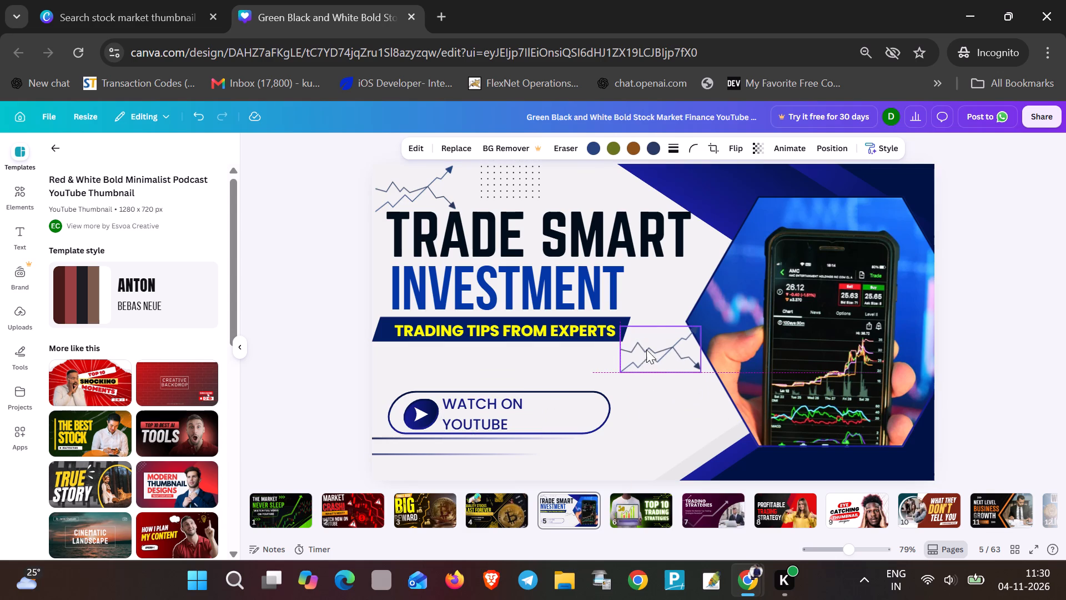
key(ctrl+c)
key(ctrl+v)
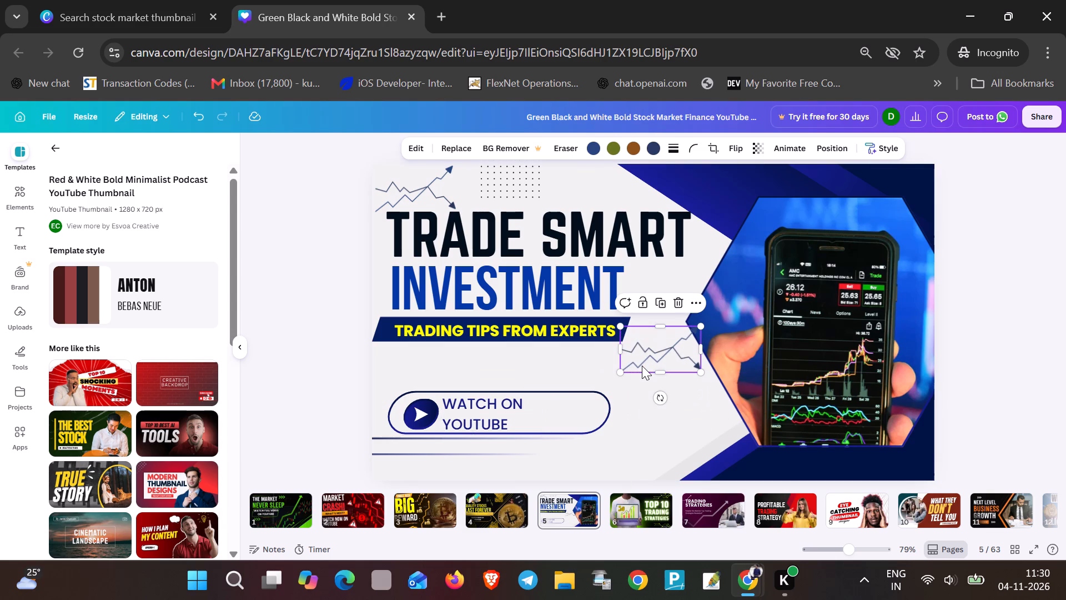
click(594, 359)
drag(659, 355, 609, 363)
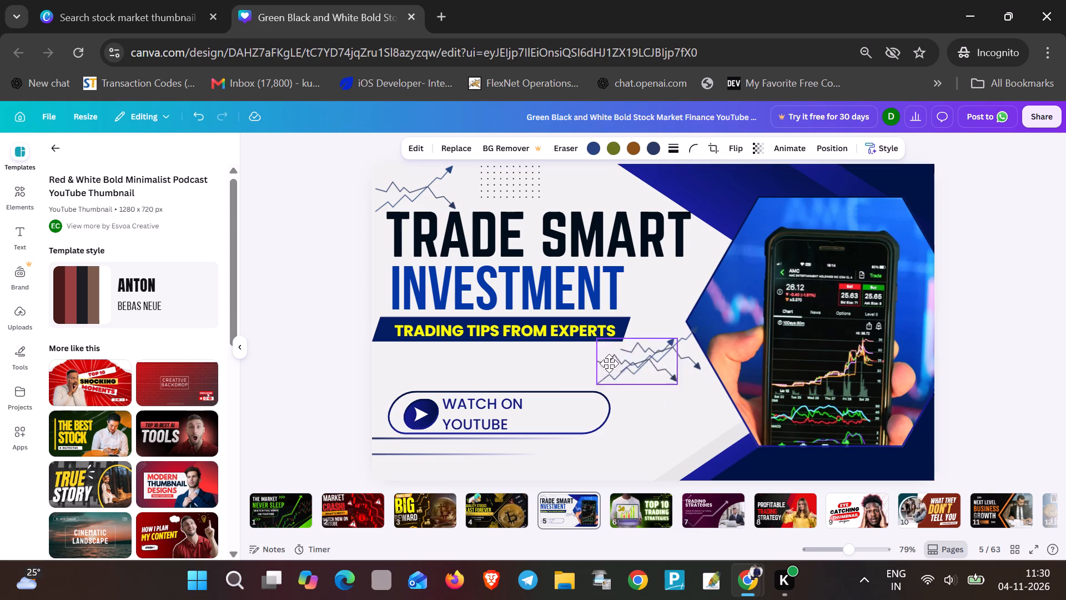
drag(609, 363, 404, 368)
drag(648, 361, 527, 374)
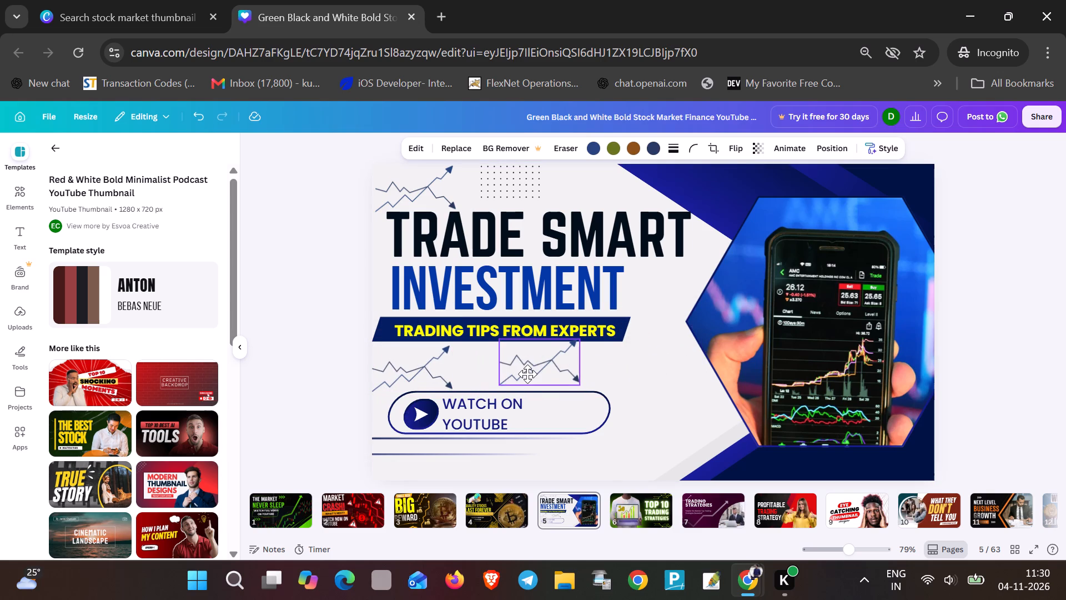
drag(527, 374, 527, 376)
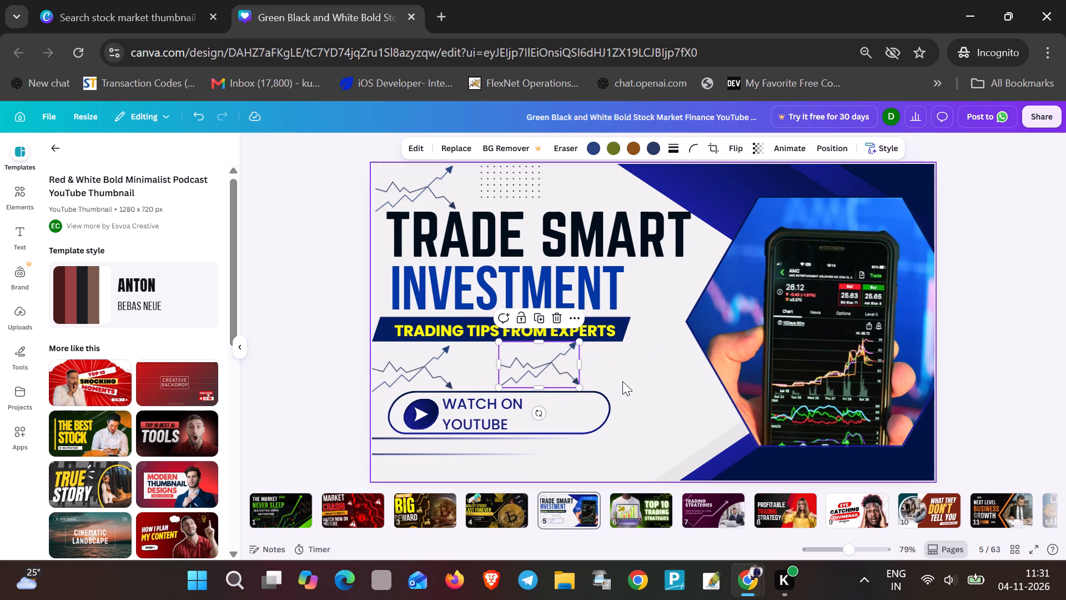
key(ctrl+v)
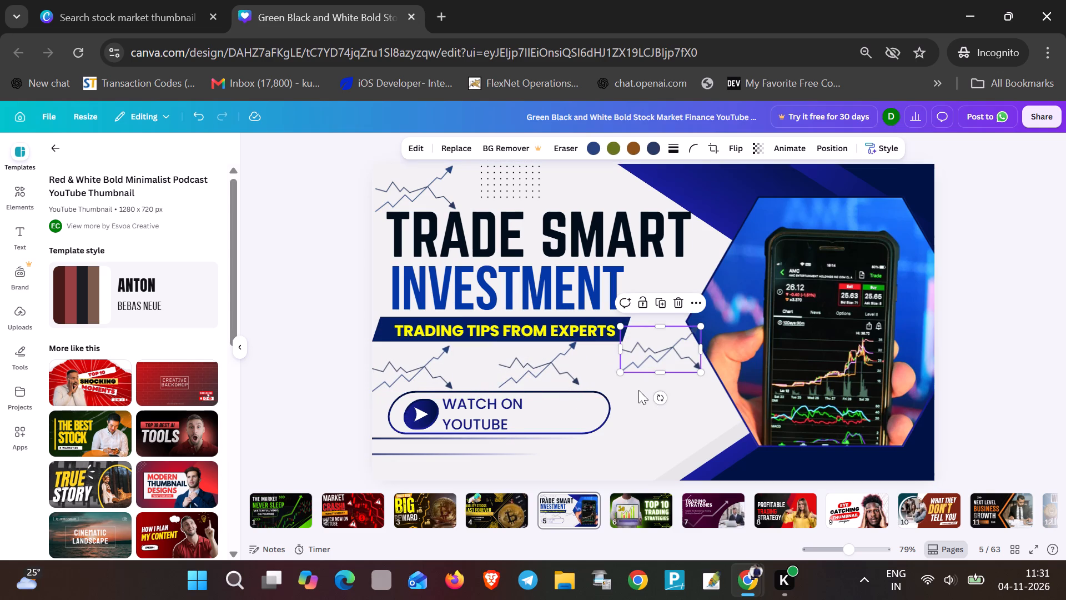
click(638, 390)
drag(652, 354, 636, 369)
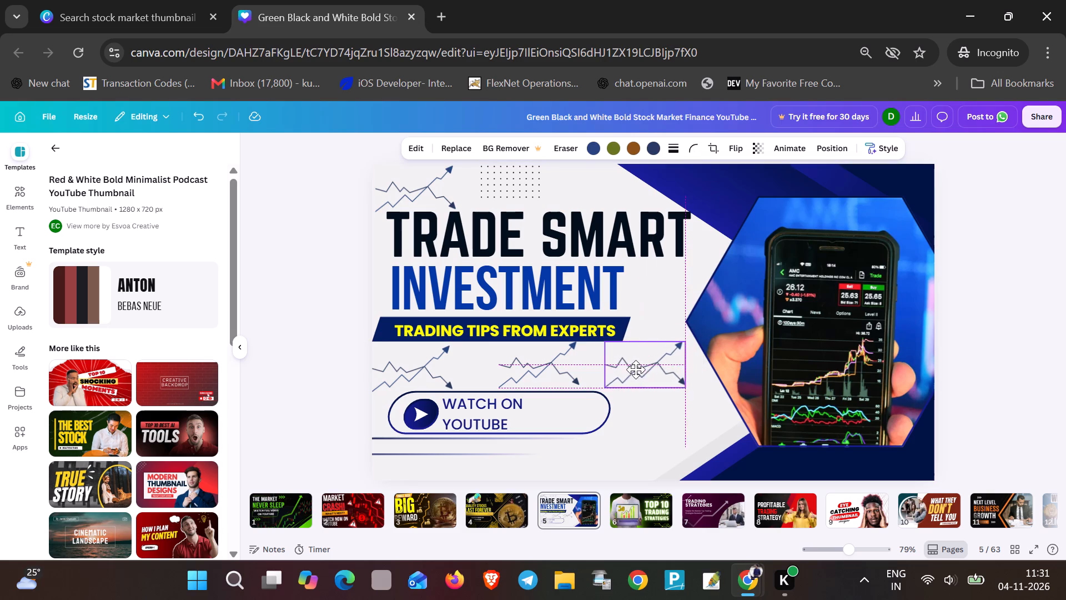
drag(636, 369, 640, 370)
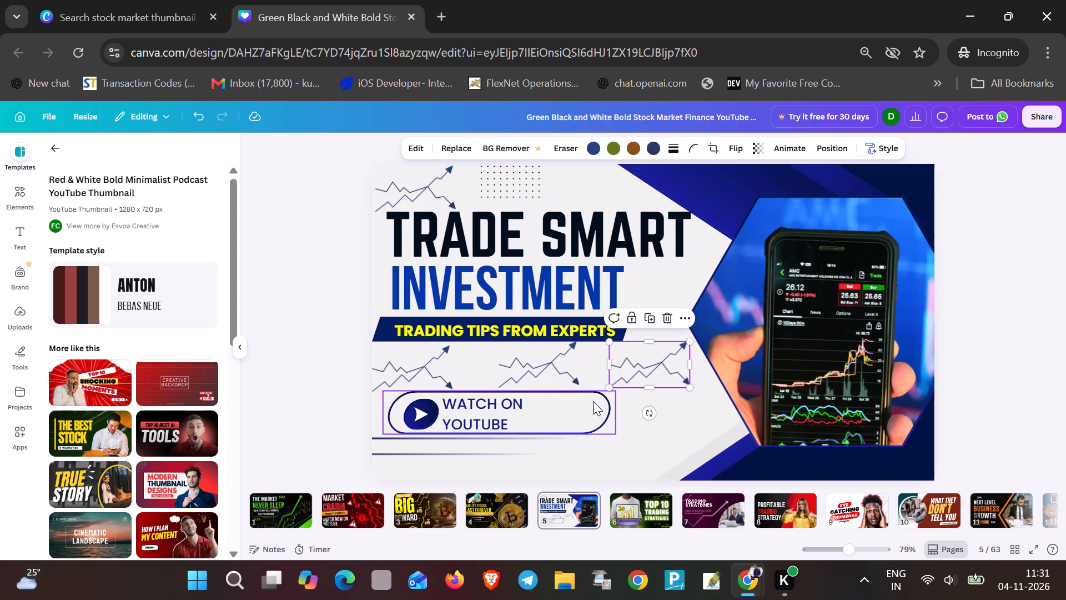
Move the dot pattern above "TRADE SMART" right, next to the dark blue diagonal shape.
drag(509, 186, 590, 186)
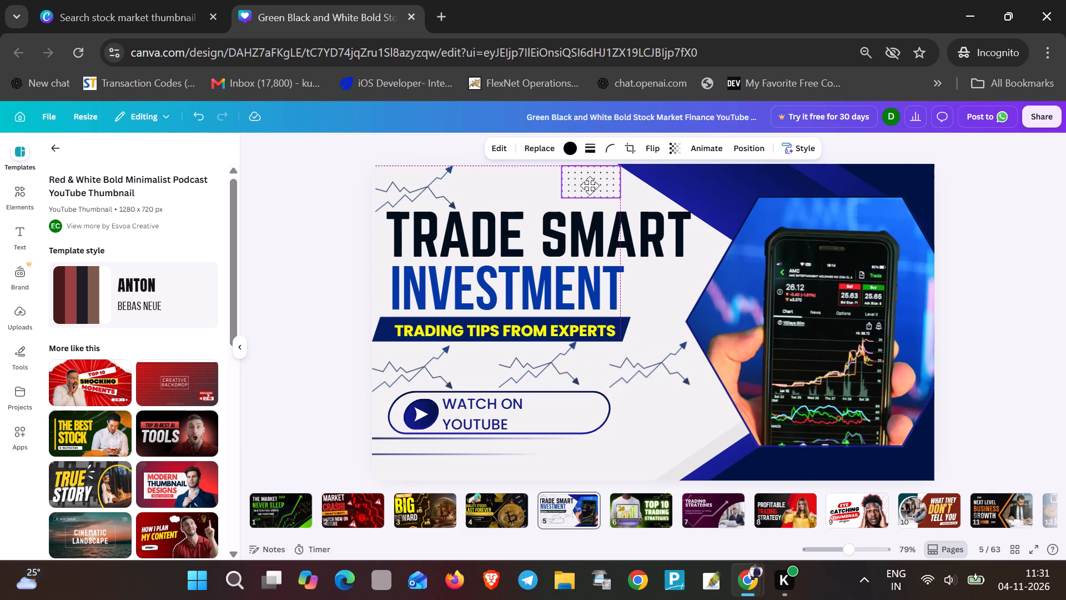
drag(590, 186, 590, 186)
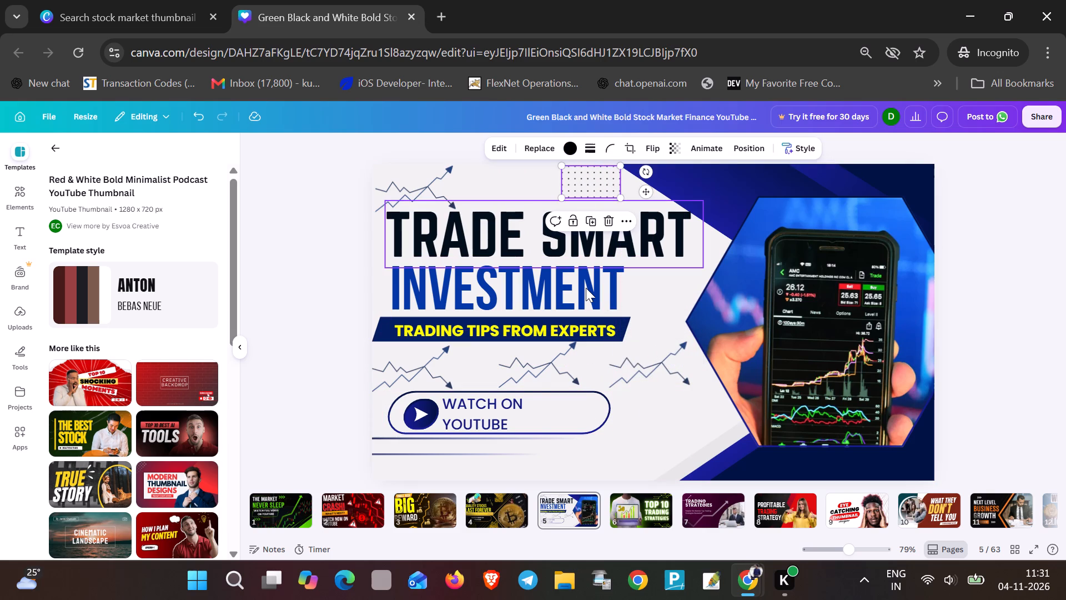
Paste another zigzag arrow graphic and place it below the button, over the thin horizontal lines at the canvas's bottom edge.
click(588, 186)
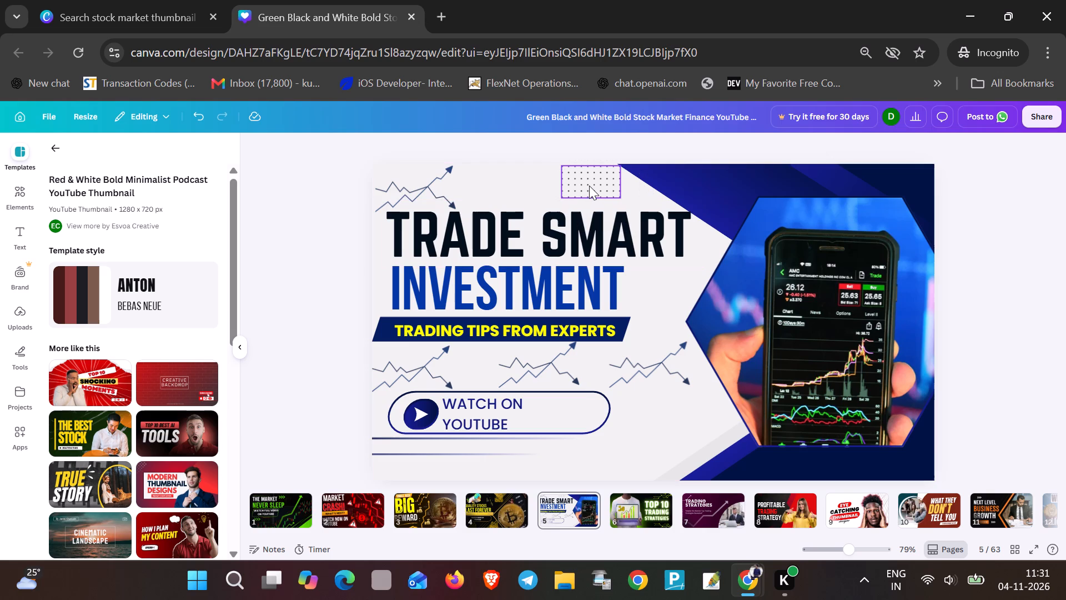
key(ctrl+c)
key(ctrl+v)
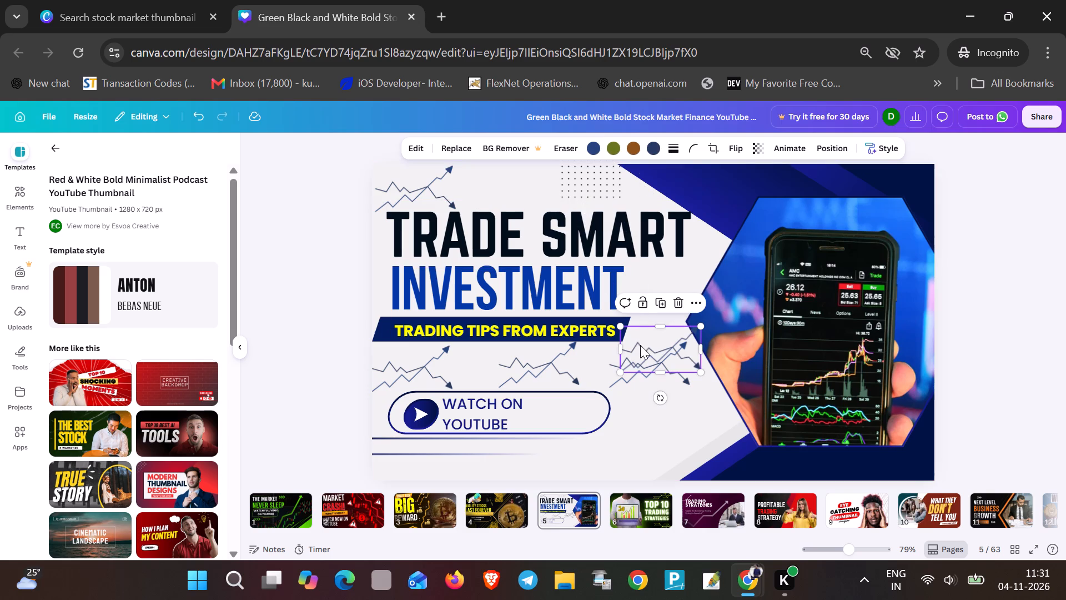
click(658, 412)
drag(674, 346, 650, 444)
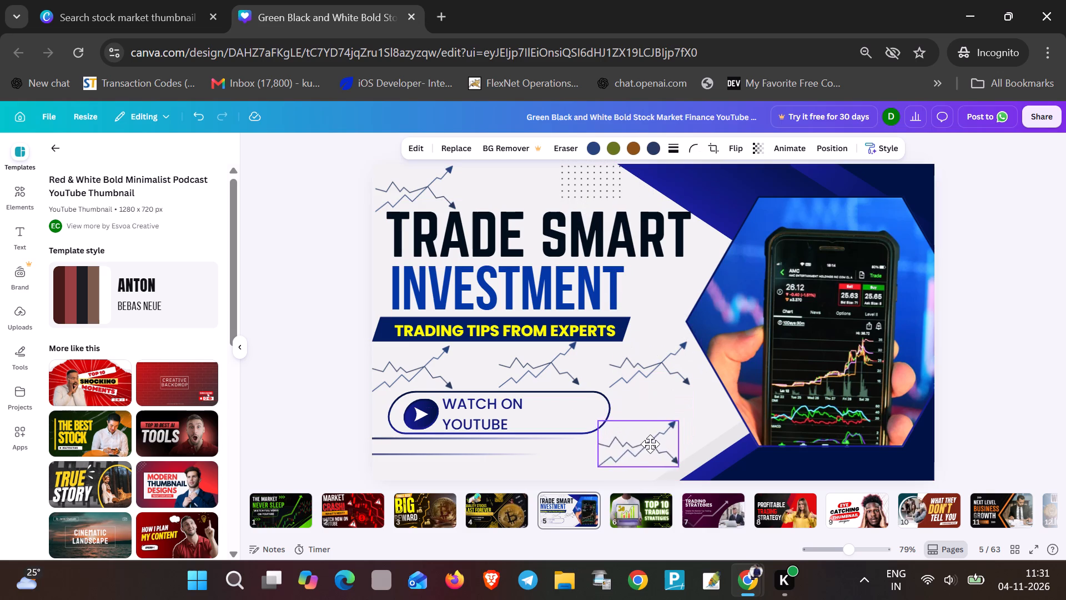
drag(650, 444, 547, 446)
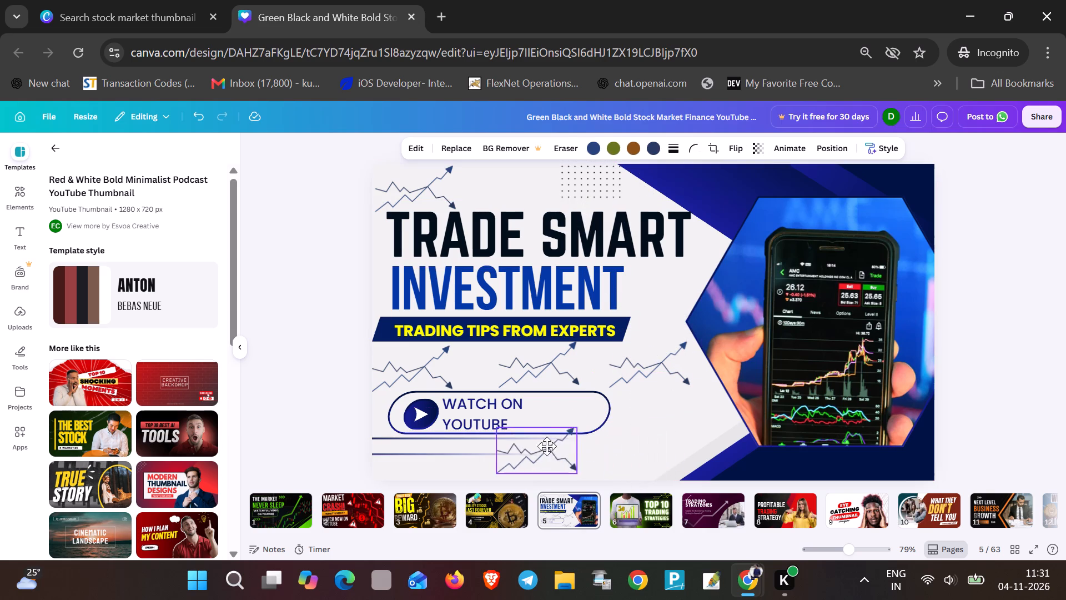
drag(547, 446, 470, 454)
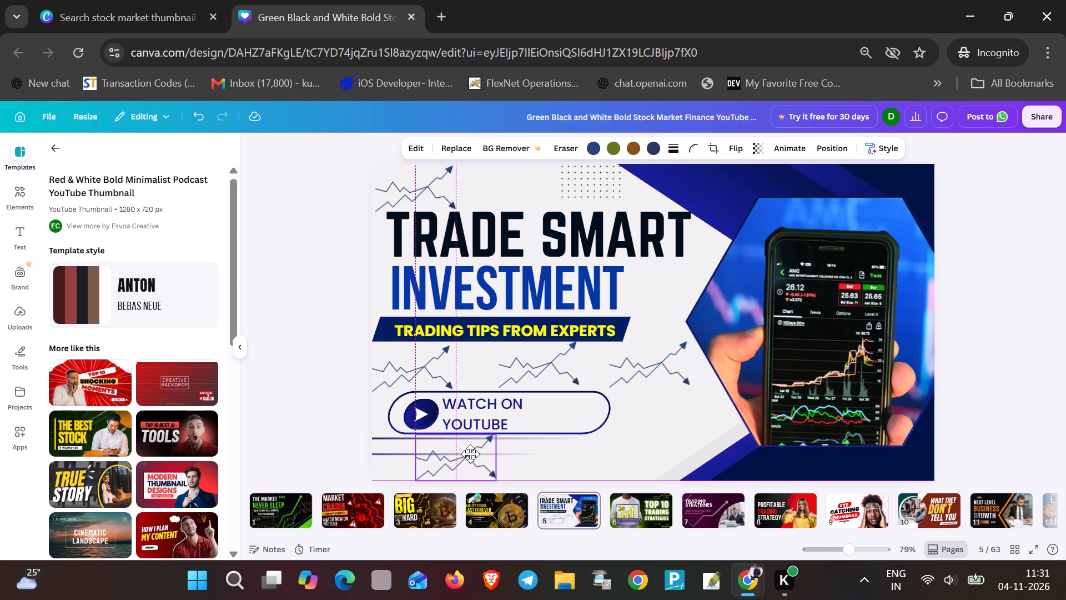
drag(470, 454, 470, 454)
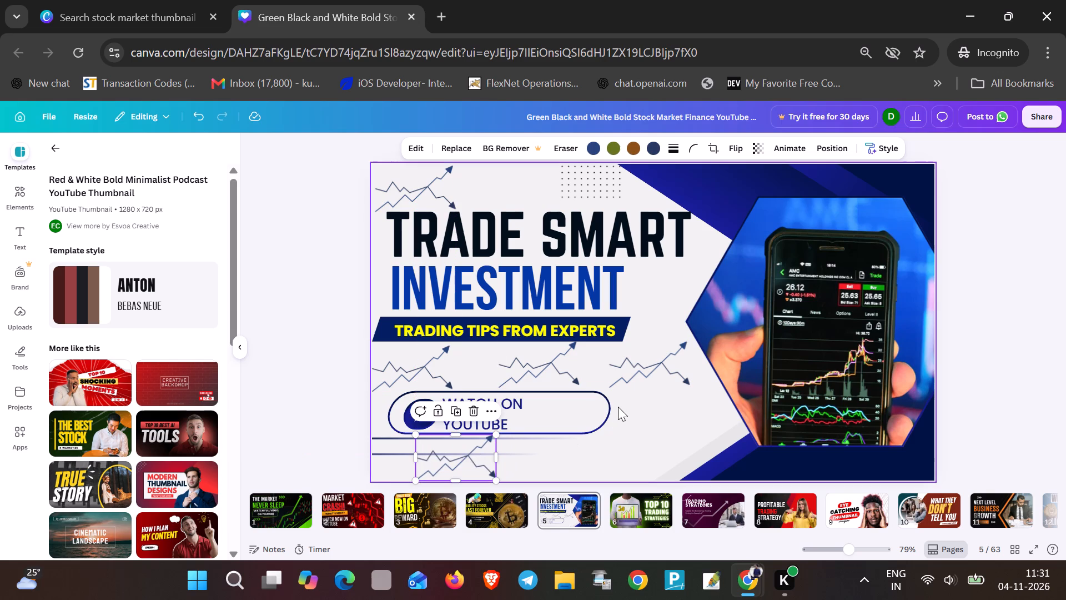
click(651, 432)
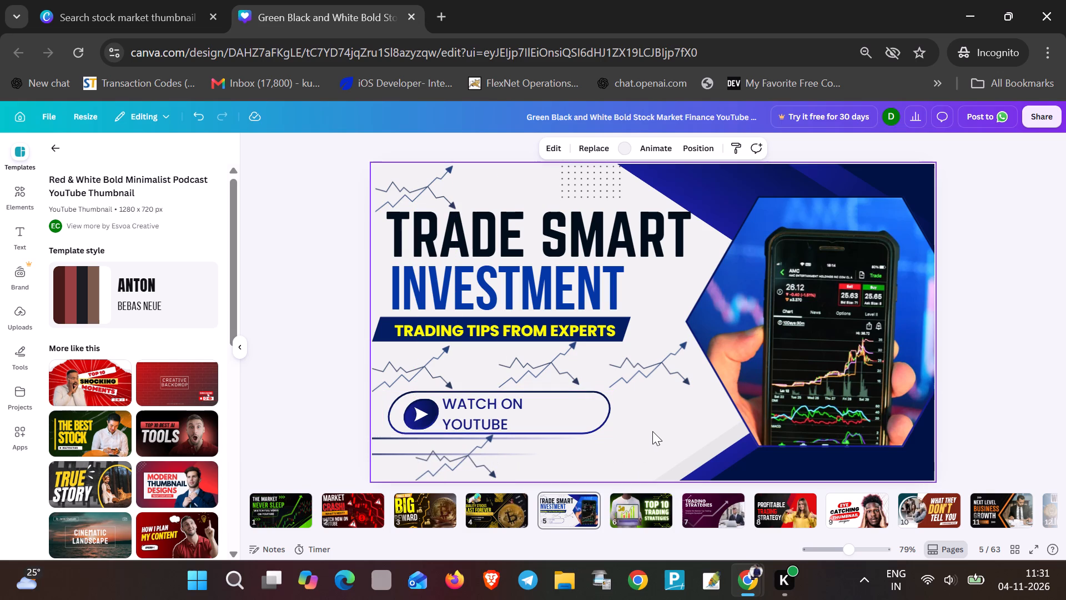
click(644, 406)
Shift the top zigzag arrow graphic toward the canvas's upper-left corner and move the dot pattern left and up to the top edge.
drag(441, 195, 437, 185)
drag(569, 185, 499, 184)
Nudge the "TRADE SMART" heading slightly up and left, widening the gap above "INVESTMENT".
drag(558, 245, 557, 241)
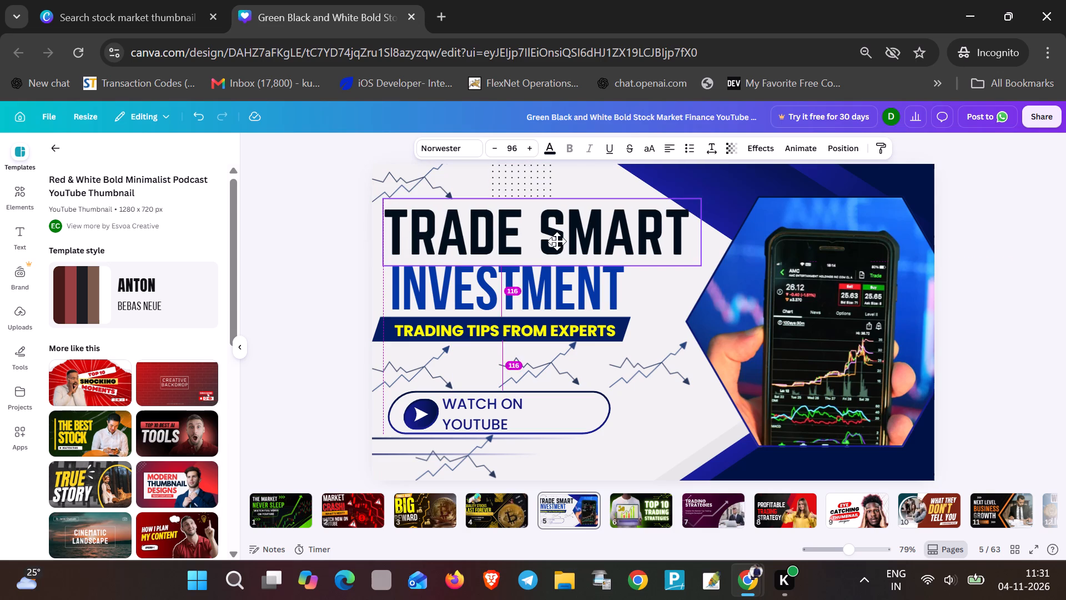
drag(557, 241, 556, 239)
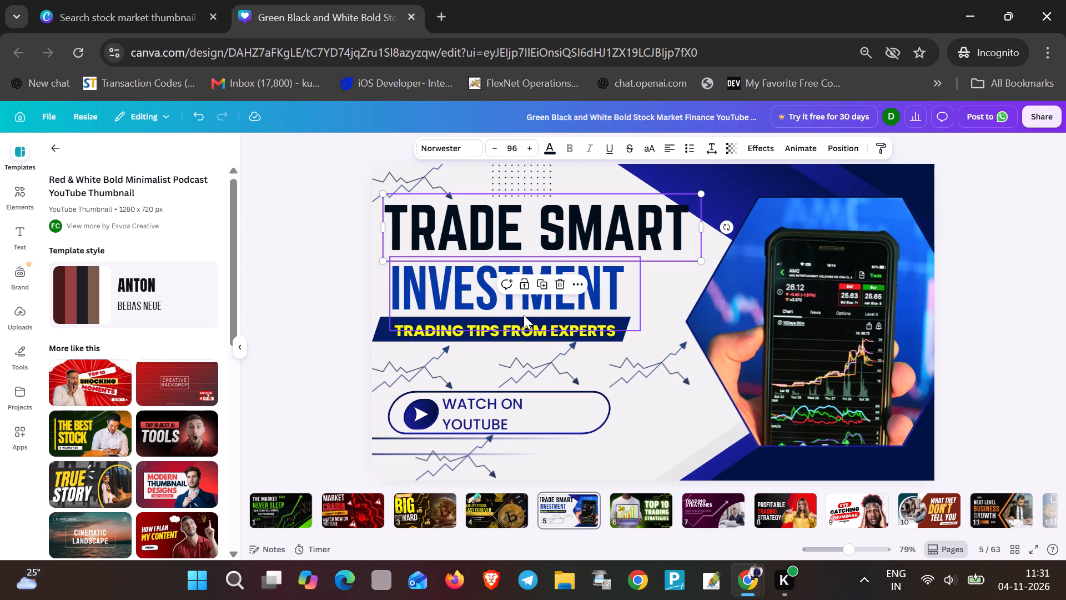
Open the "INVESTMENT" heading for text editing.
click(499, 302)
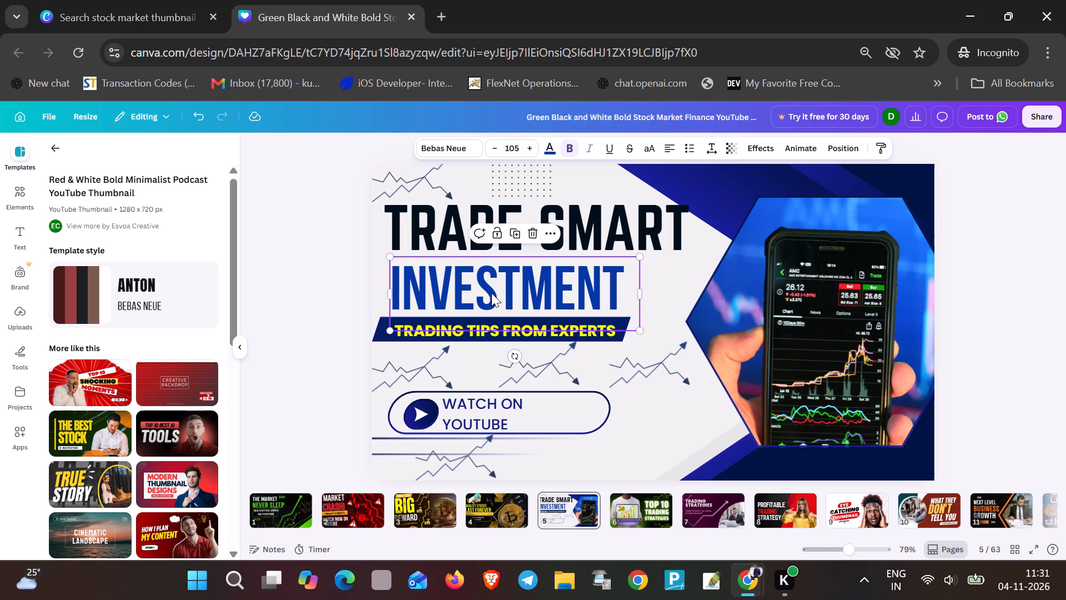
click(495, 286)
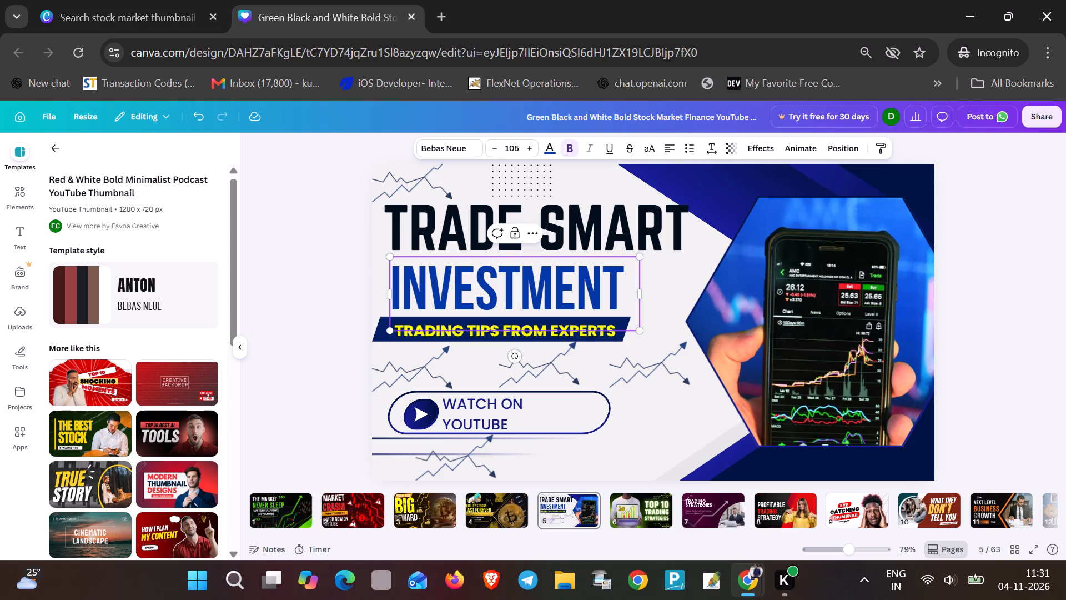
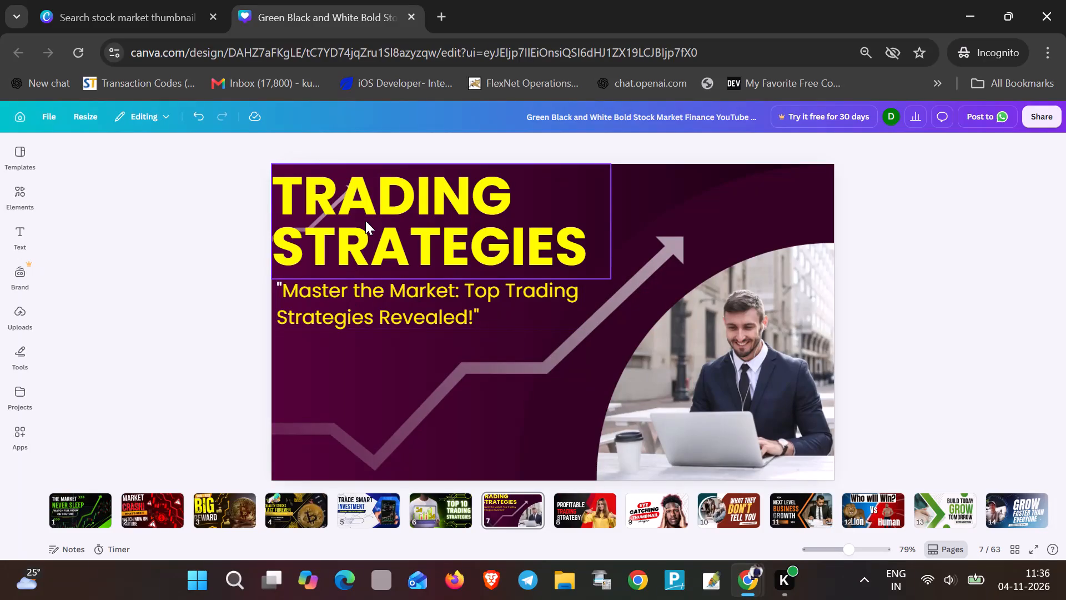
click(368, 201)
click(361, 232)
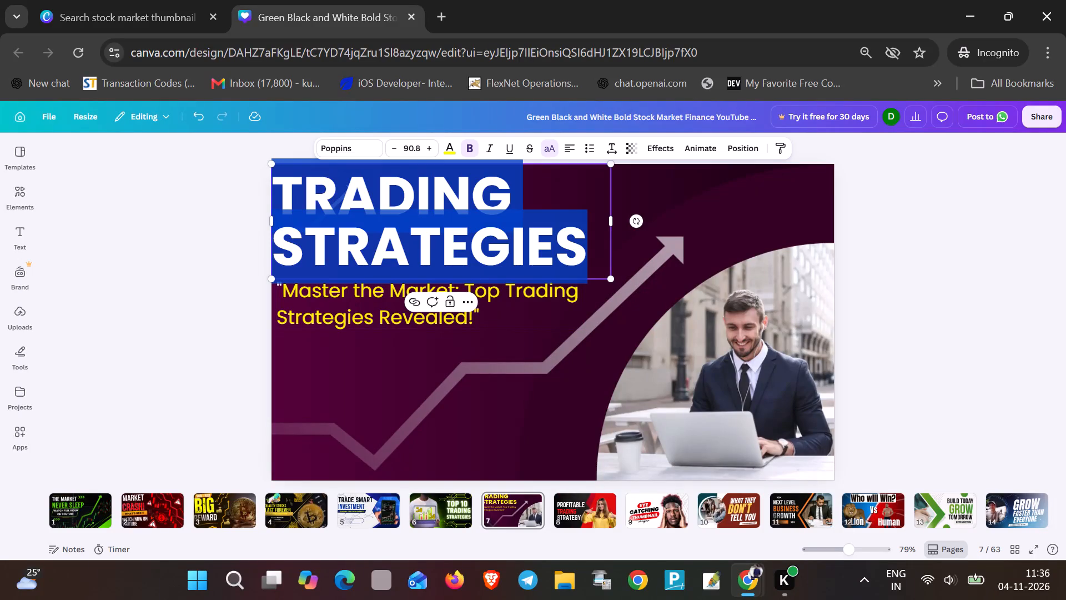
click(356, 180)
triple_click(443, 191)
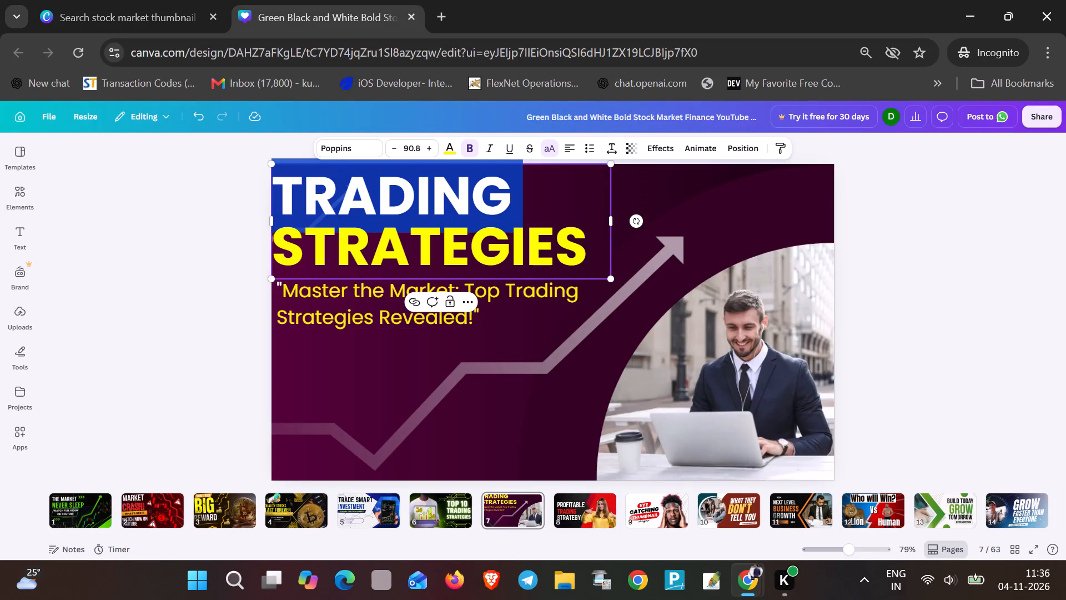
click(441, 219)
Enlarge the "Master the Market: Top Trading Strategies Revealed!" subtitle to a font size of about 40.7.
click(438, 313)
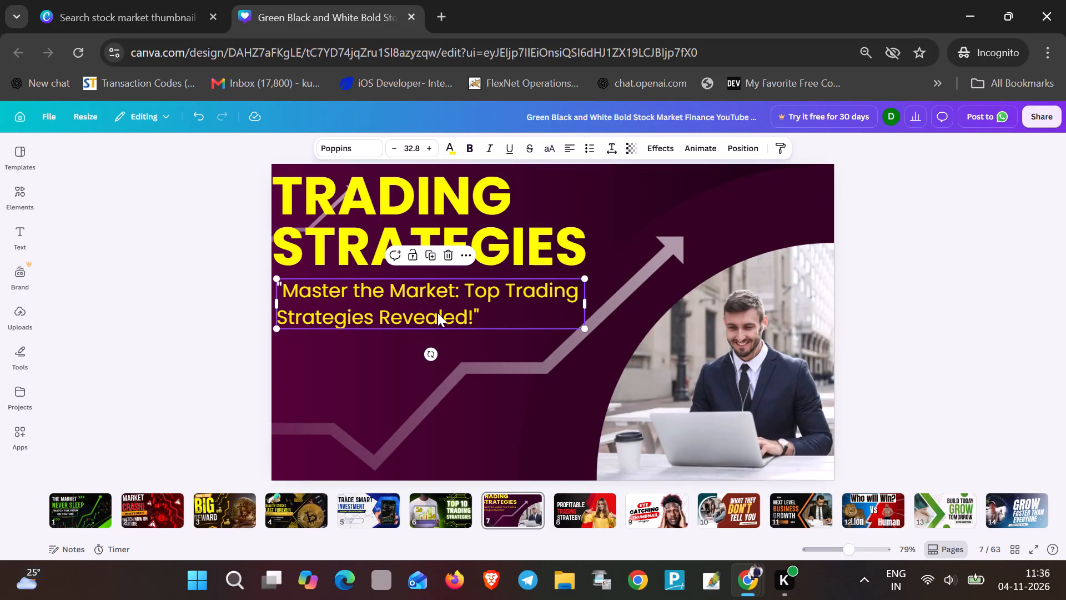
drag(584, 329, 586, 338)
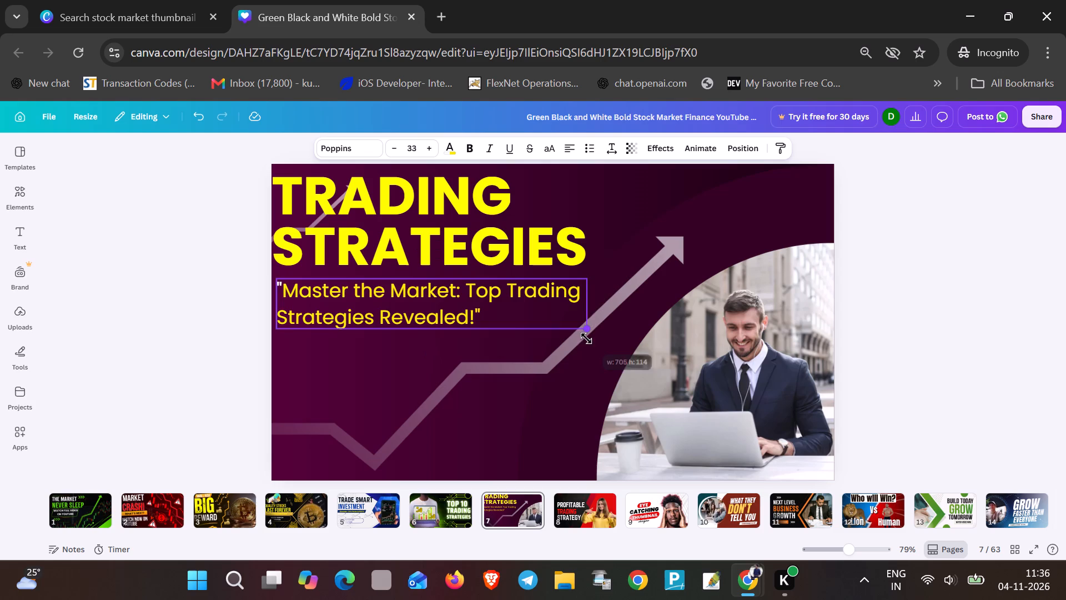
drag(586, 338, 626, 423)
drag(279, 341, 275, 344)
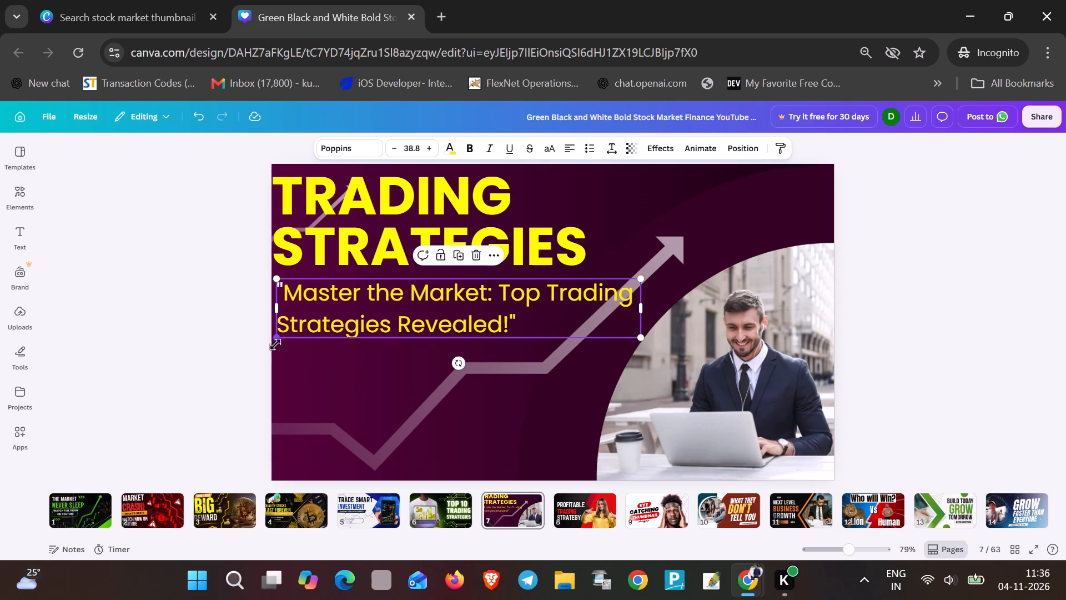
drag(275, 344, 265, 366)
Move the large zigzag arrow graphic to the right and slightly down, so its tip sits behind the businessman photo.
click(415, 384)
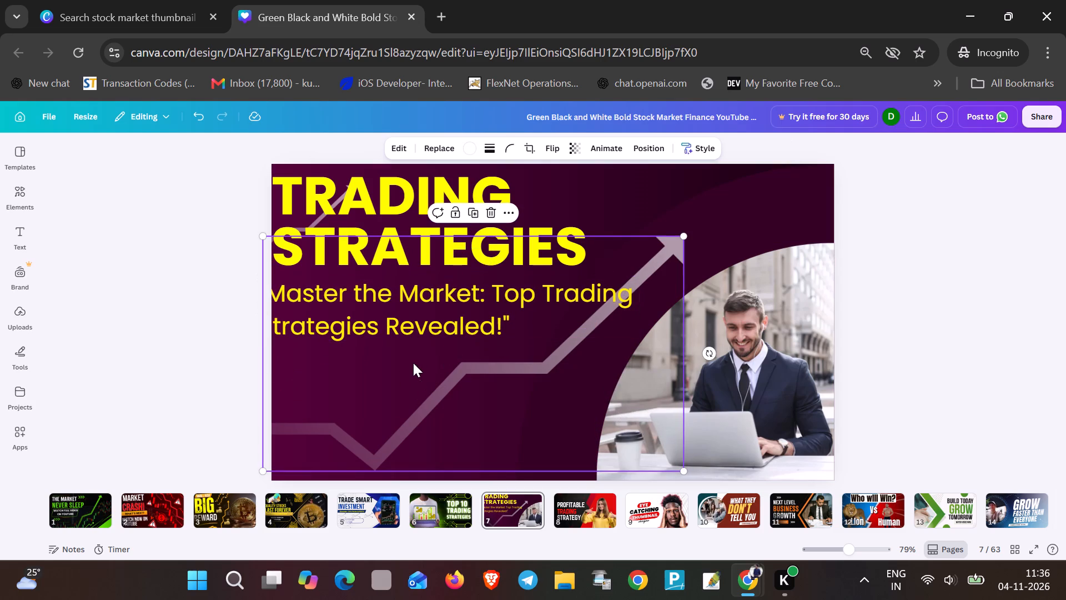
drag(410, 317, 450, 336)
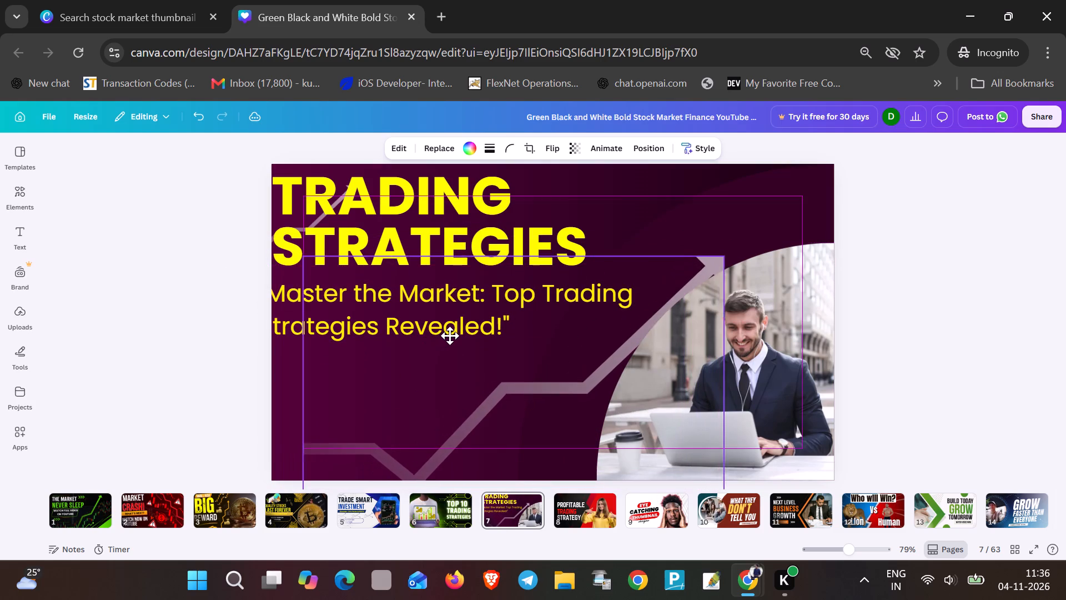
drag(450, 336, 466, 326)
drag(358, 309, 406, 311)
Move the "Master the Market" subtitle right and slightly up, fully inside the canvas beneath "TRADING STRATEGIES".
drag(300, 305, 340, 304)
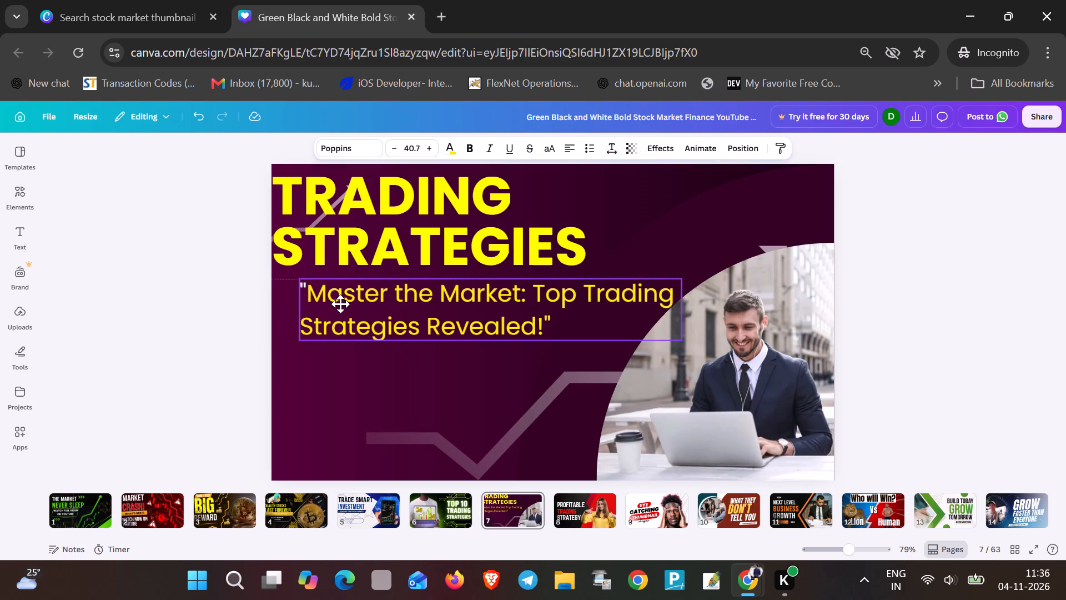
drag(340, 304, 325, 301)
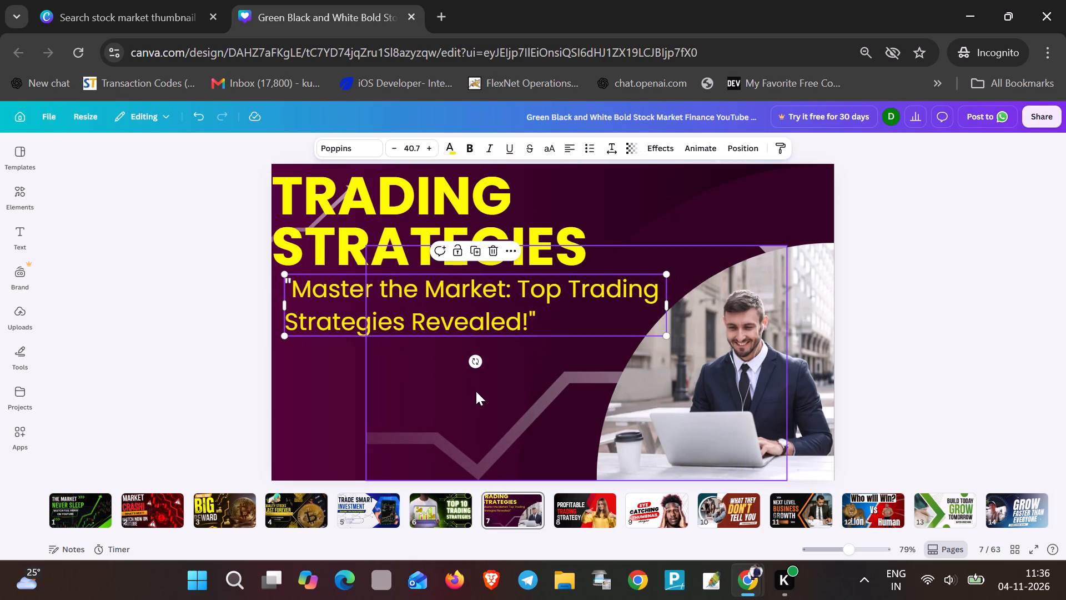
On page 8, move the "PROFITABLE" heading up and left to the canvas's upper-left corner.
click(591, 499)
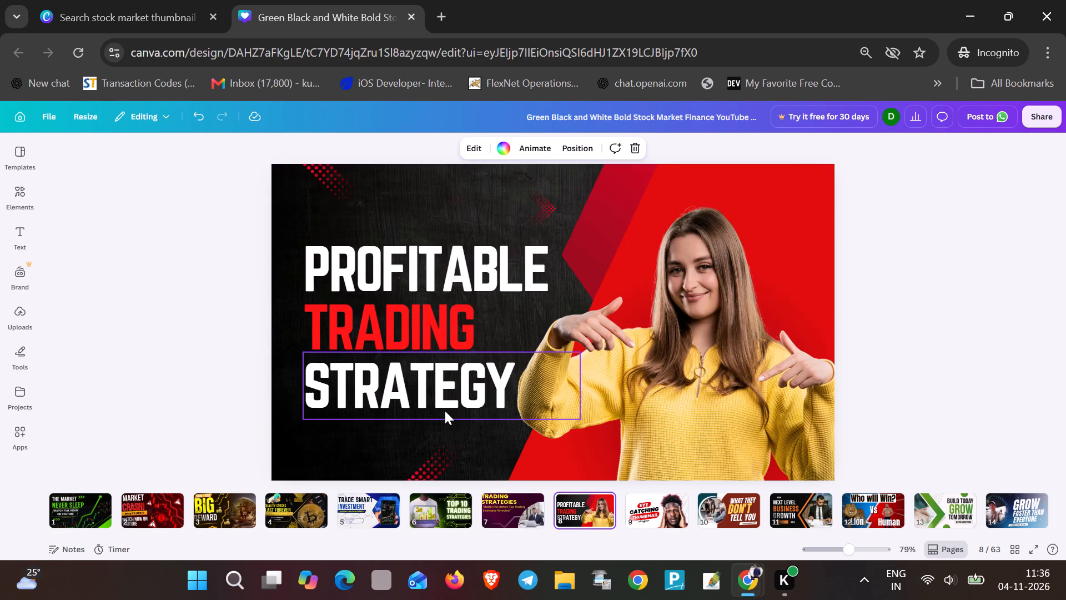
drag(472, 283, 452, 256)
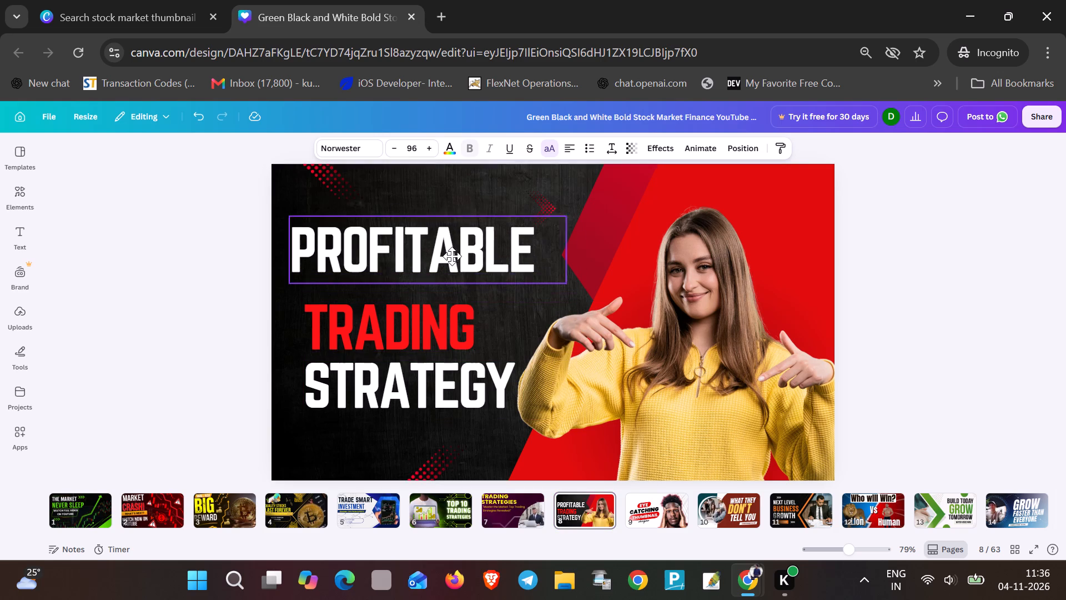
drag(452, 256, 443, 214)
Retype the top heading as "PROFITABLE" and enlarge it to font size 118.
double_click(443, 214)
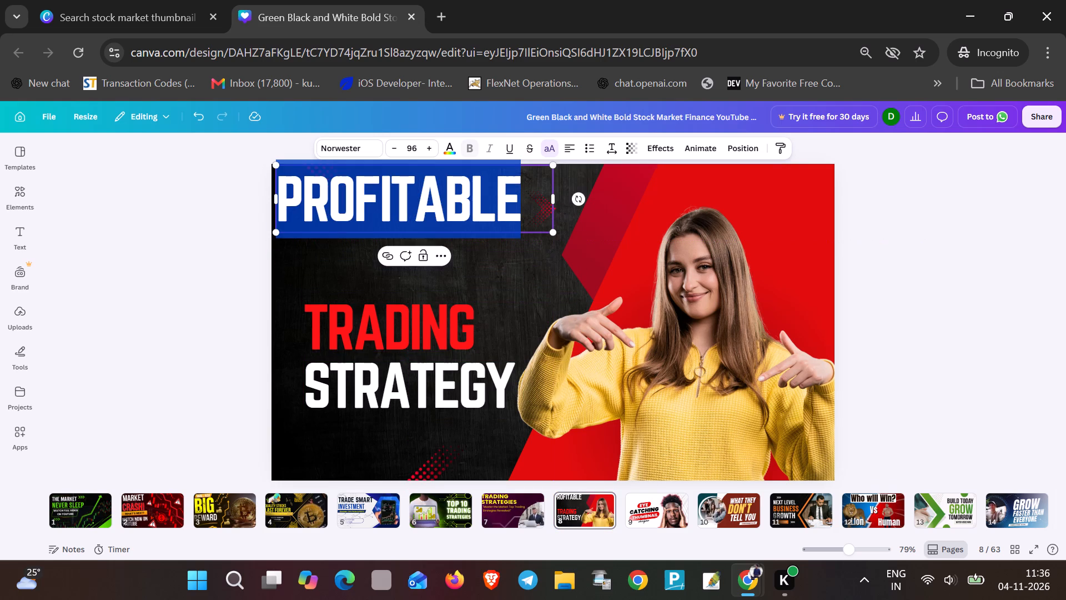
text(PROFITABLE)
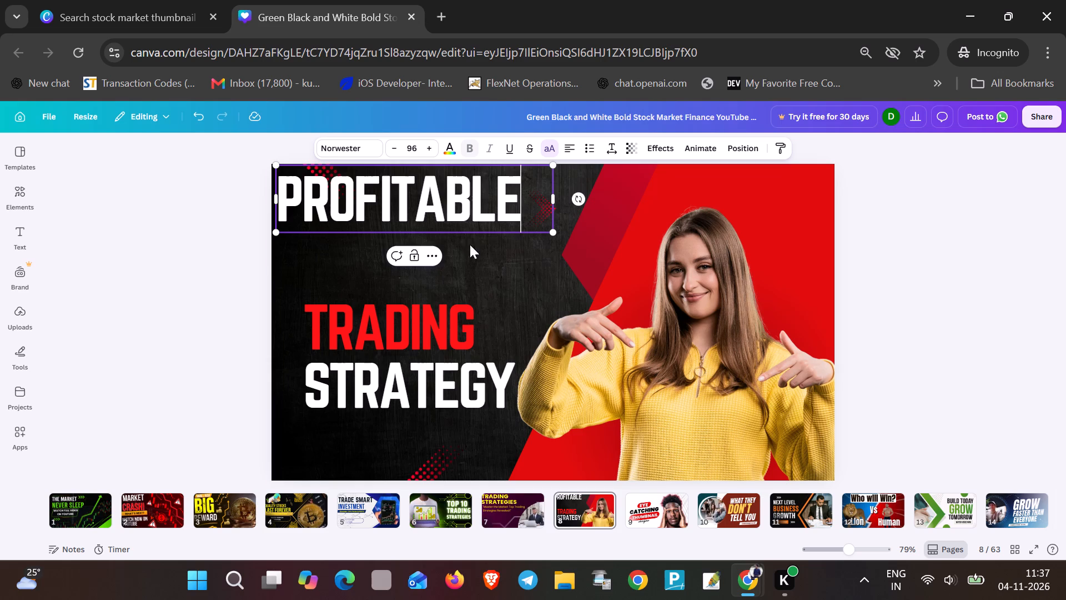
drag(553, 234, 573, 257)
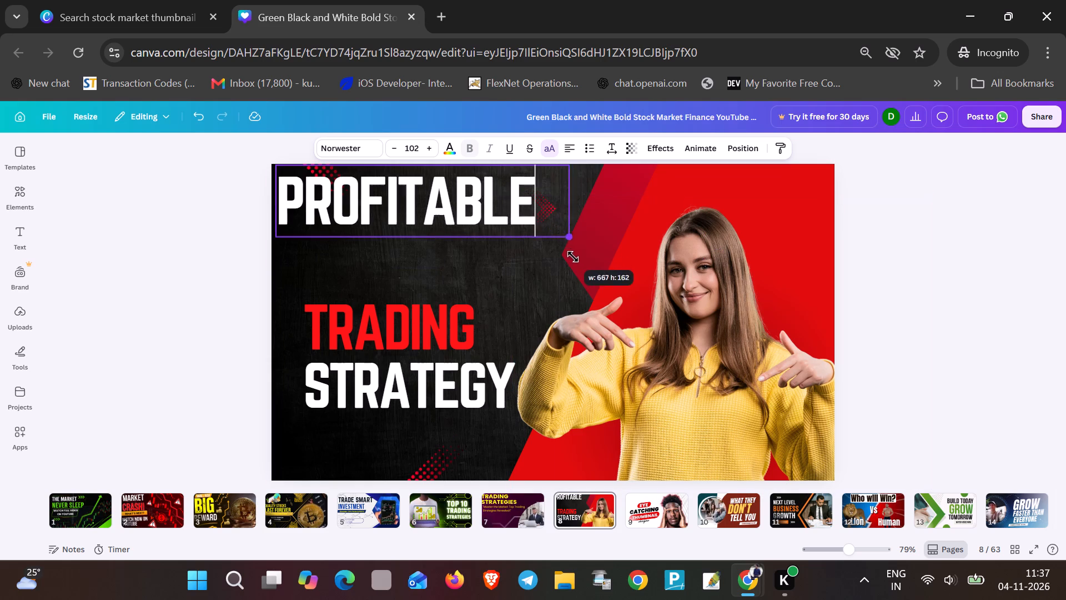
drag(573, 257, 607, 285)
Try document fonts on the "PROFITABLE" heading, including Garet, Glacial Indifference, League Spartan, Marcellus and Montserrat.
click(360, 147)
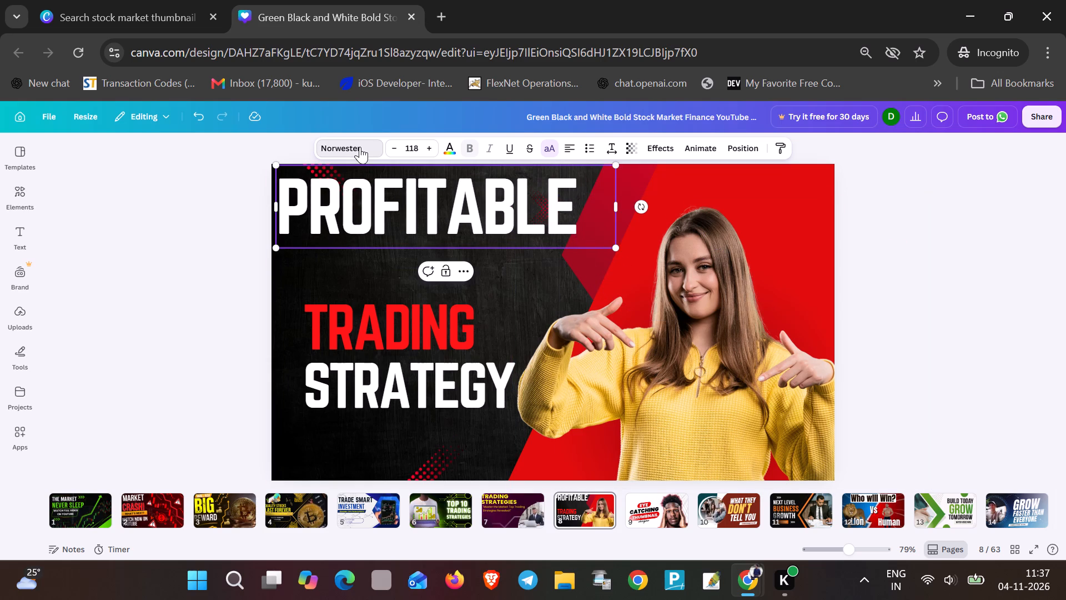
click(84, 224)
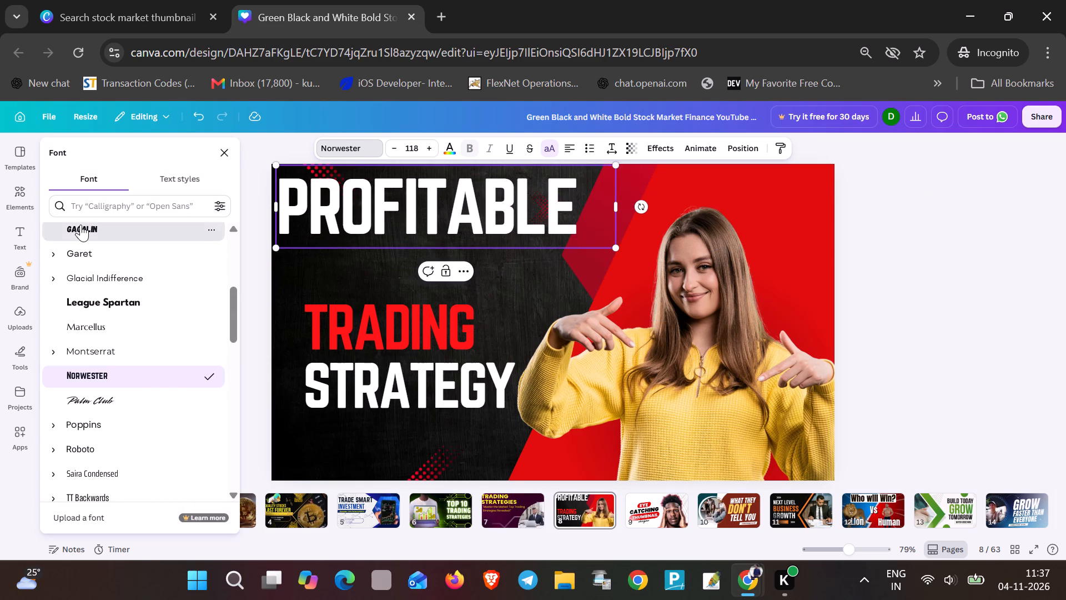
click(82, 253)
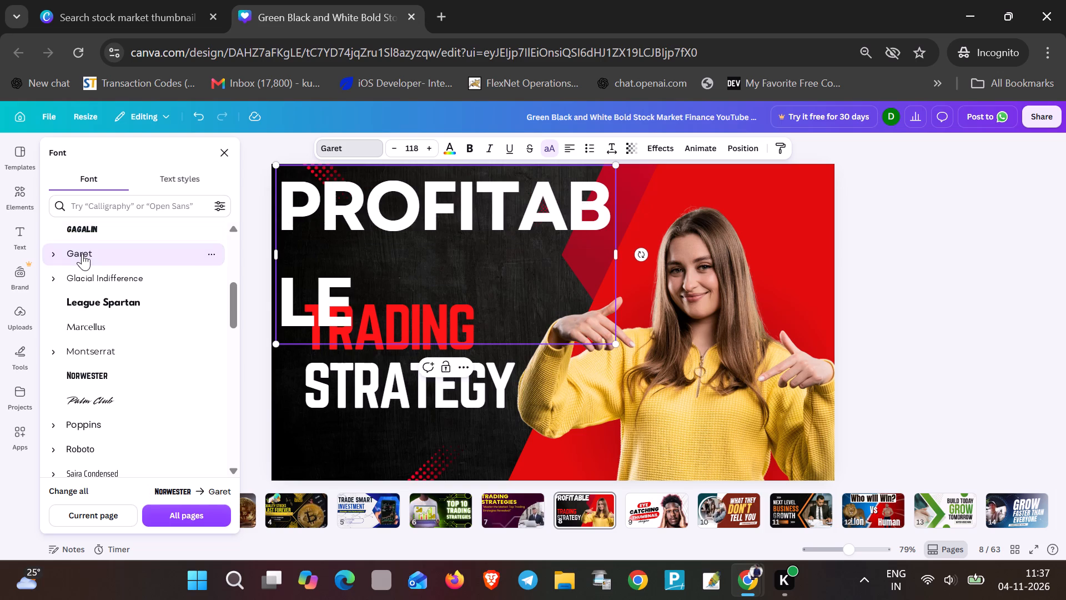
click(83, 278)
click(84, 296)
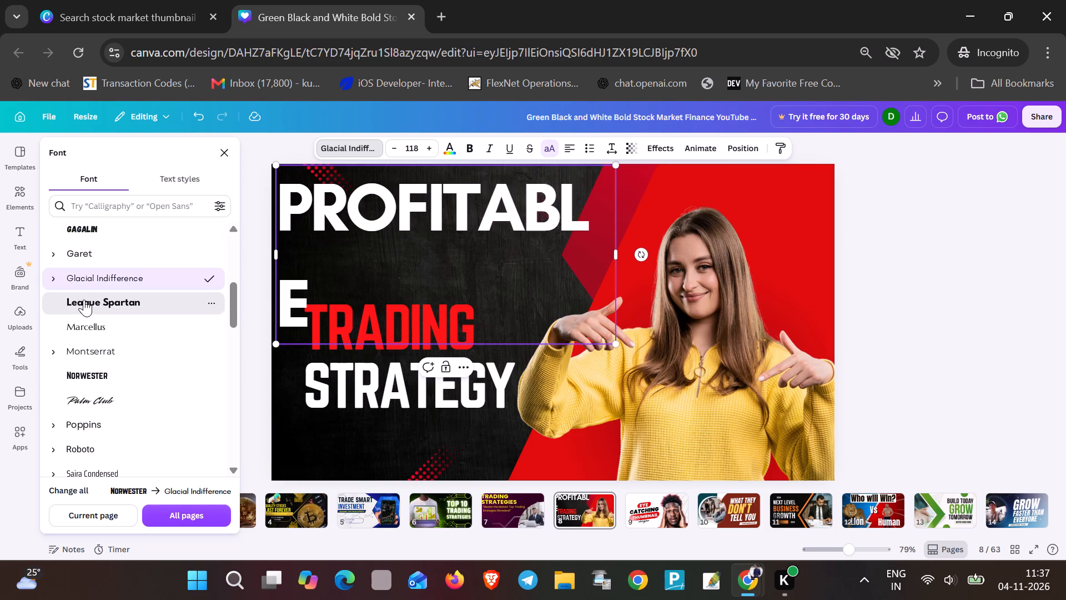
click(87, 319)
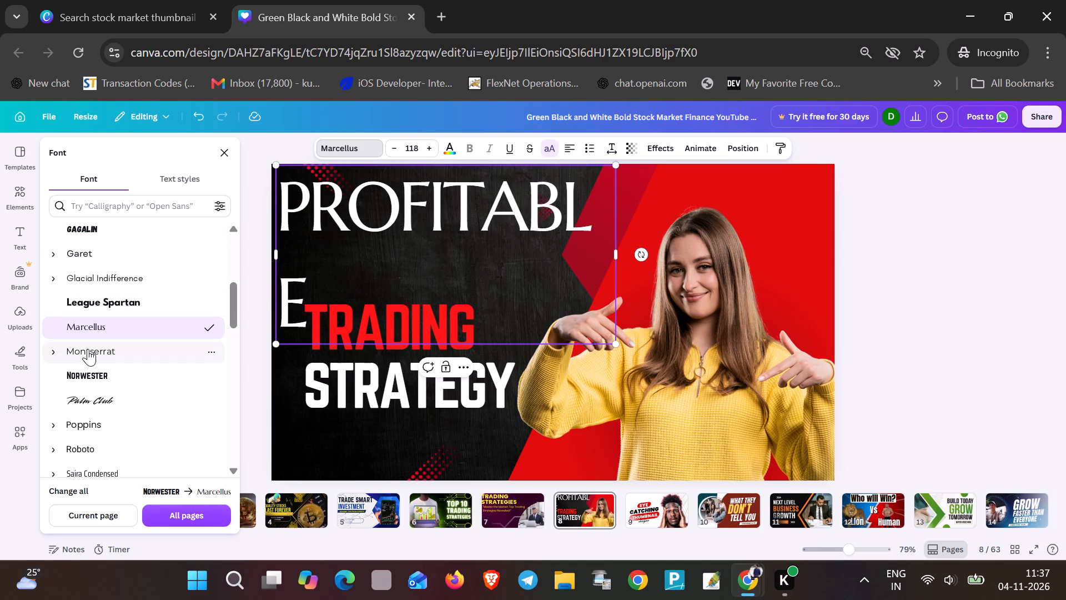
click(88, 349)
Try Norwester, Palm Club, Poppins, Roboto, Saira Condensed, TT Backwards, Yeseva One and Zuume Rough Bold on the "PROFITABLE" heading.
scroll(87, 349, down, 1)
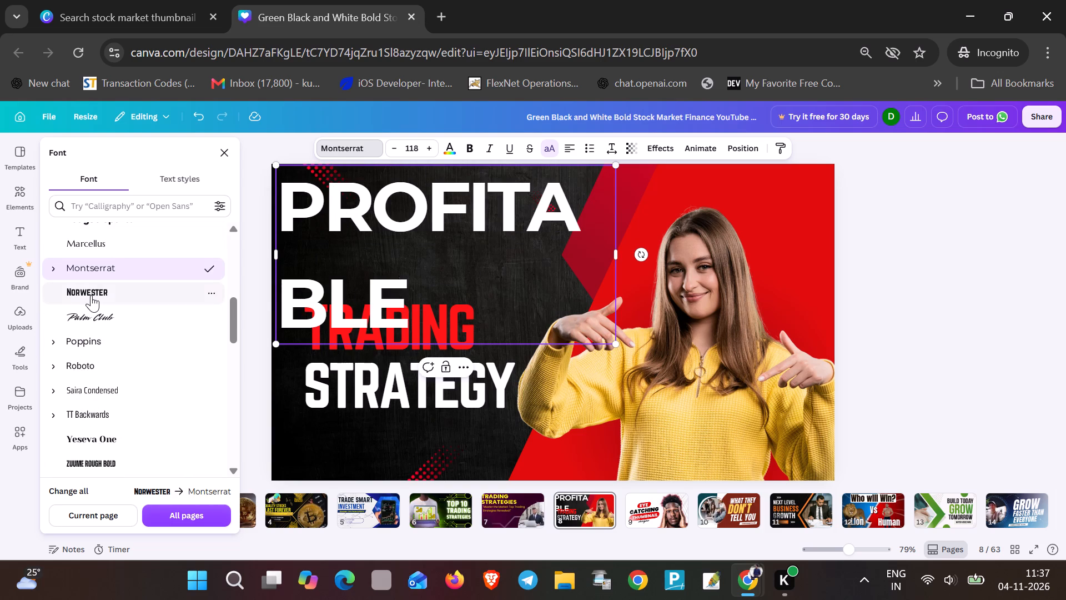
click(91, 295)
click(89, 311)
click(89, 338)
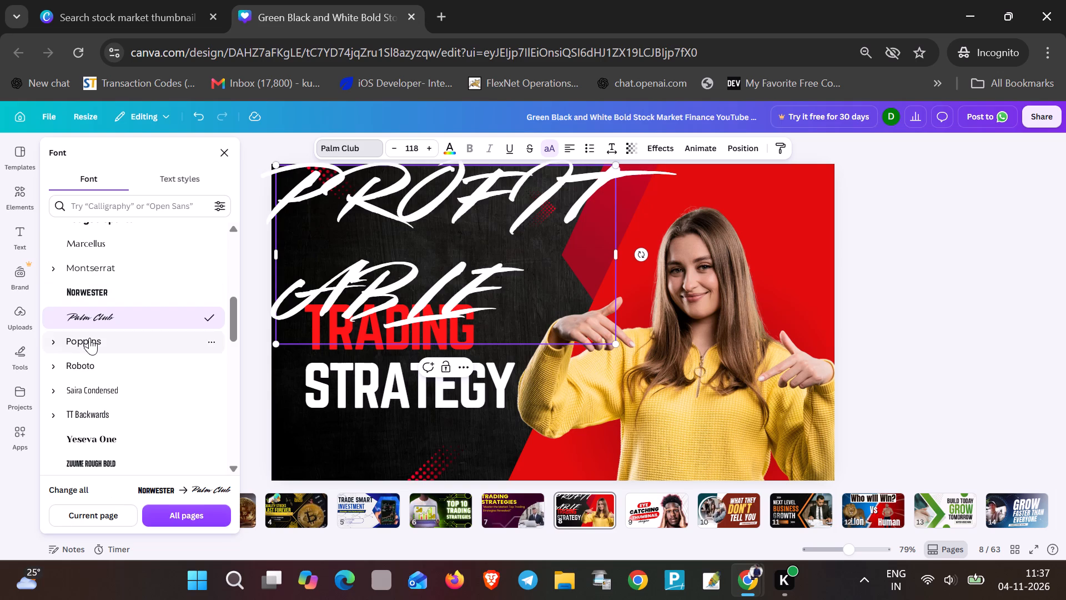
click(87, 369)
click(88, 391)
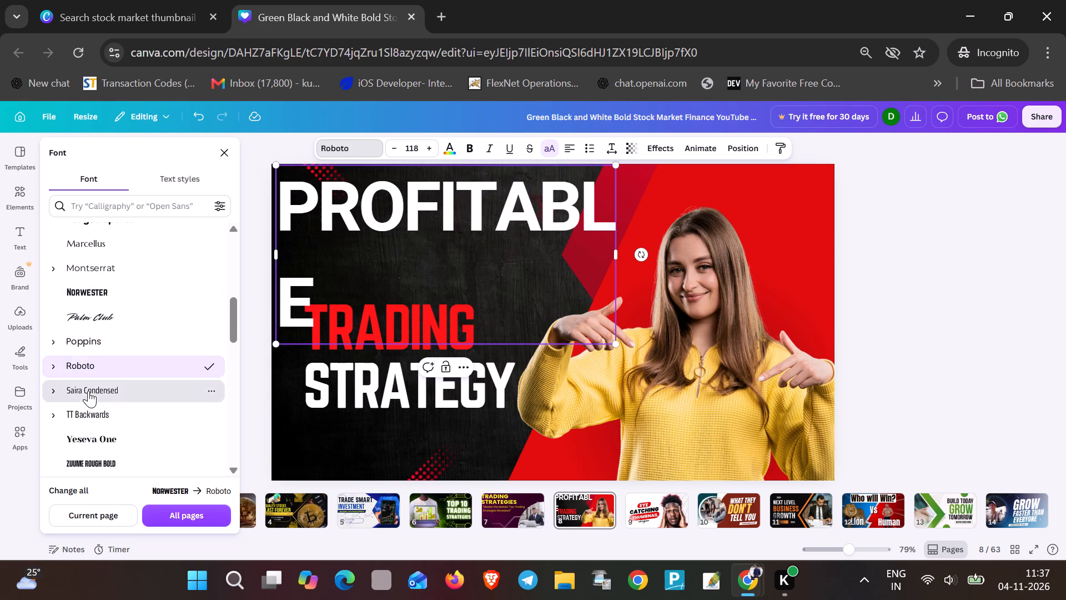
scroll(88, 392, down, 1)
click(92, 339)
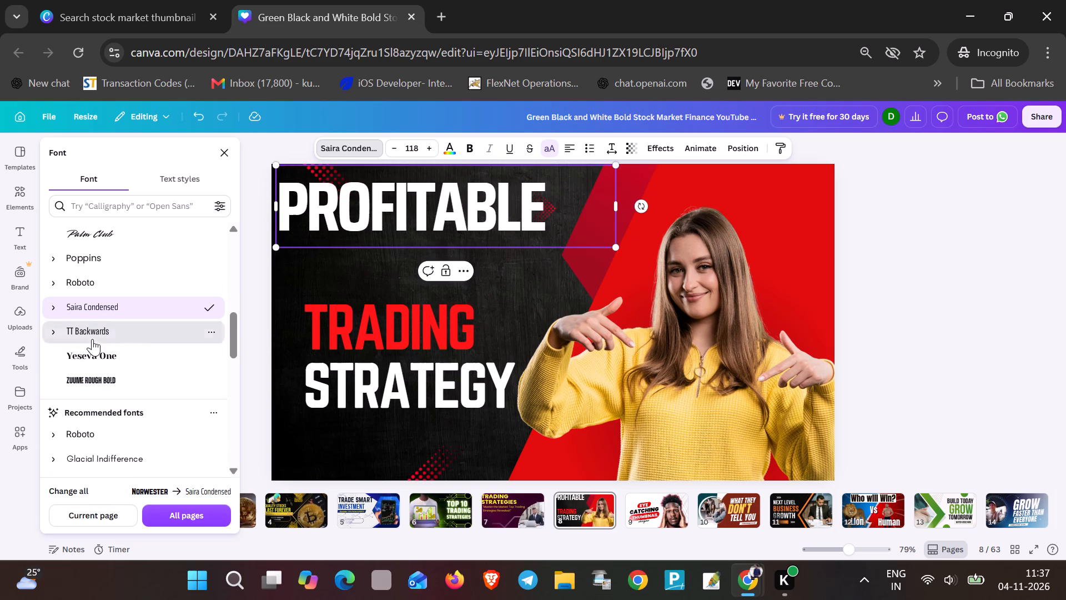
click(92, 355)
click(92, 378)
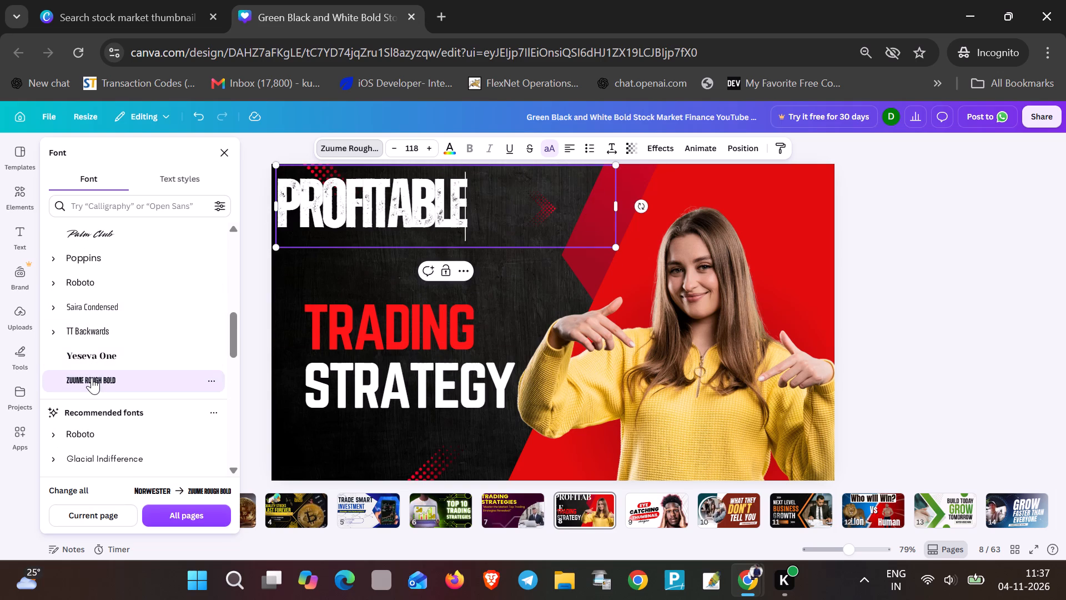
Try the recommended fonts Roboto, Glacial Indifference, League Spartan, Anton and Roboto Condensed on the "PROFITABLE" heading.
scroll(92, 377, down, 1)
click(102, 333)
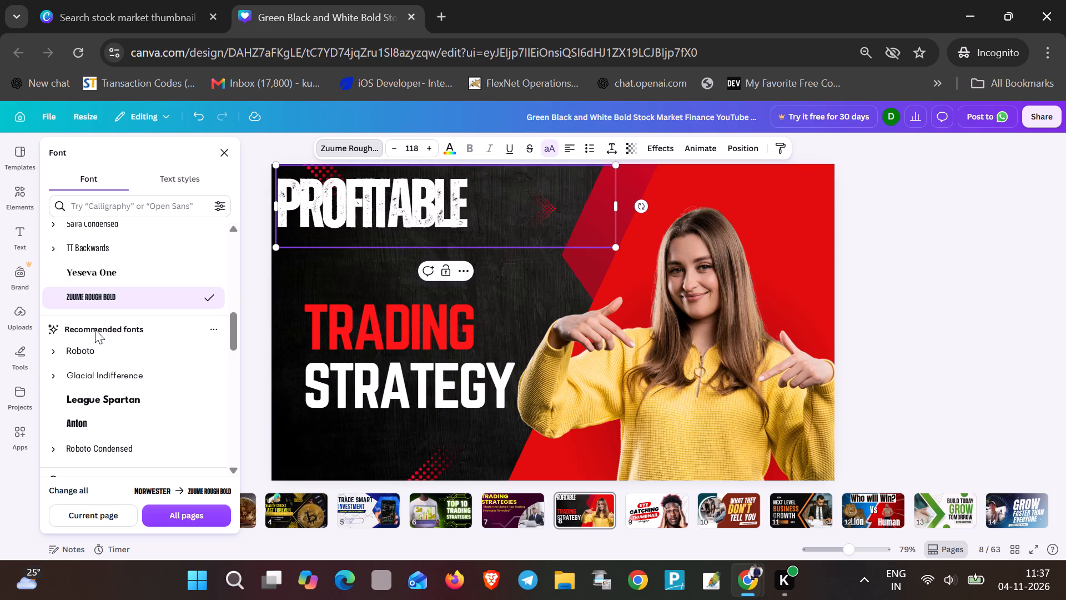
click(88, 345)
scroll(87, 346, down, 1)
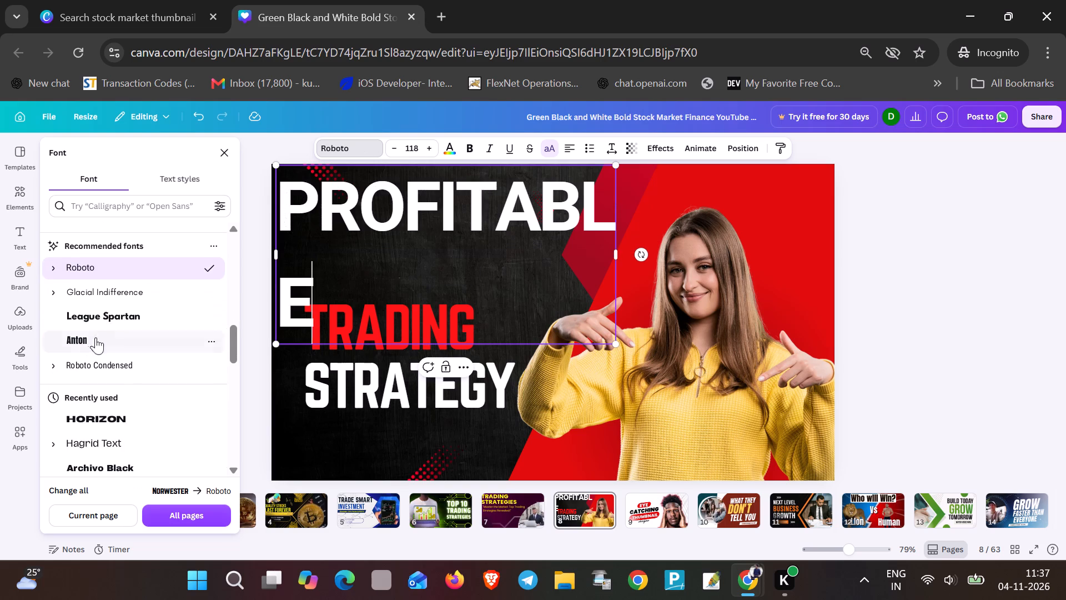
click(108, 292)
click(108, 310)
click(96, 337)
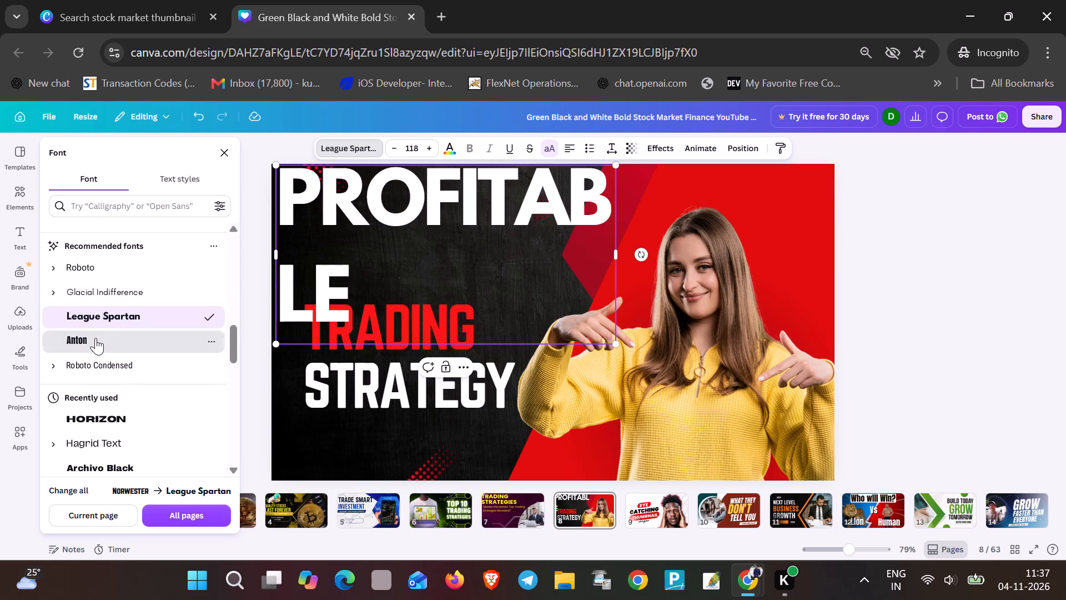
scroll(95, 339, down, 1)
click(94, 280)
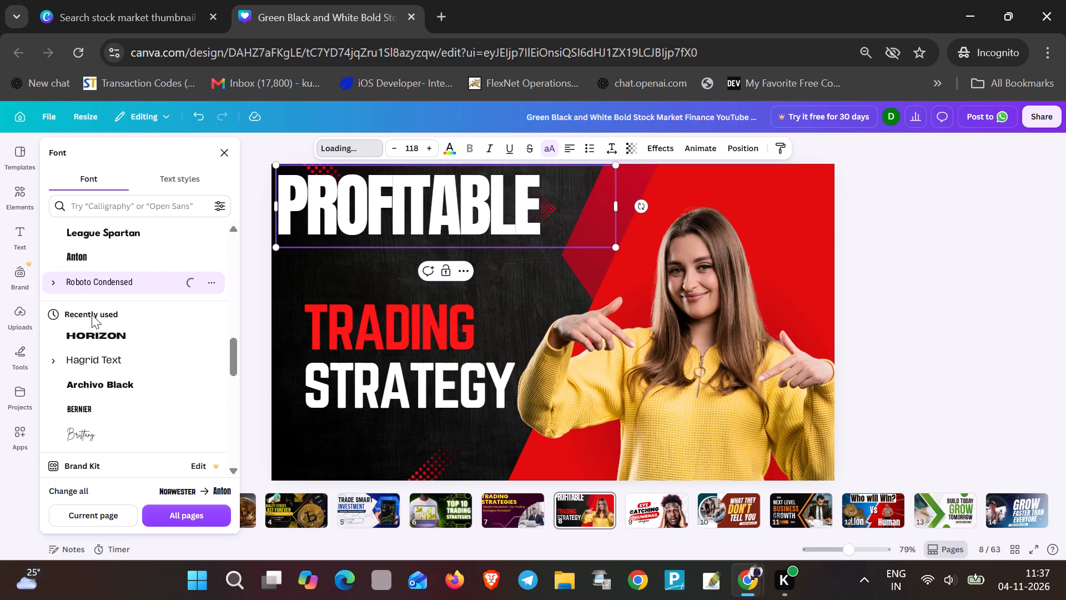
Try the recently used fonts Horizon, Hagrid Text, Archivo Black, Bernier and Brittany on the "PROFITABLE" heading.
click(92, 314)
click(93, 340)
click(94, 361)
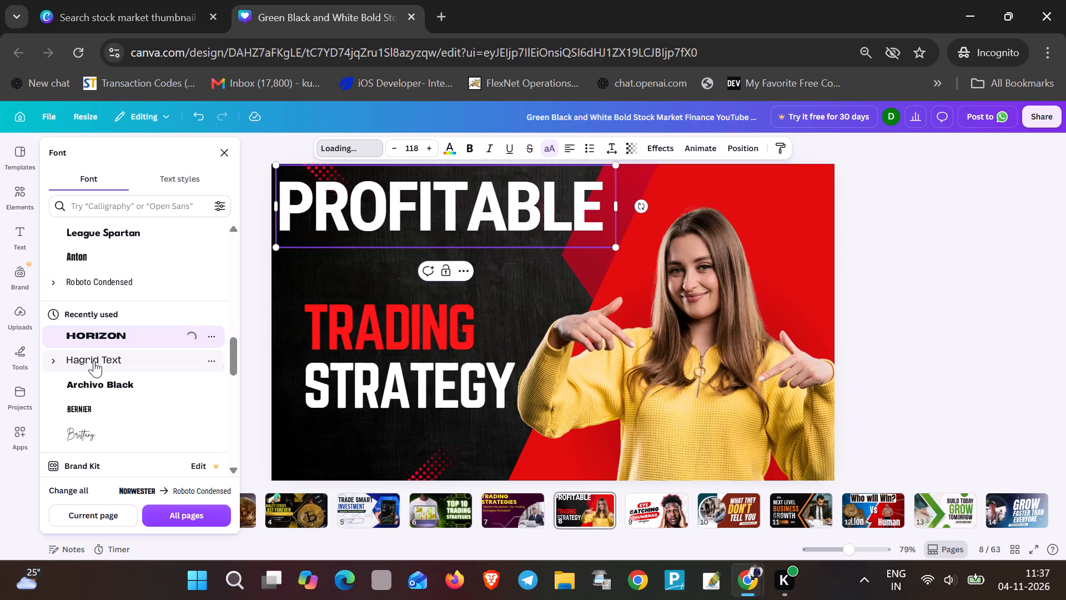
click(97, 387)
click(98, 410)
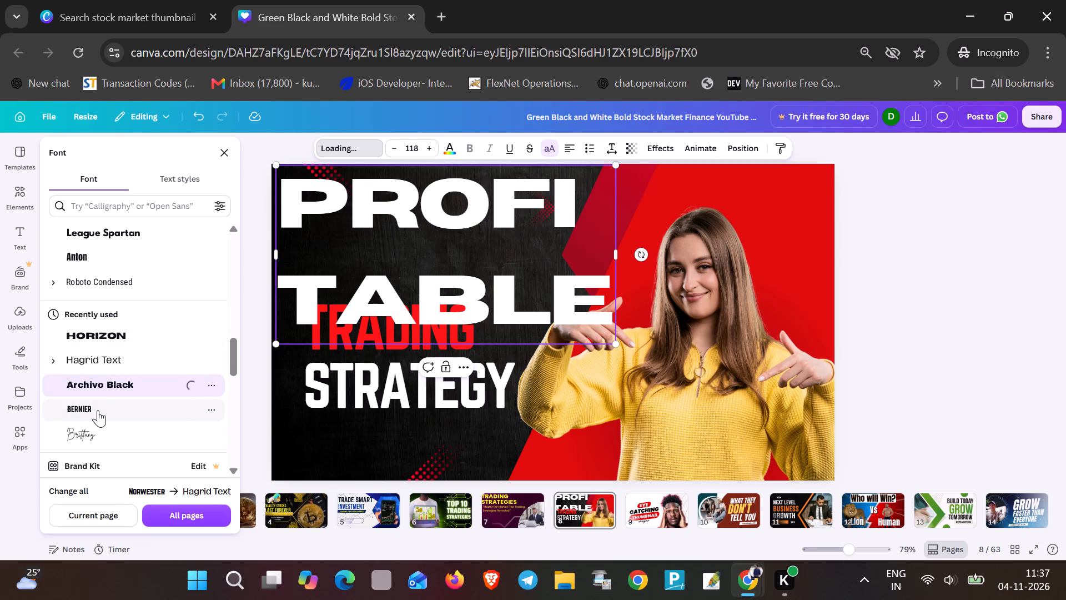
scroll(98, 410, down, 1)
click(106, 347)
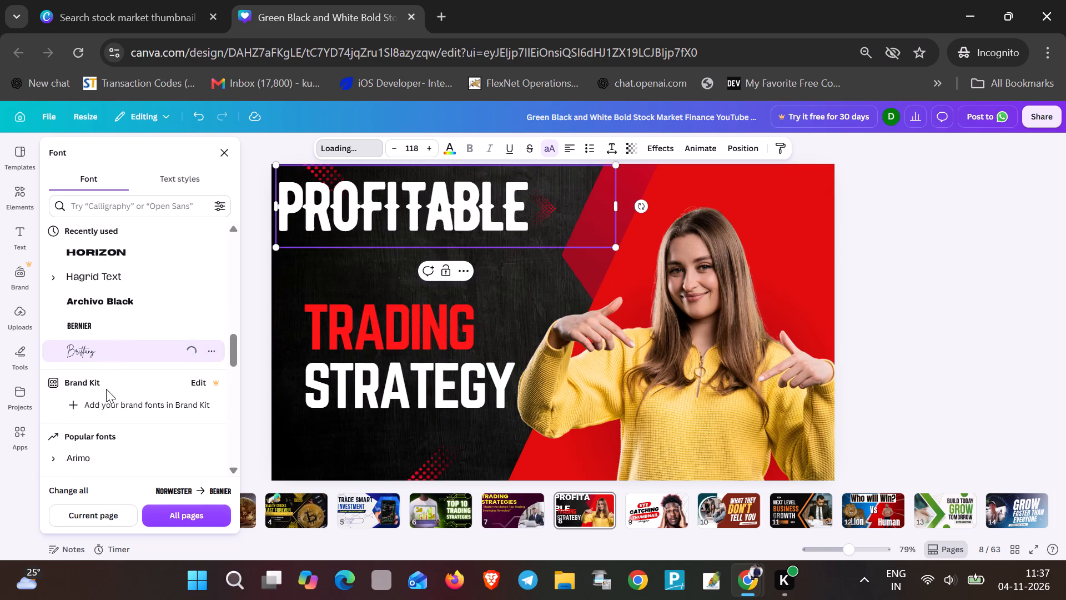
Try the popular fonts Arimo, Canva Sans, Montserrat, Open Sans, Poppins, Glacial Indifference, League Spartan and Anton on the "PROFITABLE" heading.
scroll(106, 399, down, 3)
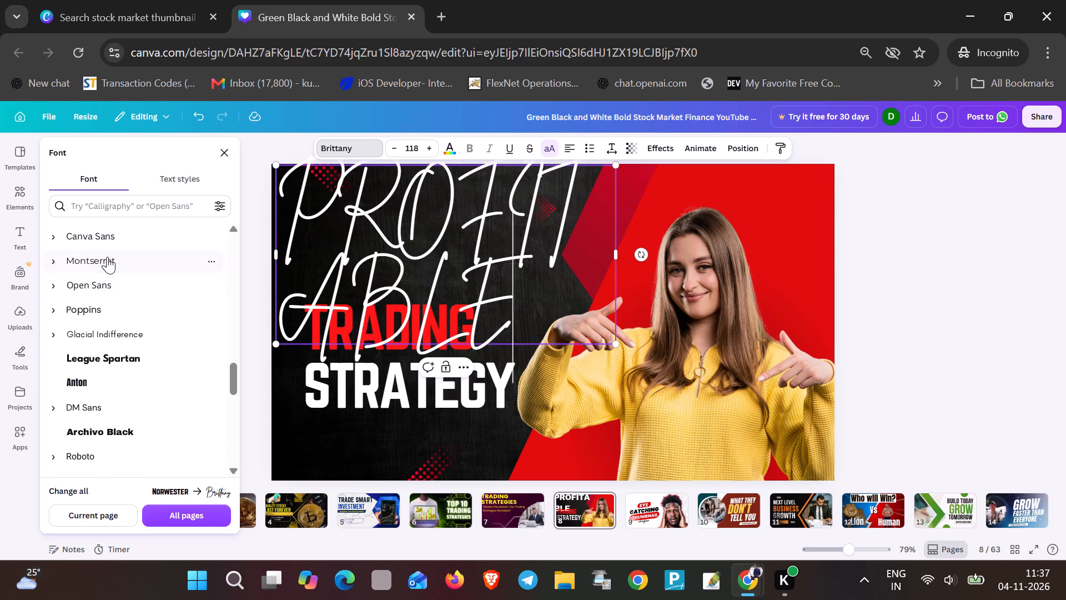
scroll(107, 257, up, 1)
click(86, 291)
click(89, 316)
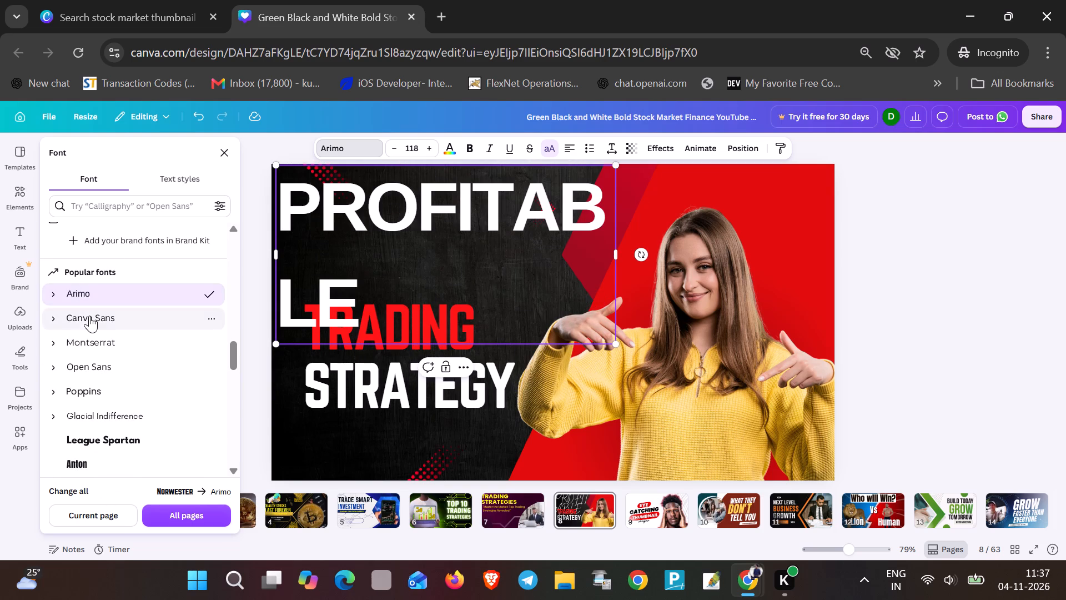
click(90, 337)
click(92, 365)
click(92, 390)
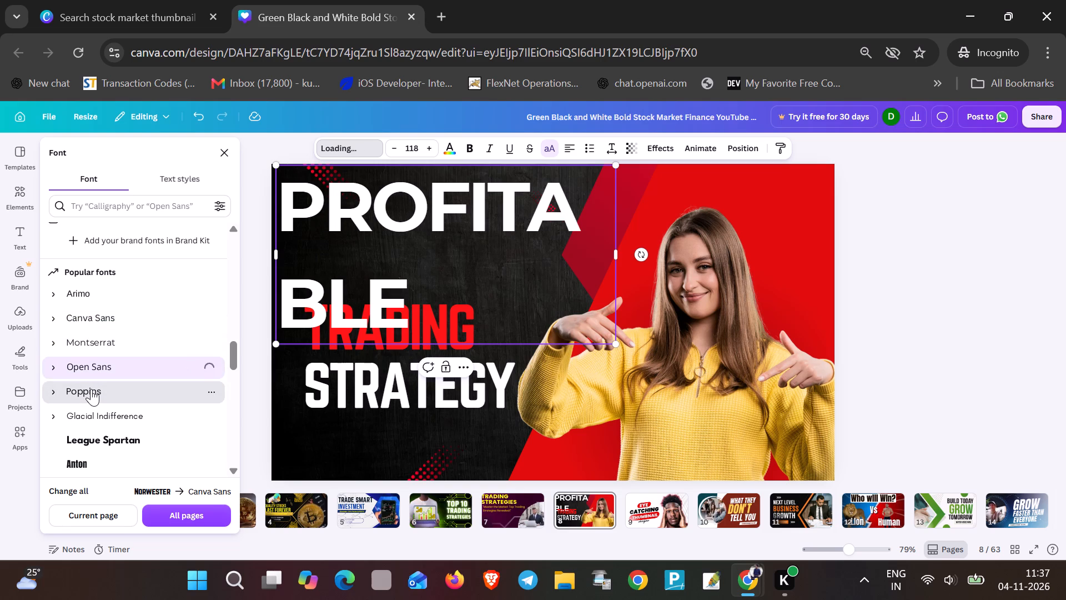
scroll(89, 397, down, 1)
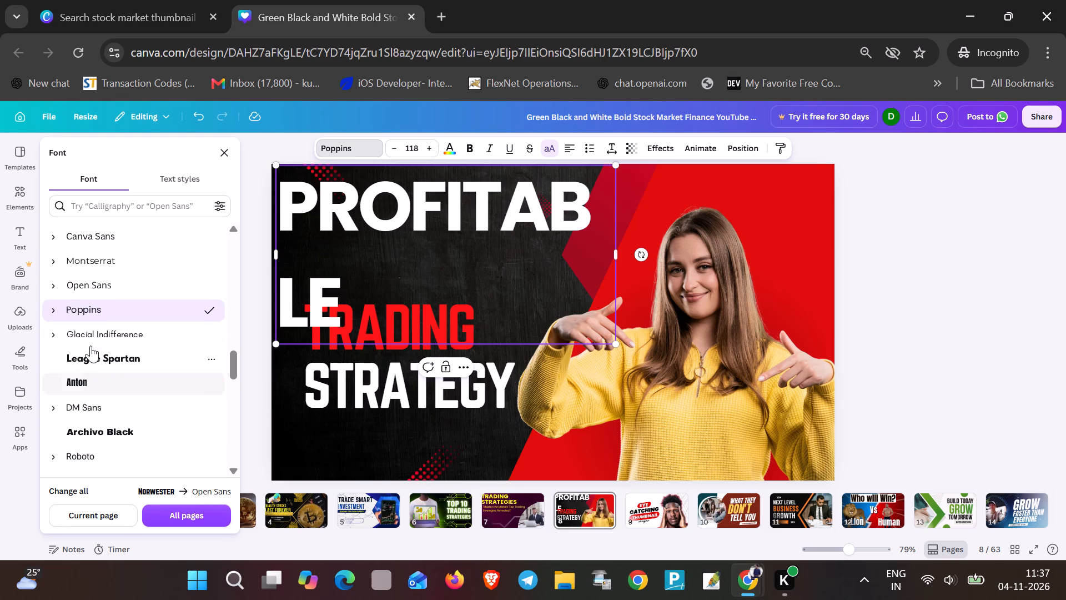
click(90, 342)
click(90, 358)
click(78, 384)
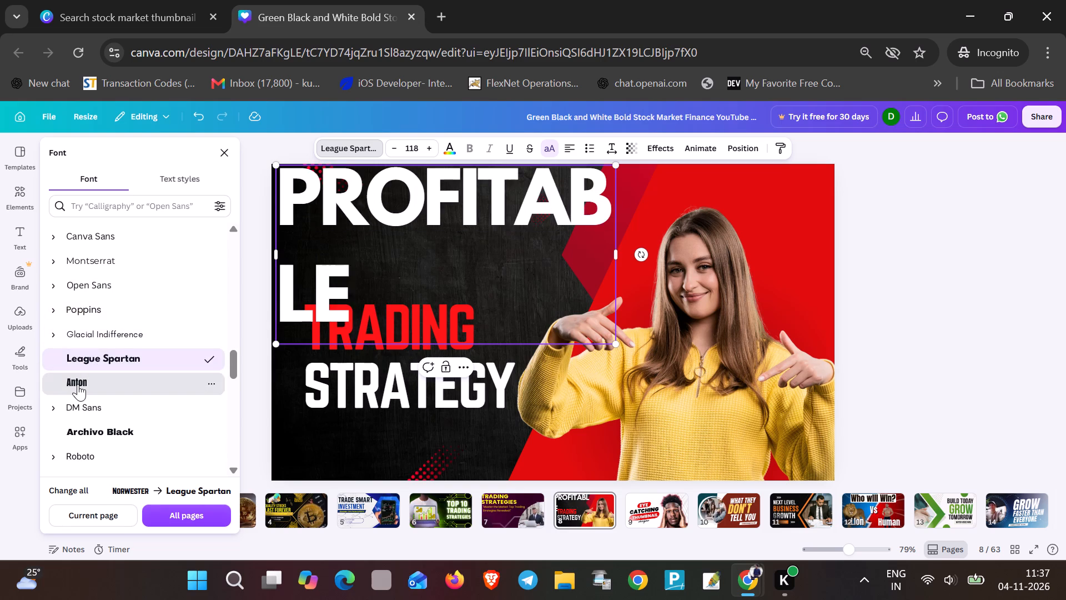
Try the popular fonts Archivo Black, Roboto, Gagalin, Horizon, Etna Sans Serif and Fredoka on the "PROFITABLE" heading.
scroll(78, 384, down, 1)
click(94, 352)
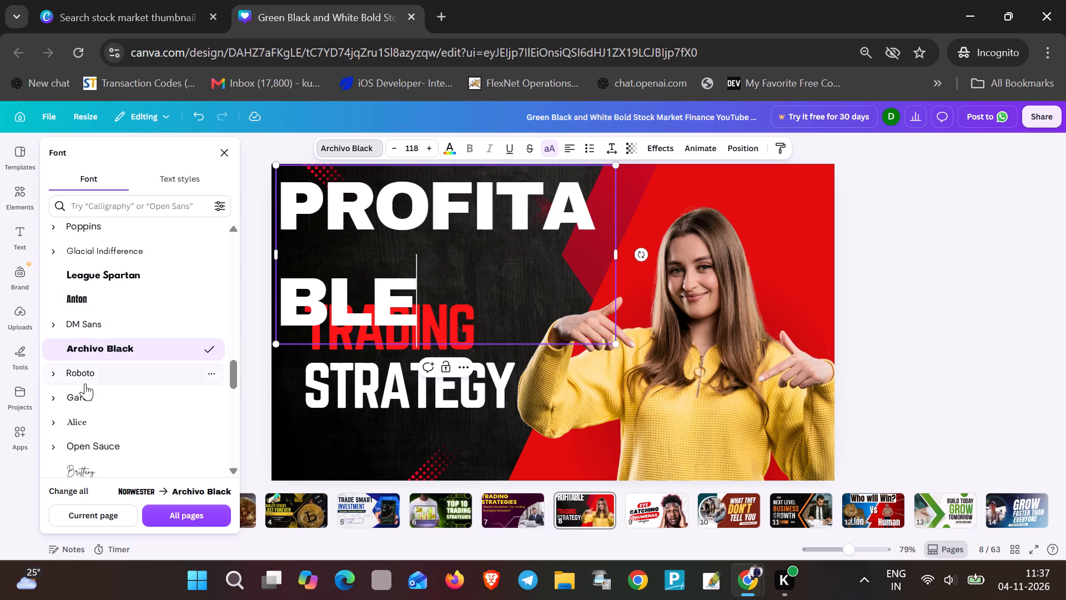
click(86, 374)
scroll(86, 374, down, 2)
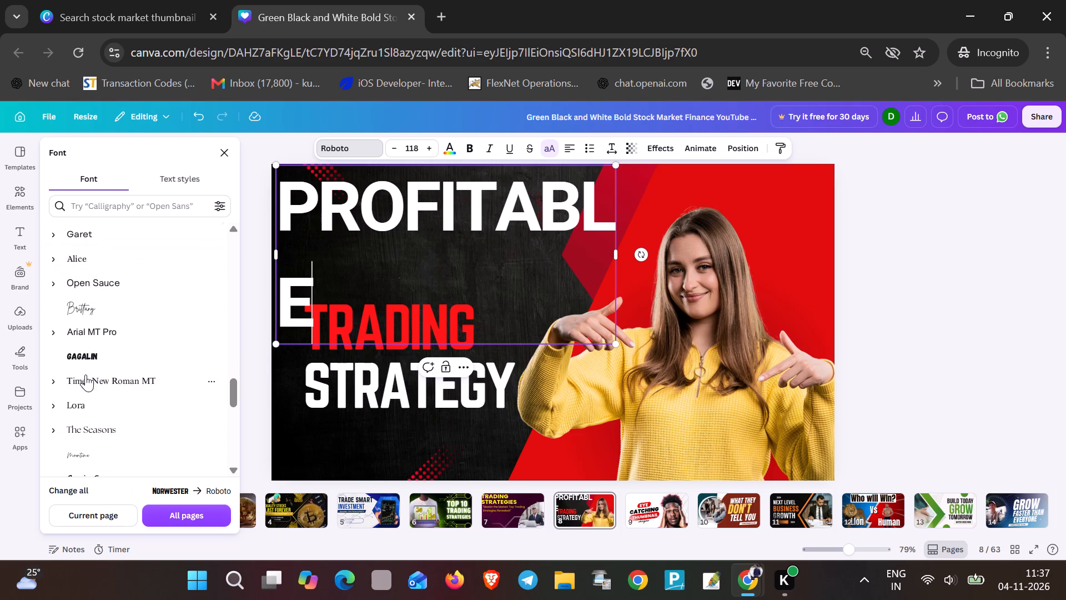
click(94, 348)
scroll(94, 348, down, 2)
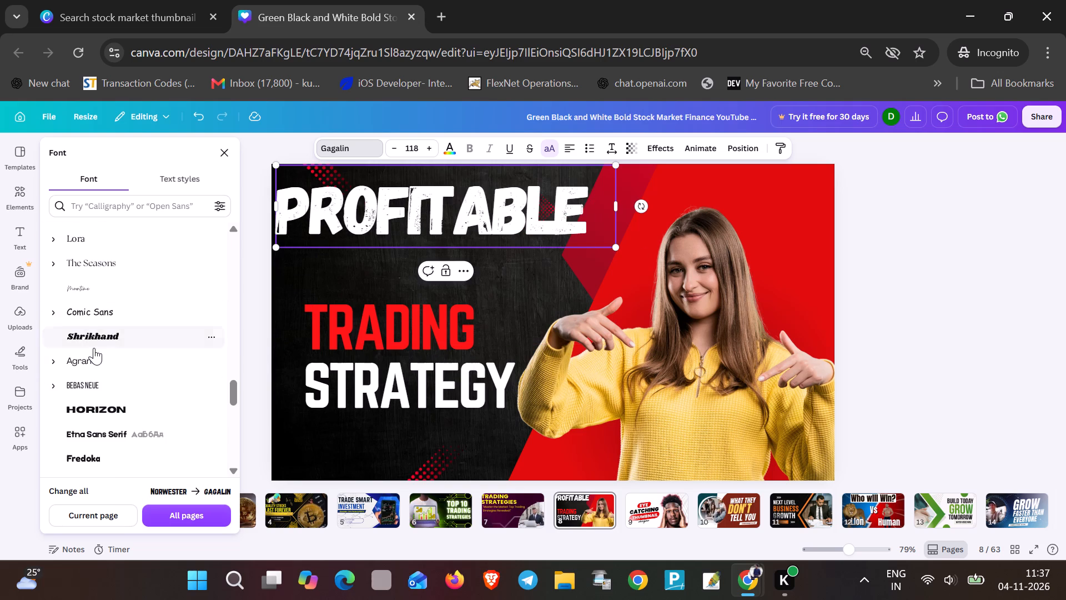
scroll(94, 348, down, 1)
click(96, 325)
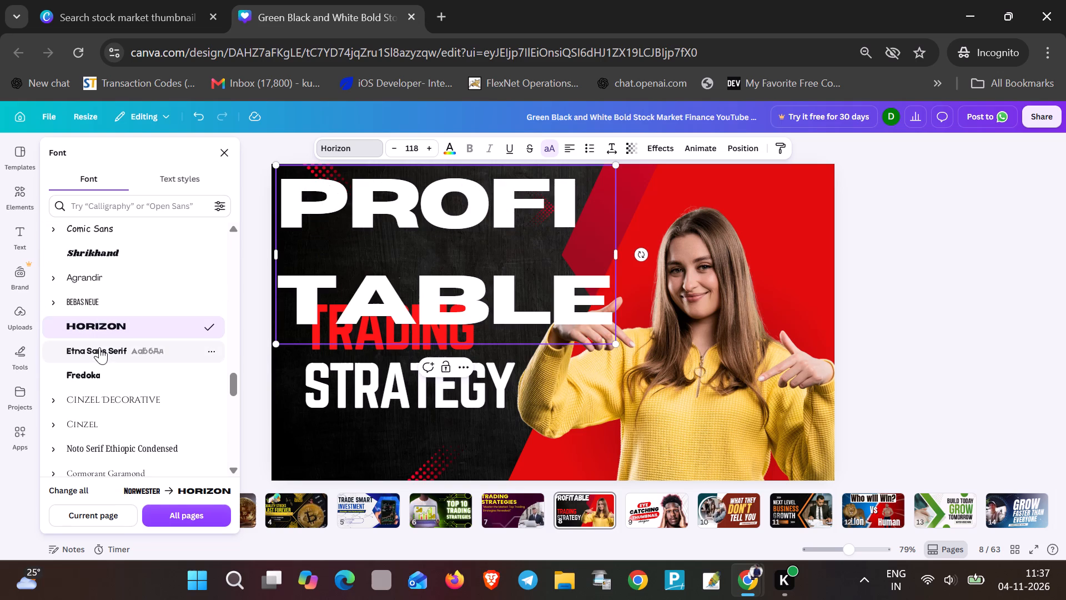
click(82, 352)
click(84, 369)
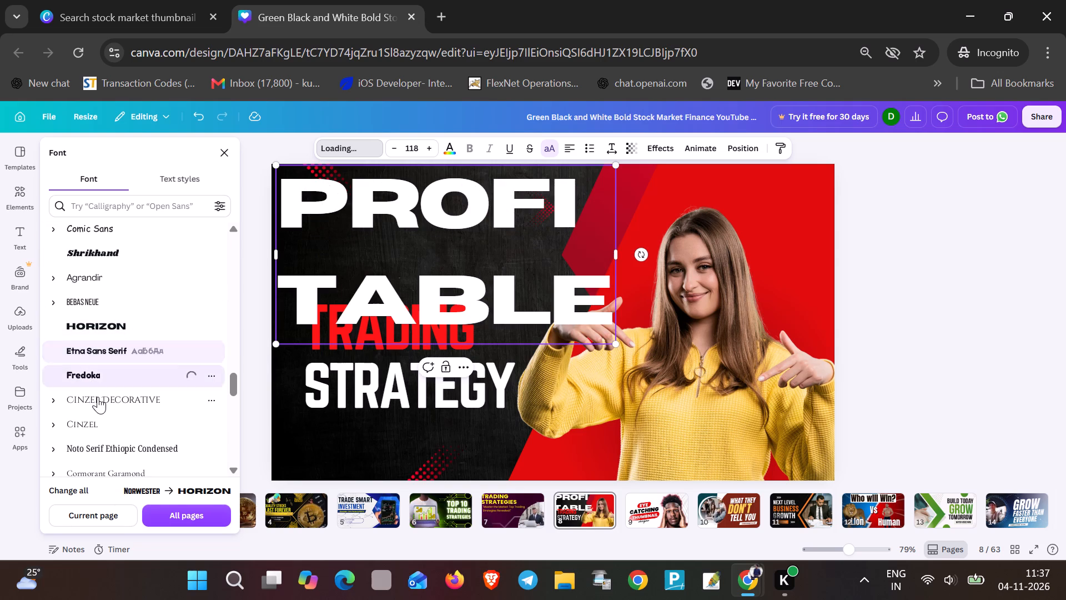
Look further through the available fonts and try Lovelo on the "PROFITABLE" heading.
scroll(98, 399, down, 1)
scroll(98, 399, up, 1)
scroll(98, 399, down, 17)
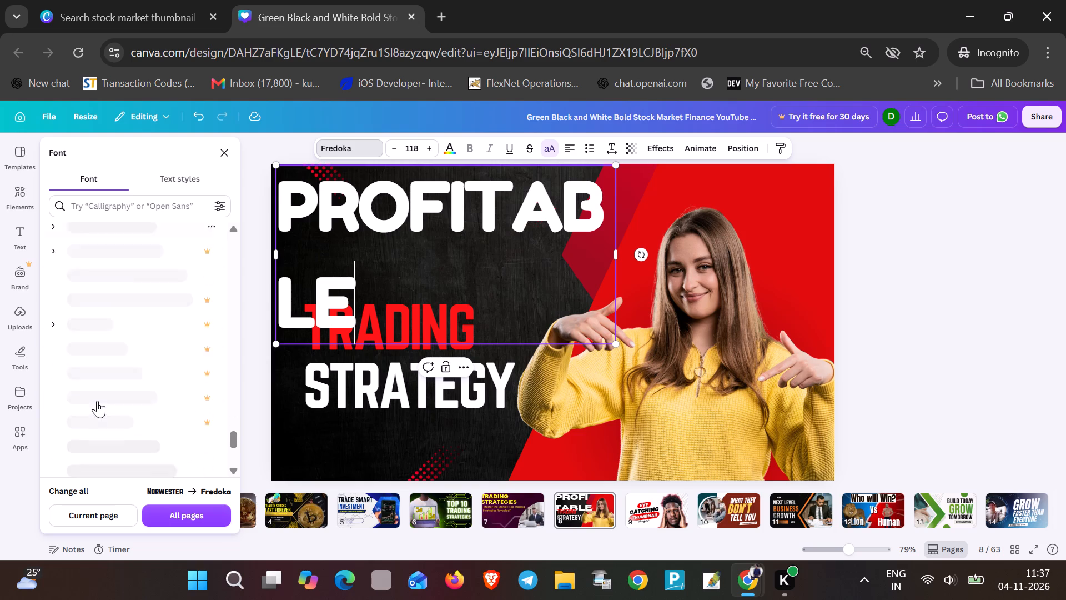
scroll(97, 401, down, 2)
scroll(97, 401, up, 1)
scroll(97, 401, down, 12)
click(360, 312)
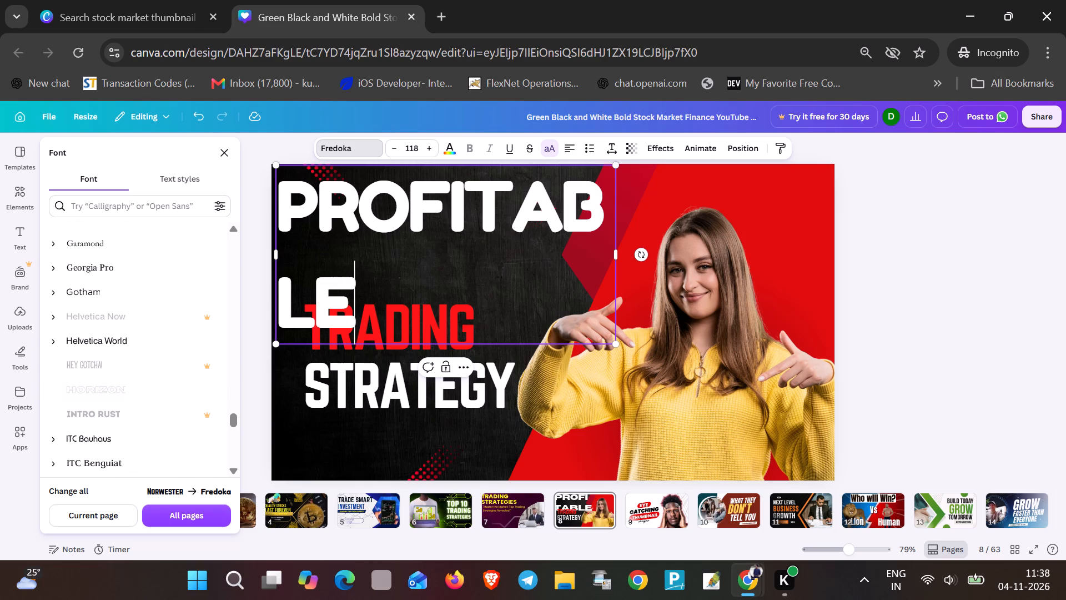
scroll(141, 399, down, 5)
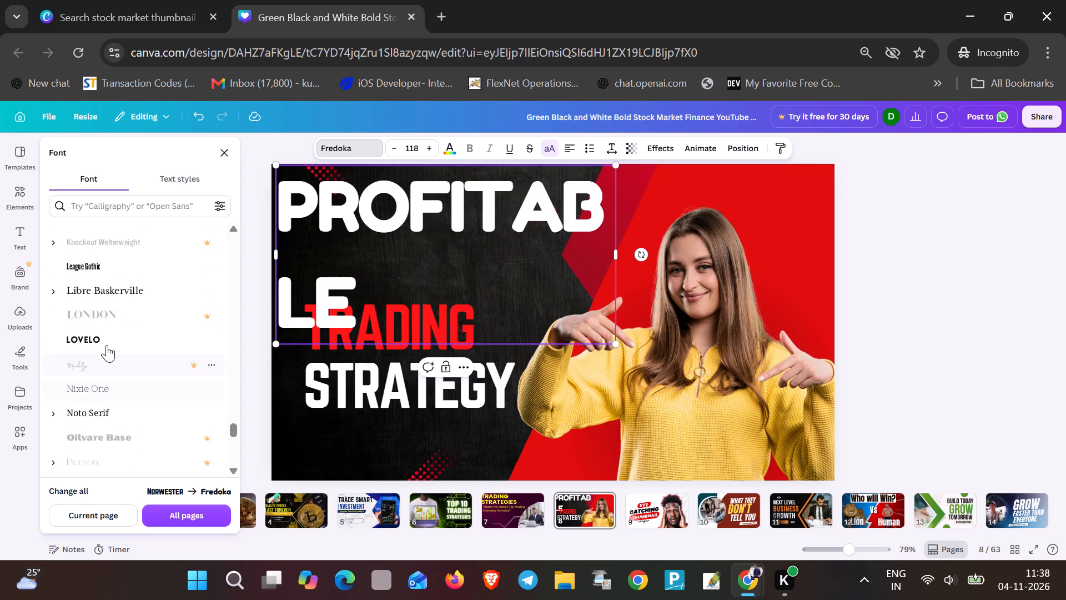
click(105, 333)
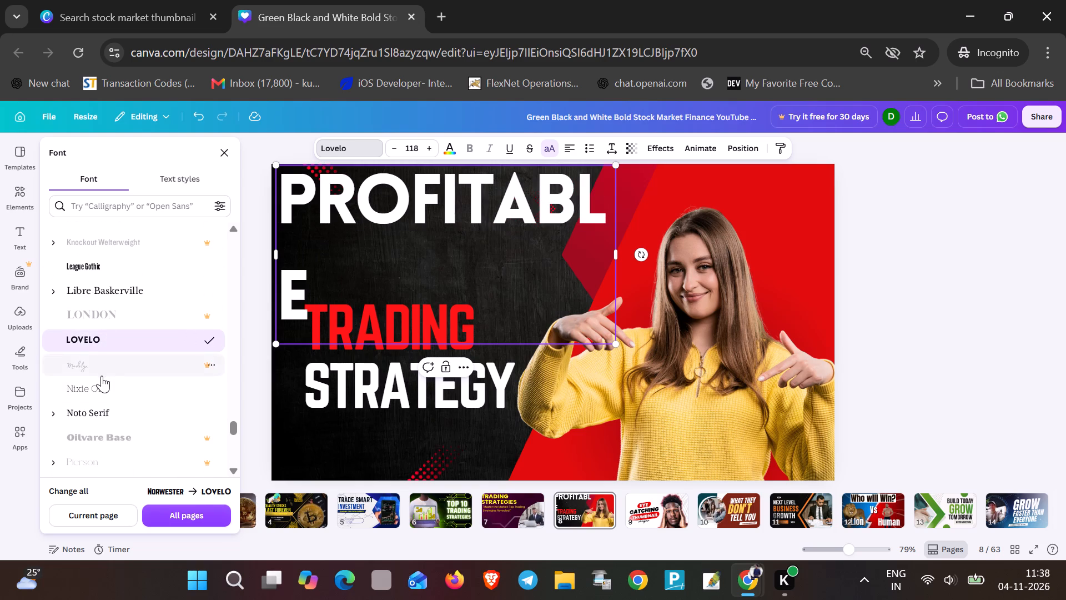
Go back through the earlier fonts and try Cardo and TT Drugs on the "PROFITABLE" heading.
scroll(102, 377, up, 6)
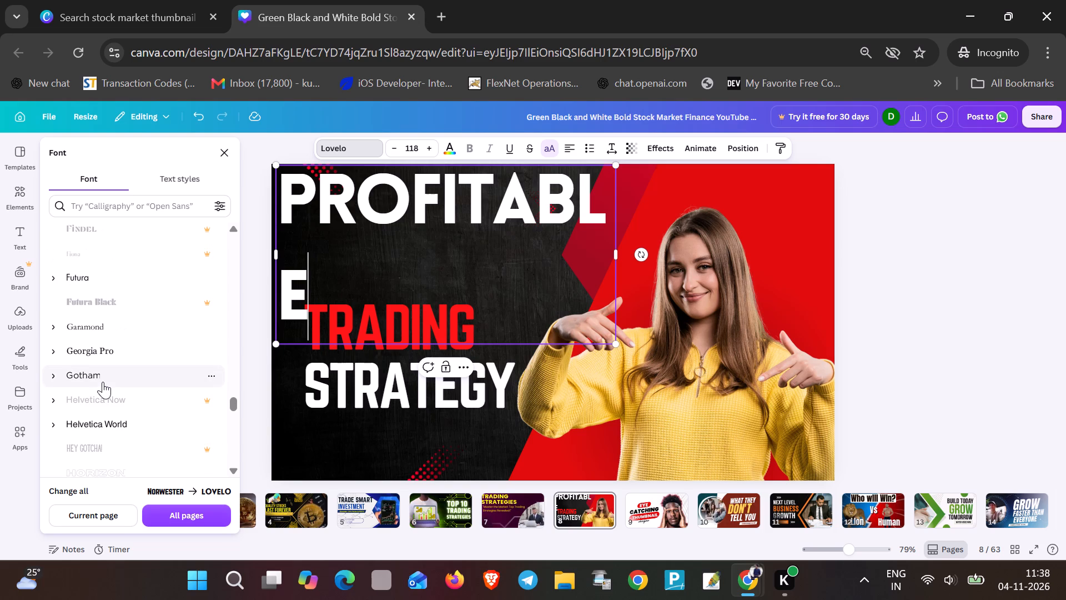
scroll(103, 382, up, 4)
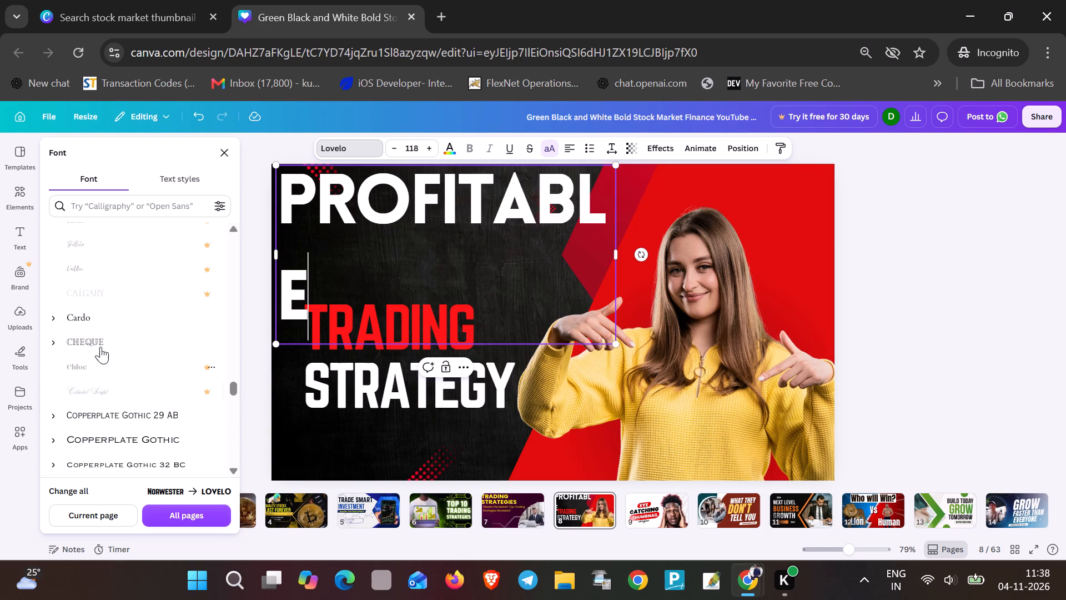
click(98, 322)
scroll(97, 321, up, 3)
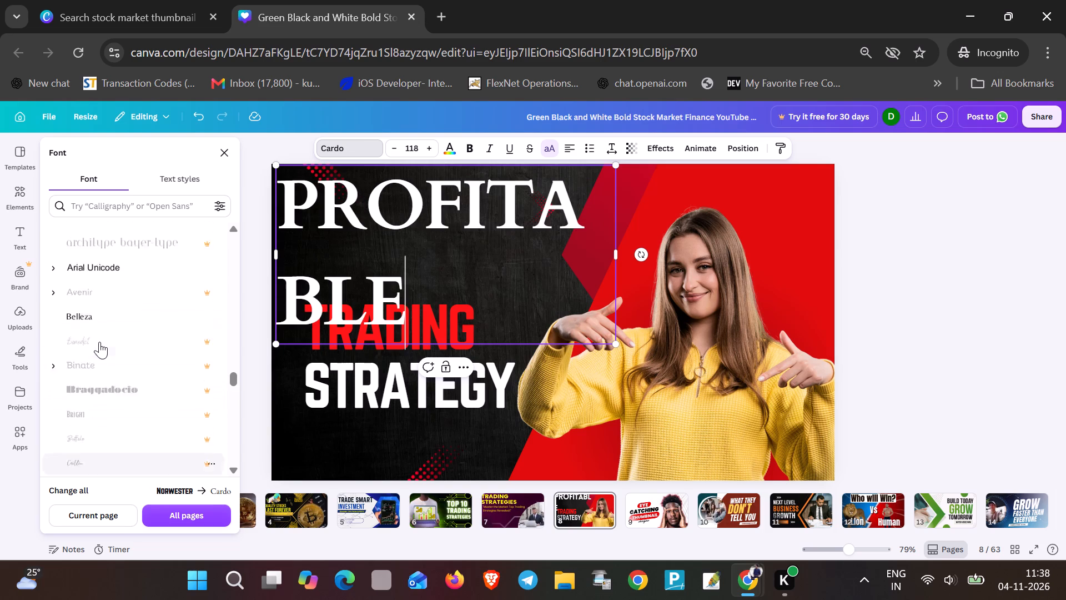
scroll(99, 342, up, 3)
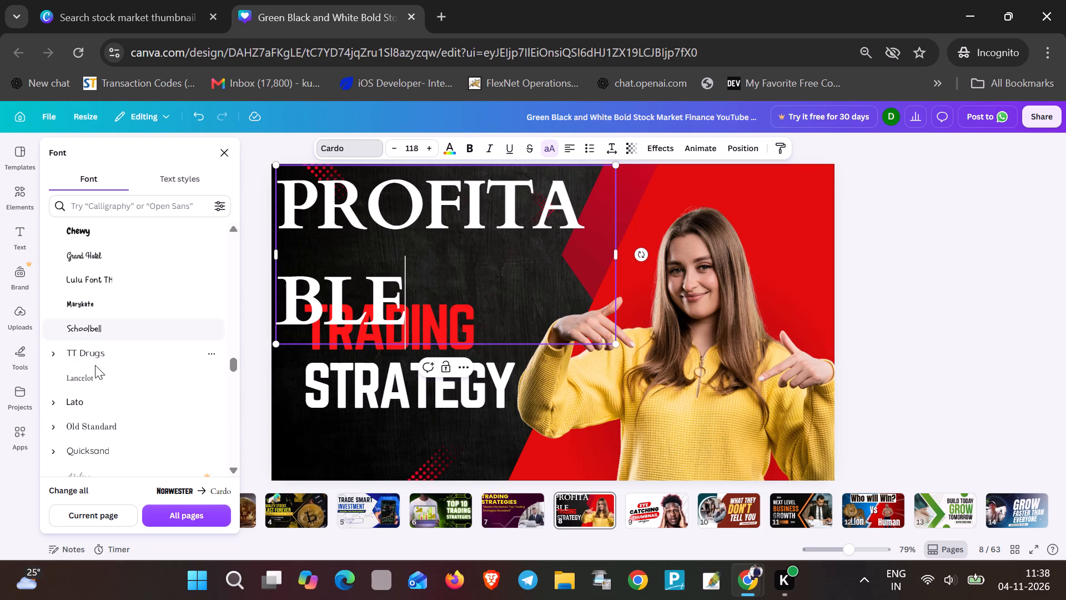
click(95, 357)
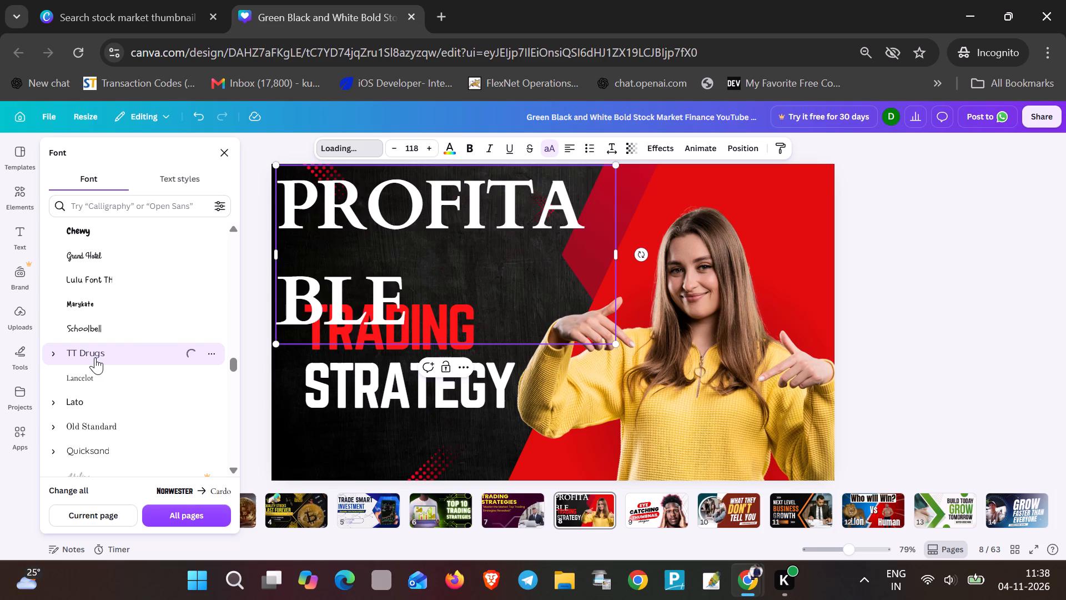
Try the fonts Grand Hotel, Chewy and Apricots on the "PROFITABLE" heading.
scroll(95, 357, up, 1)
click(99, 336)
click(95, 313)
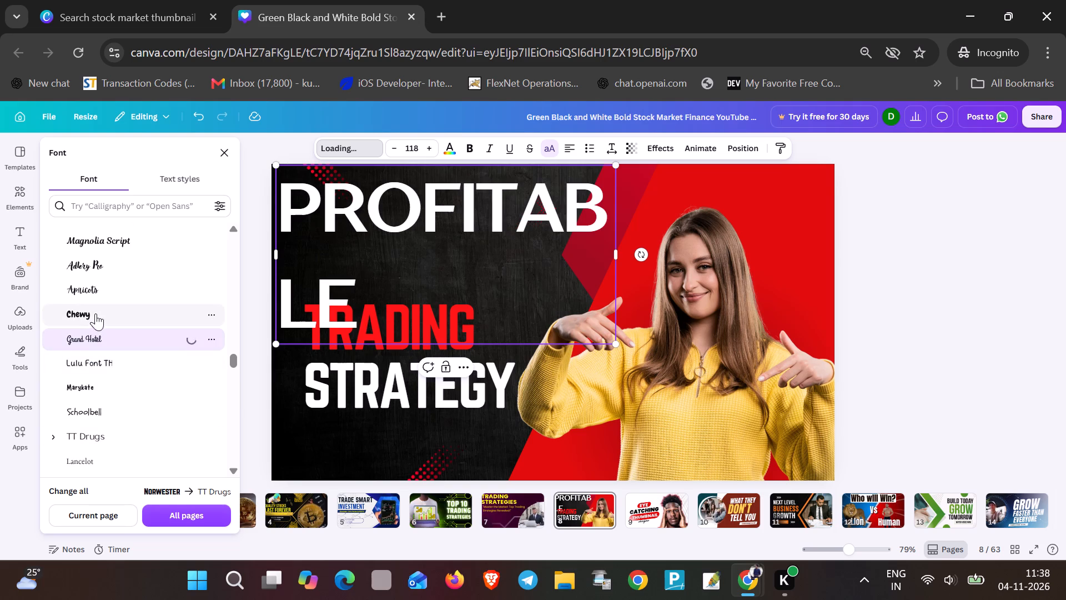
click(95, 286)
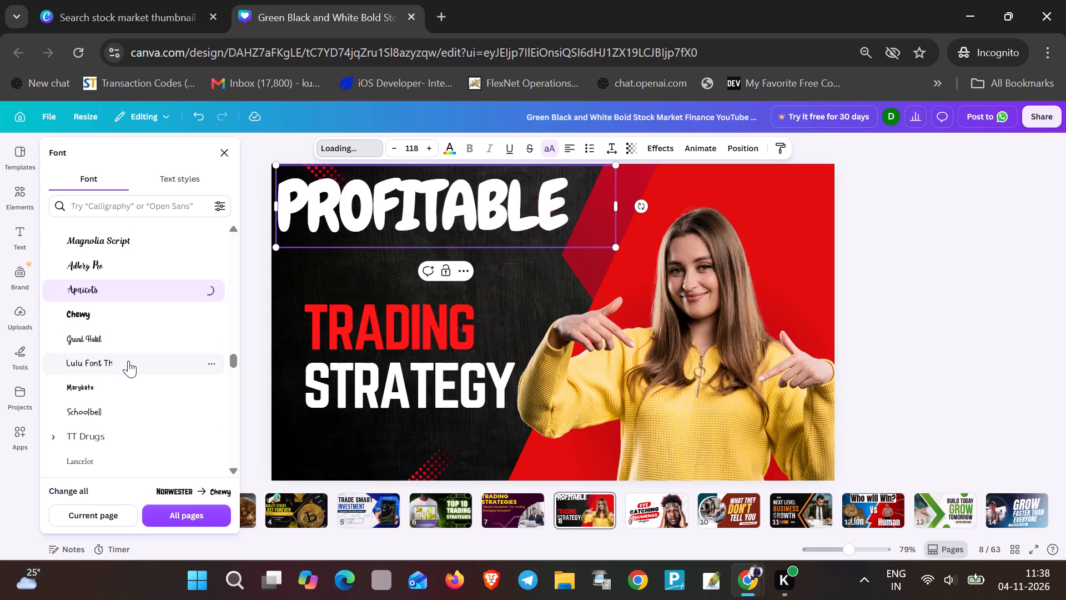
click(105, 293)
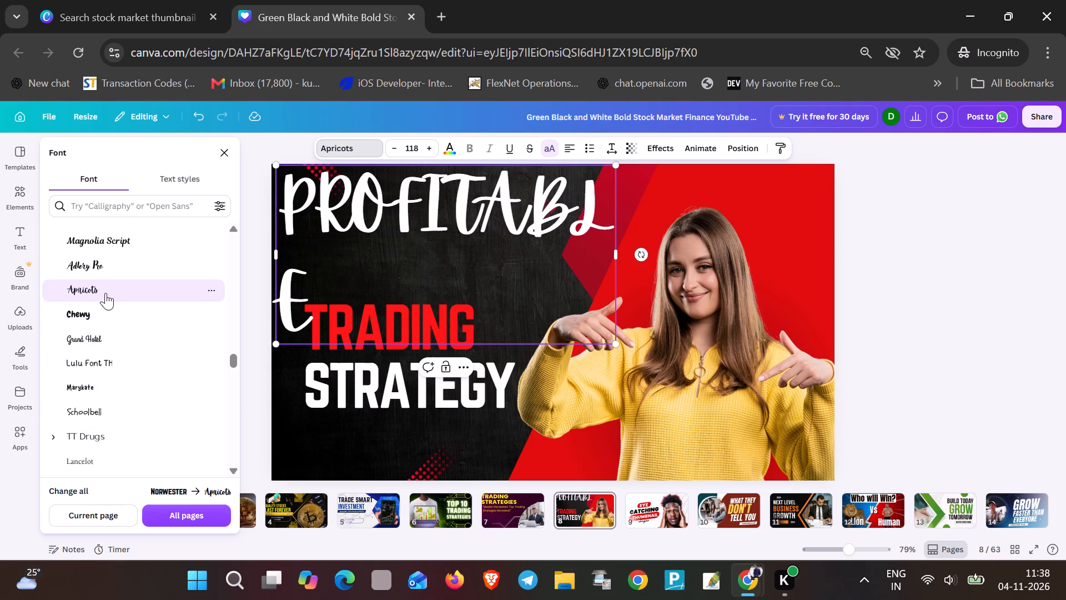
Set the "PROFITABLE" heading's font to Chewy.
click(95, 302)
click(92, 308)
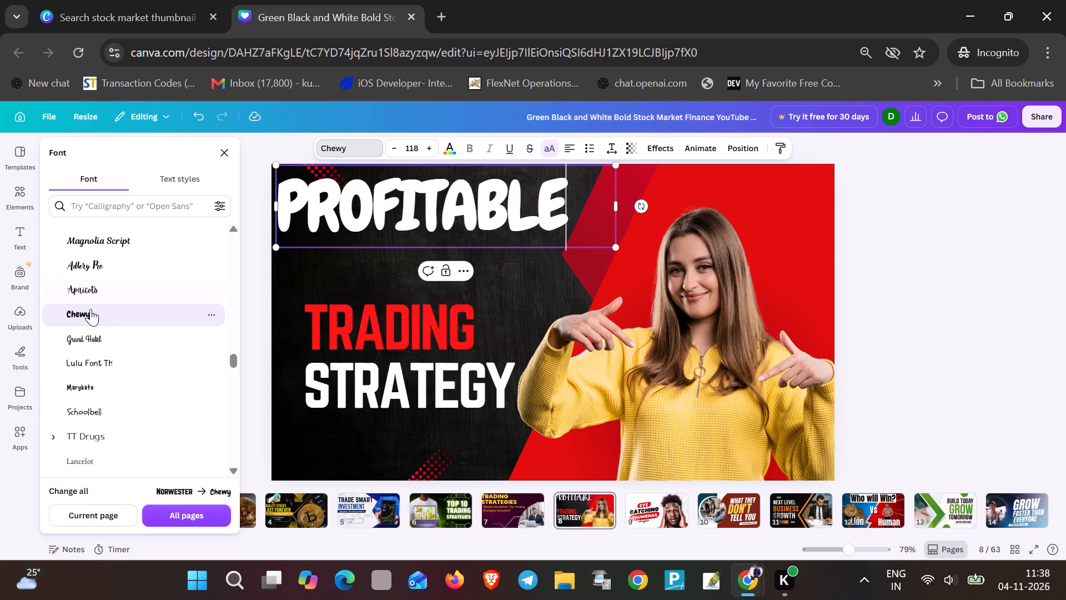
click(451, 217)
click(542, 280)
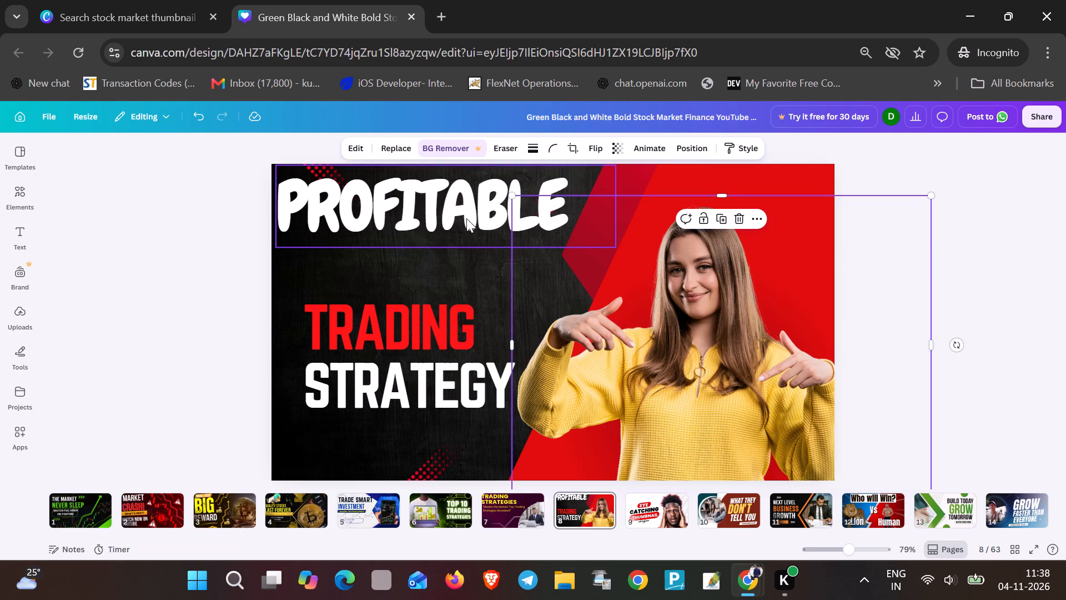
Place the "PROFITABLE" heading in the thumbnail's upper-left corner and enlarge it to a font size of about 156.
drag(466, 217, 482, 258)
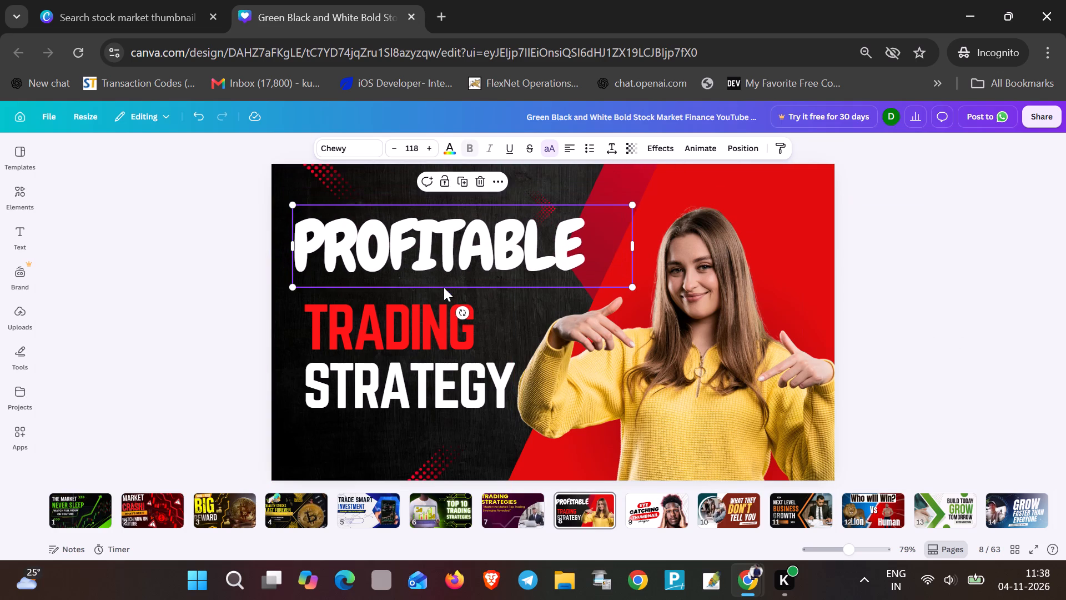
double_click(420, 324)
click(452, 246)
drag(452, 246, 434, 205)
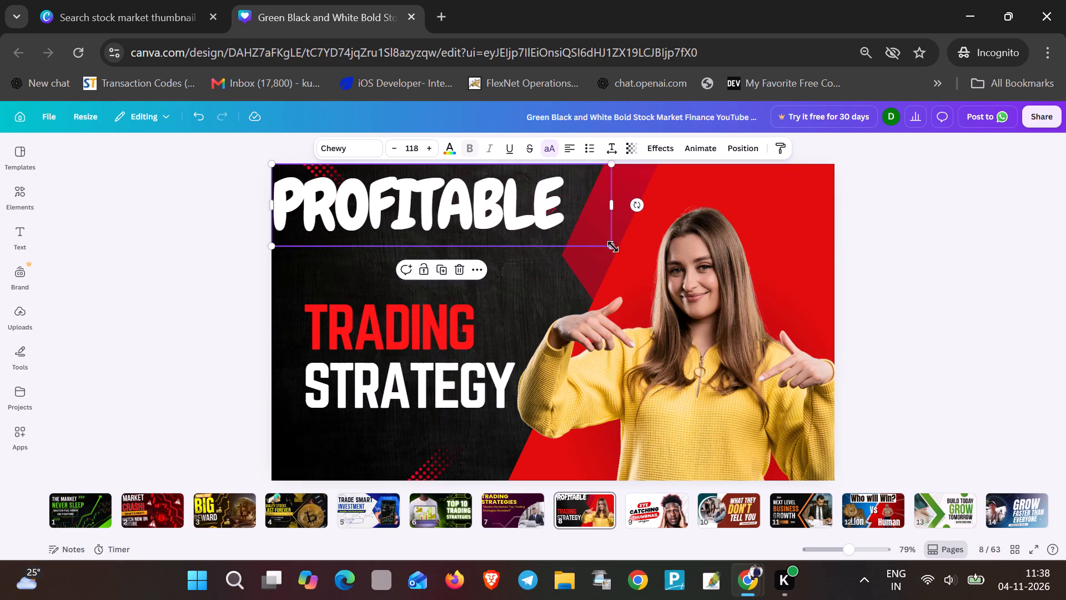
drag(612, 245, 663, 338)
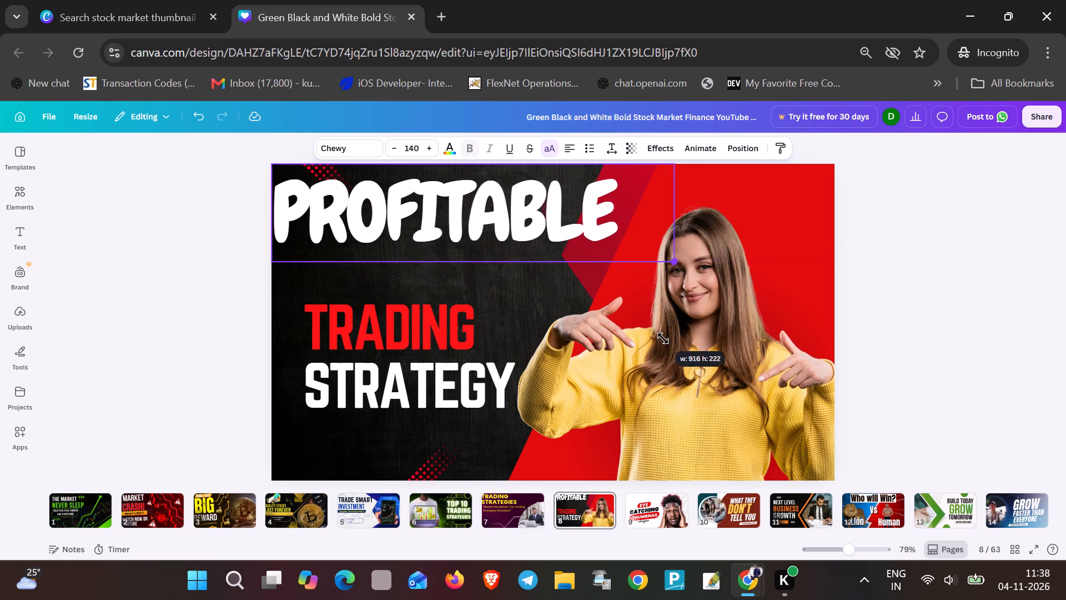
drag(663, 338, 691, 393)
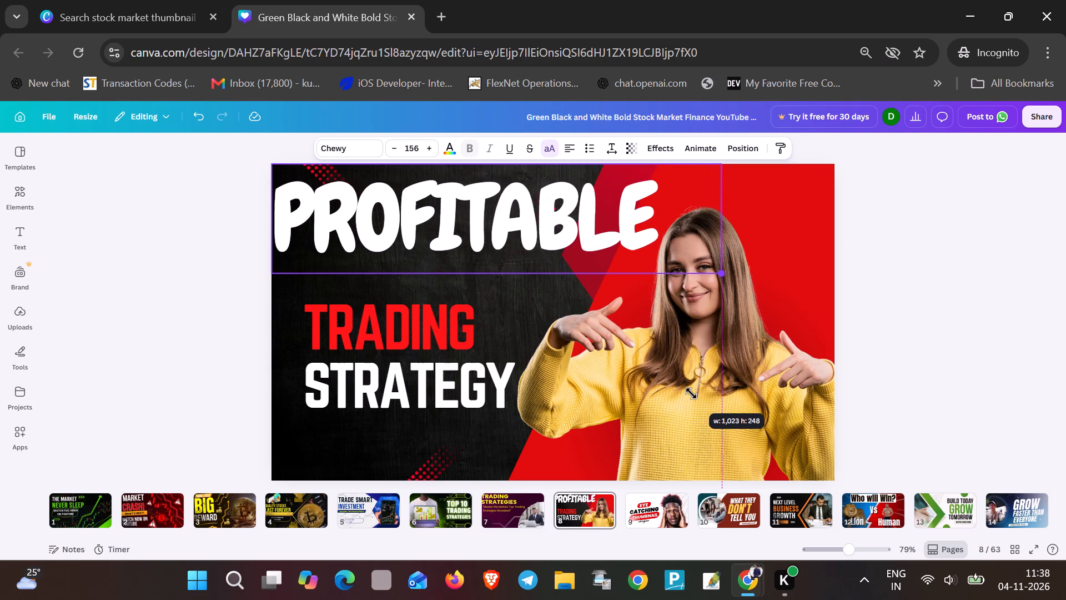
drag(691, 393, 692, 396)
Move the red "TRADING" text to the thumbnail's left edge, directly below the "PROFITABLE" heading.
drag(380, 327, 366, 305)
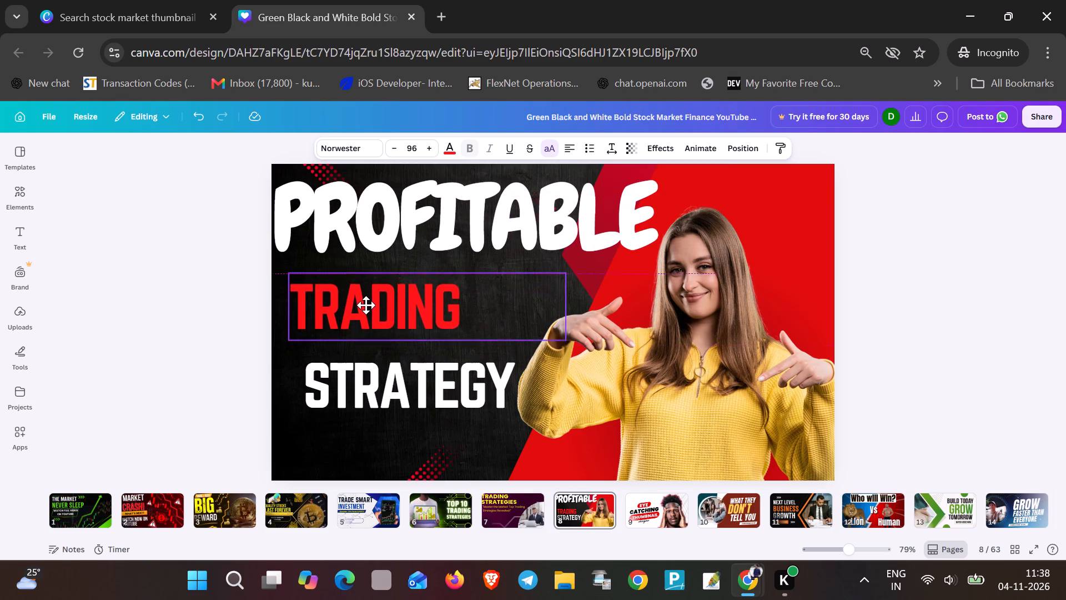
drag(366, 305, 351, 292)
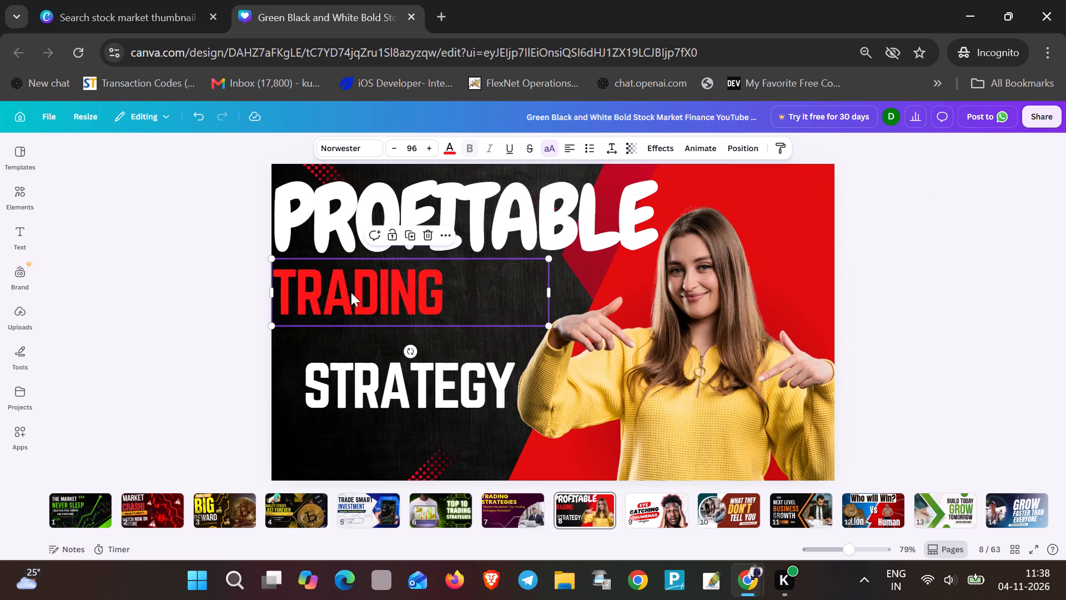
Change the font of the "TRADING" text to Abril Fatface.
double_click(351, 292)
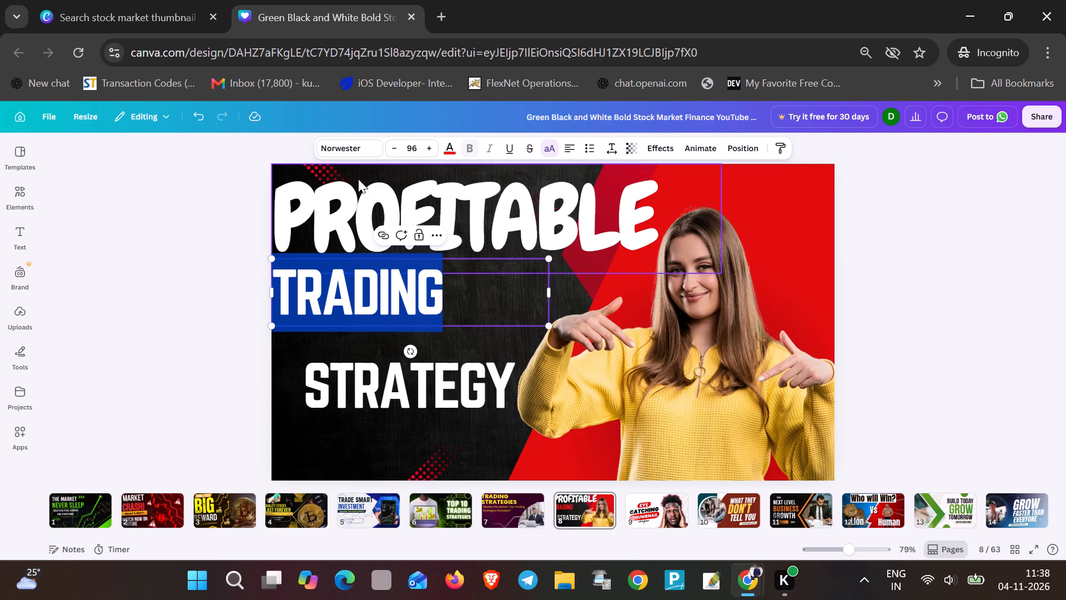
click(365, 147)
scroll(162, 334, down, 2)
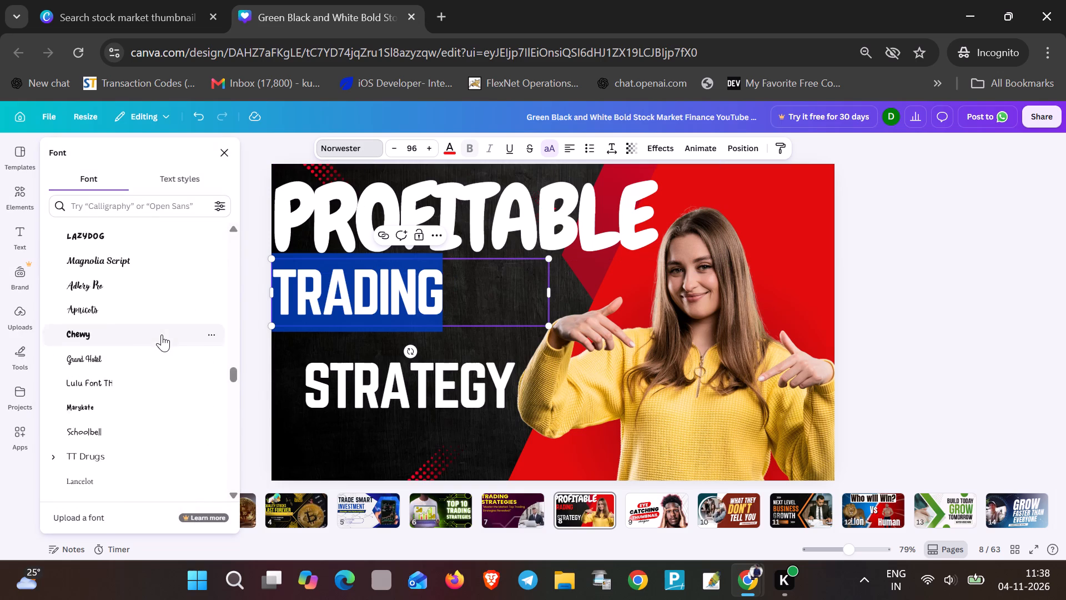
scroll(162, 334, down, 2)
drag(233, 388, 230, 494)
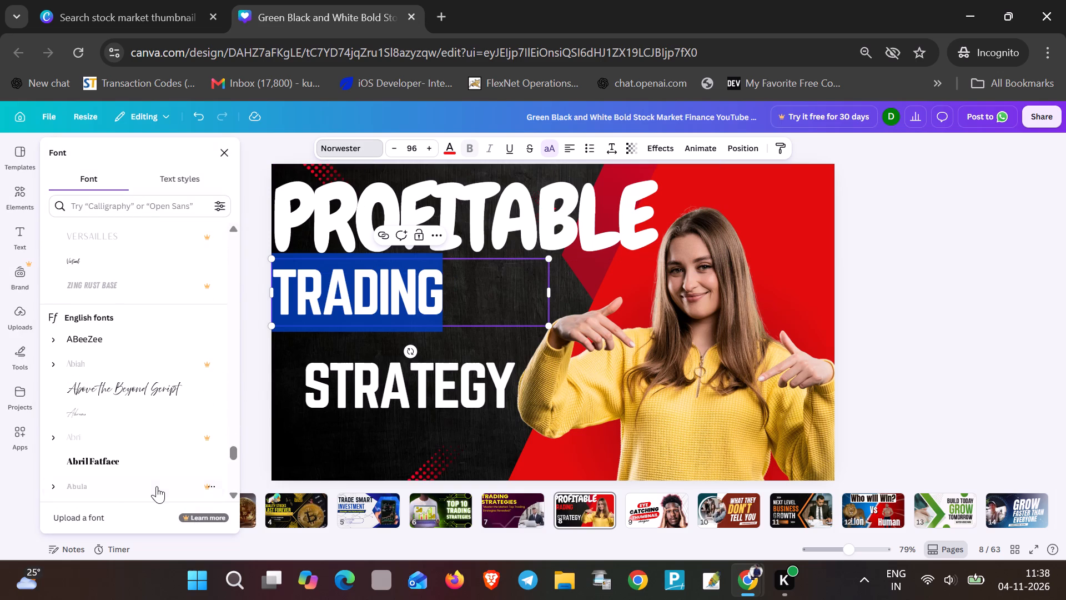
click(119, 464)
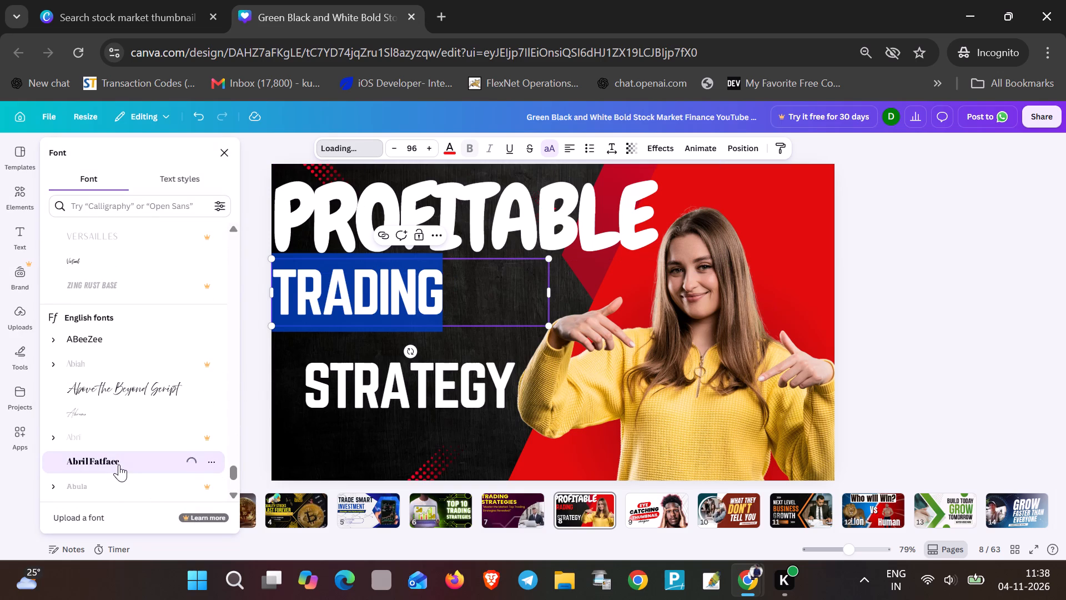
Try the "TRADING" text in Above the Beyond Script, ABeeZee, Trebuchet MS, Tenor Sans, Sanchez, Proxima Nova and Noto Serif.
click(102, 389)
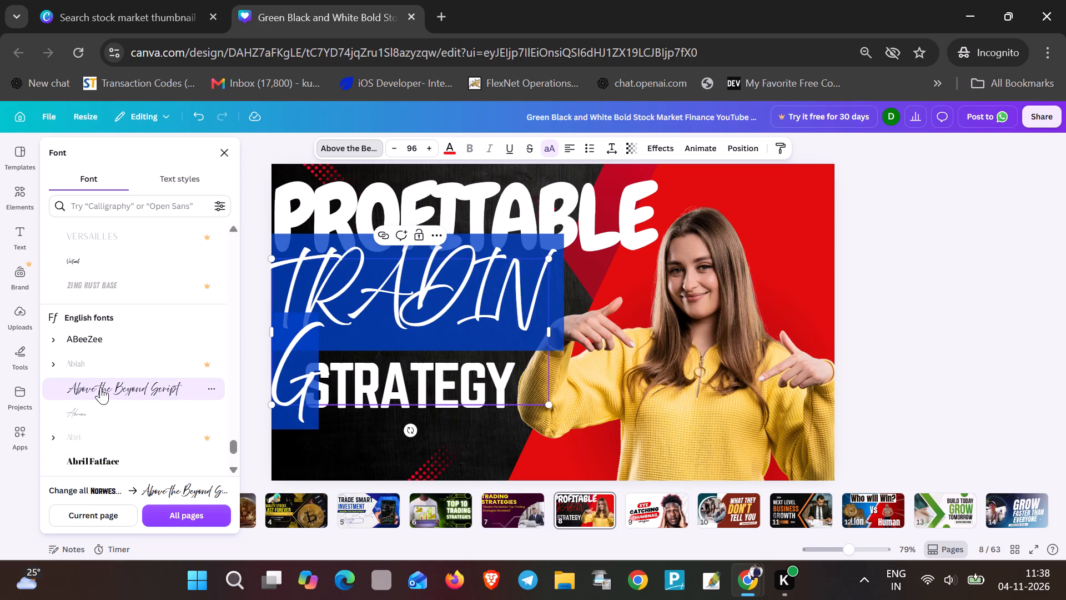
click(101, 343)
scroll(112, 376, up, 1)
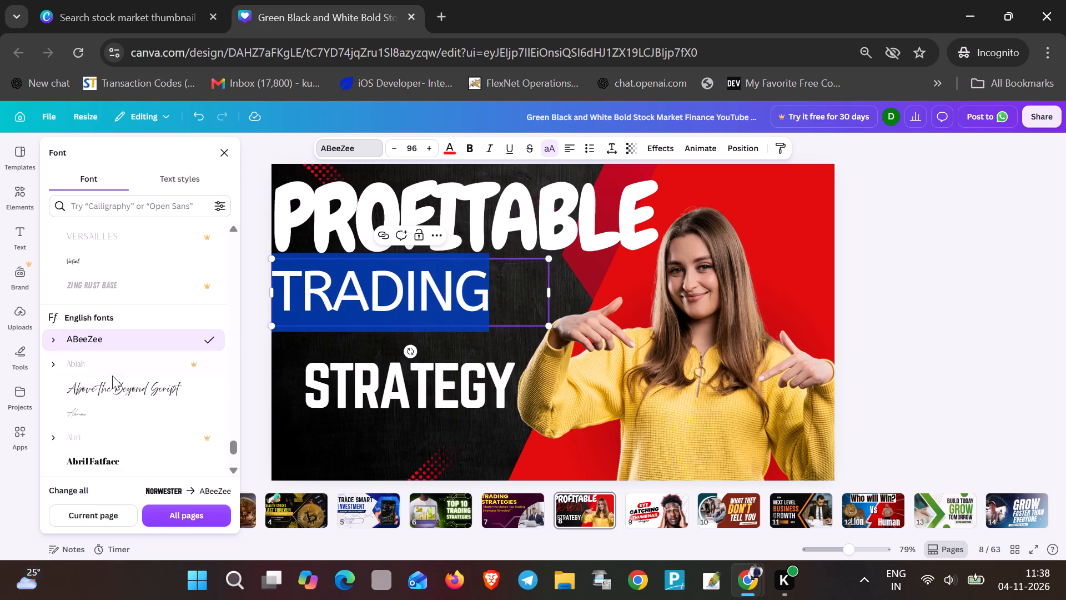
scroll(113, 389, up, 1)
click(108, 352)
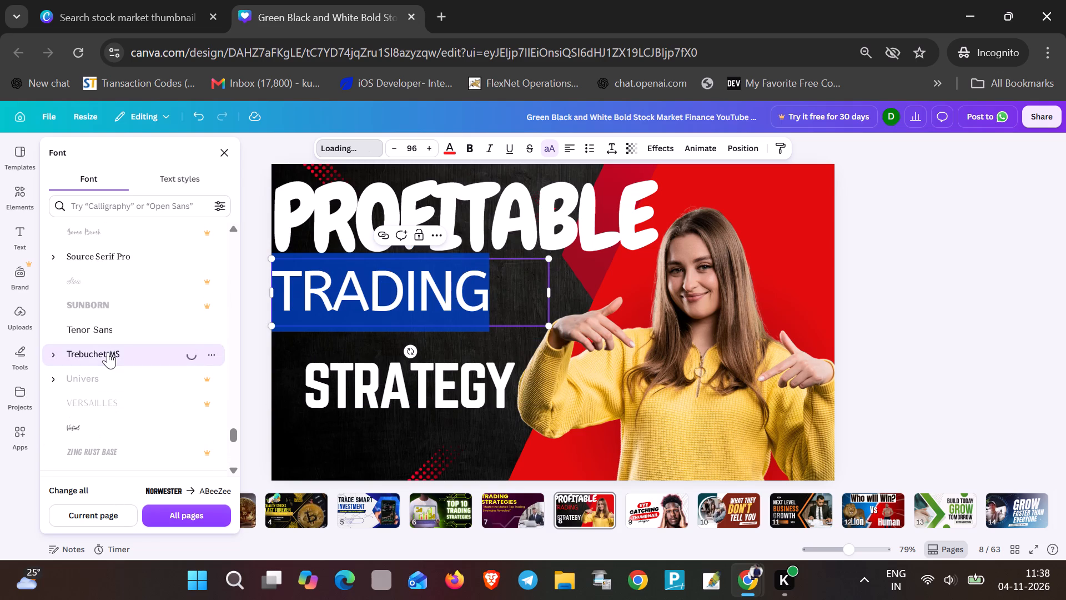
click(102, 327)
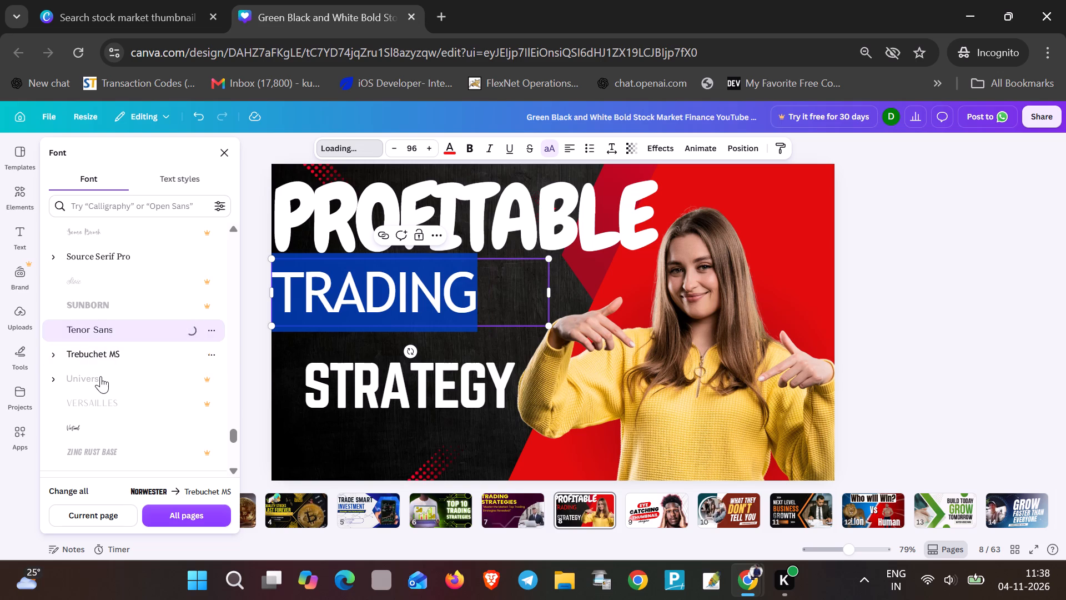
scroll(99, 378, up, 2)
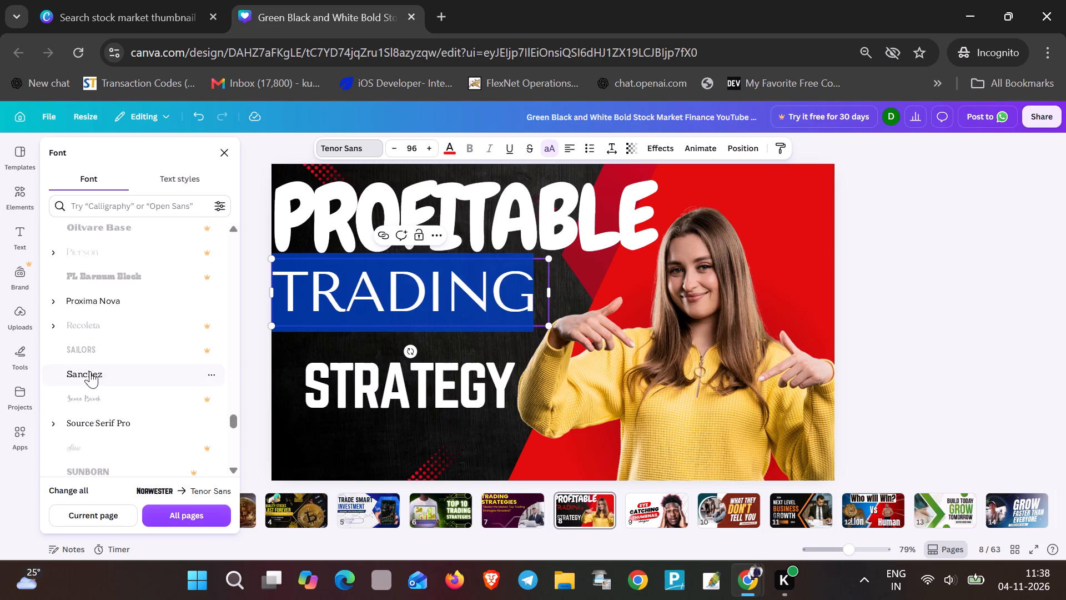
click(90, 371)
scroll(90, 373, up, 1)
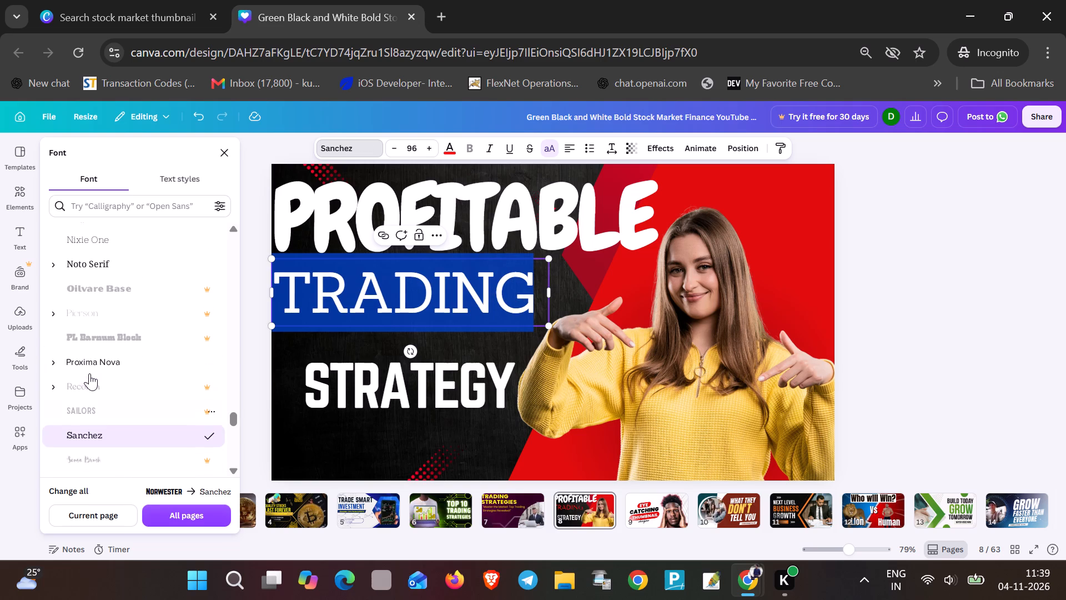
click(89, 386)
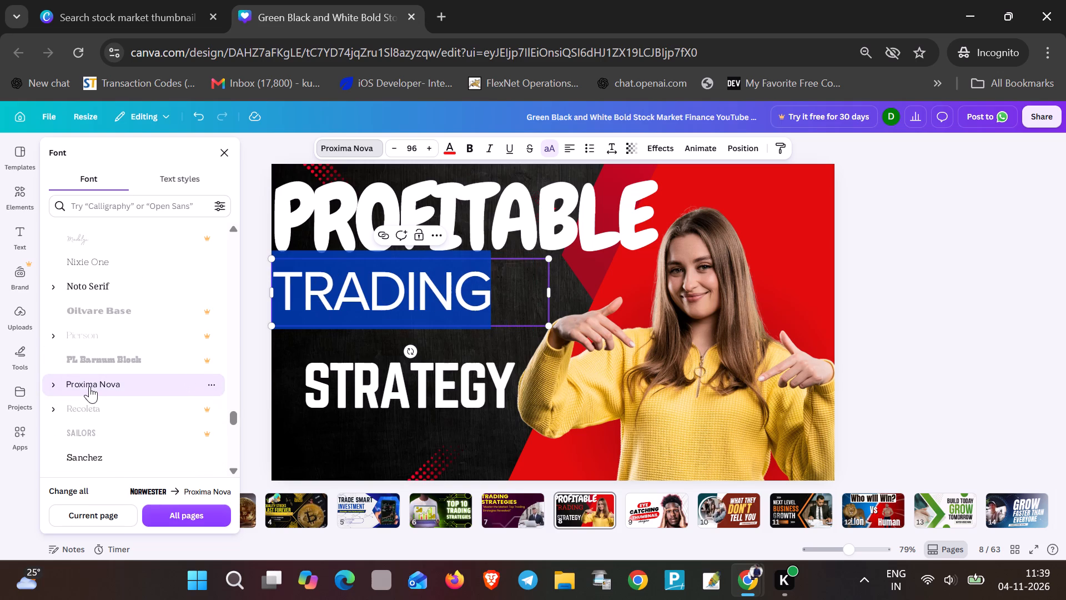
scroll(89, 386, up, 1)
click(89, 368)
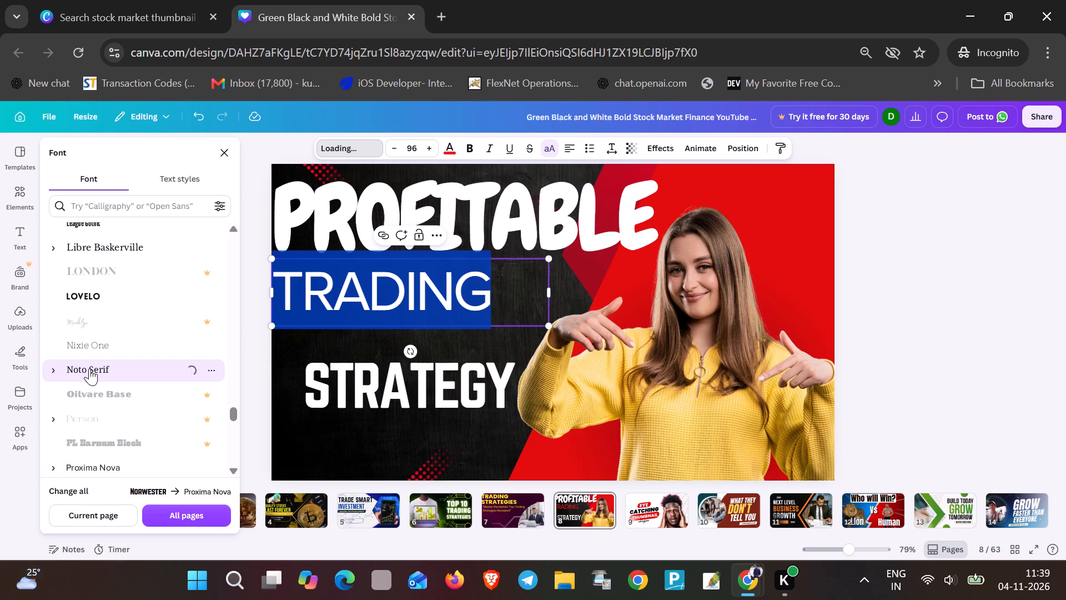
Set the font of the "TRADING" text to Lovelo.
scroll(89, 368, up, 1)
click(83, 374)
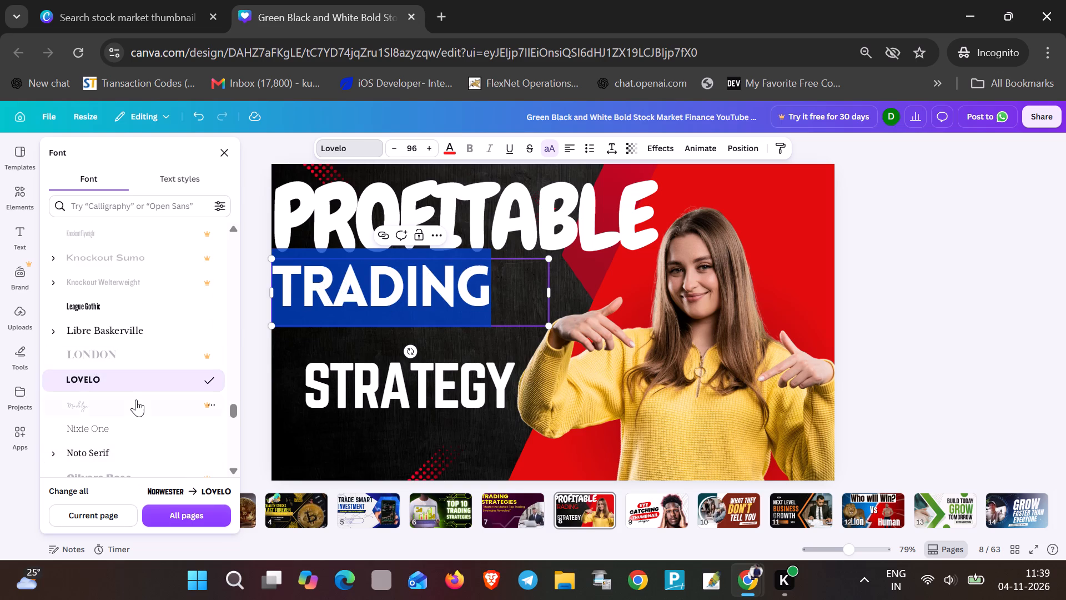
scroll(136, 399, up, 3)
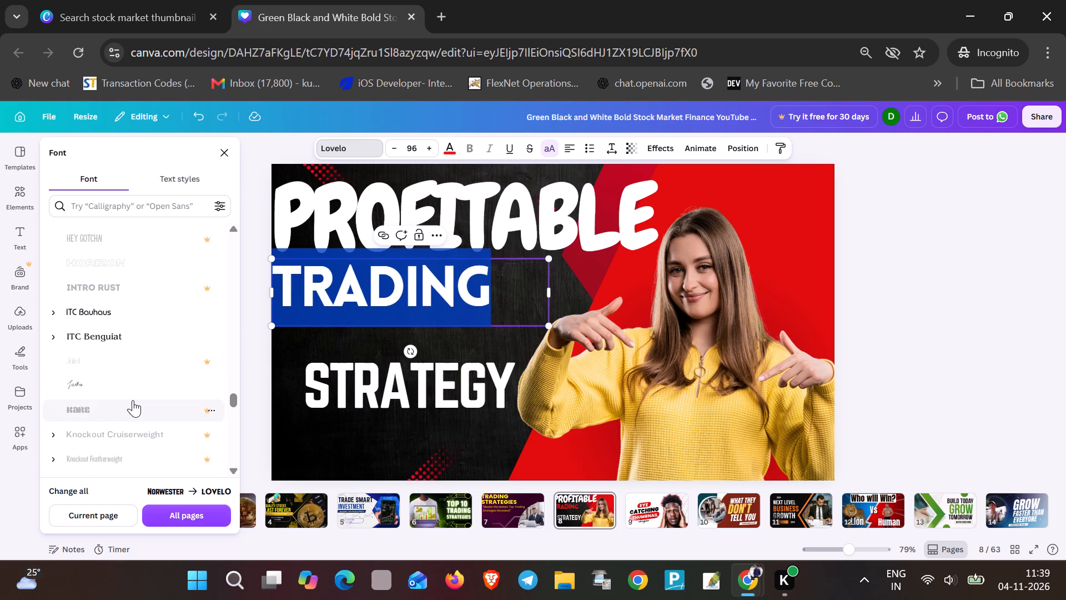
Enlarge the red "TRADING" text to a font size of about 123.
click(430, 313)
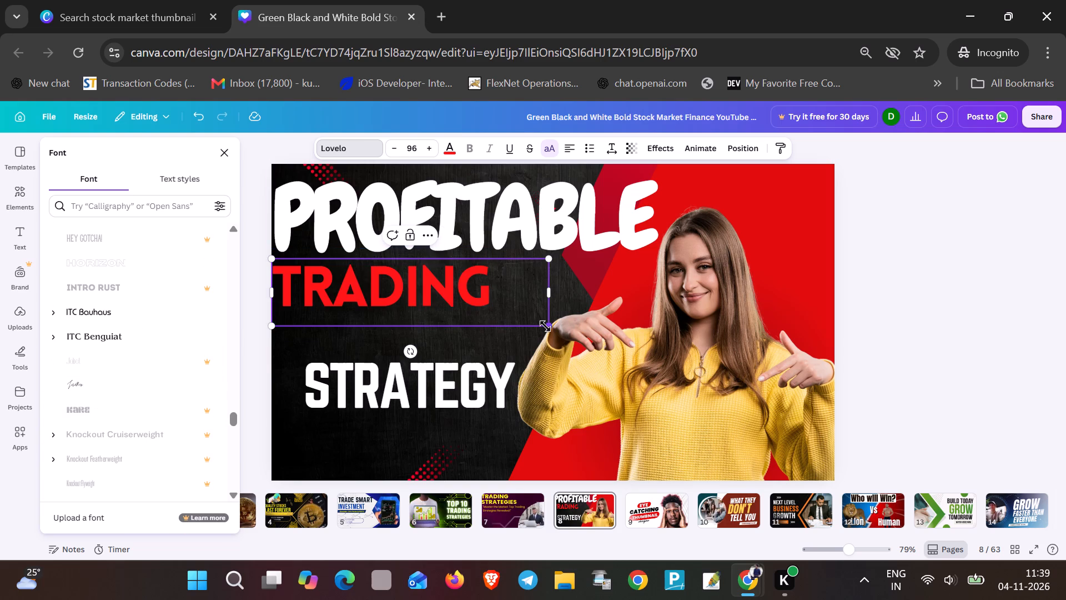
drag(545, 326, 611, 393)
Place the "STRATEGY" text directly below "TRADING" near the thumbnail's left edge and set its font size to 100.
drag(373, 374, 348, 367)
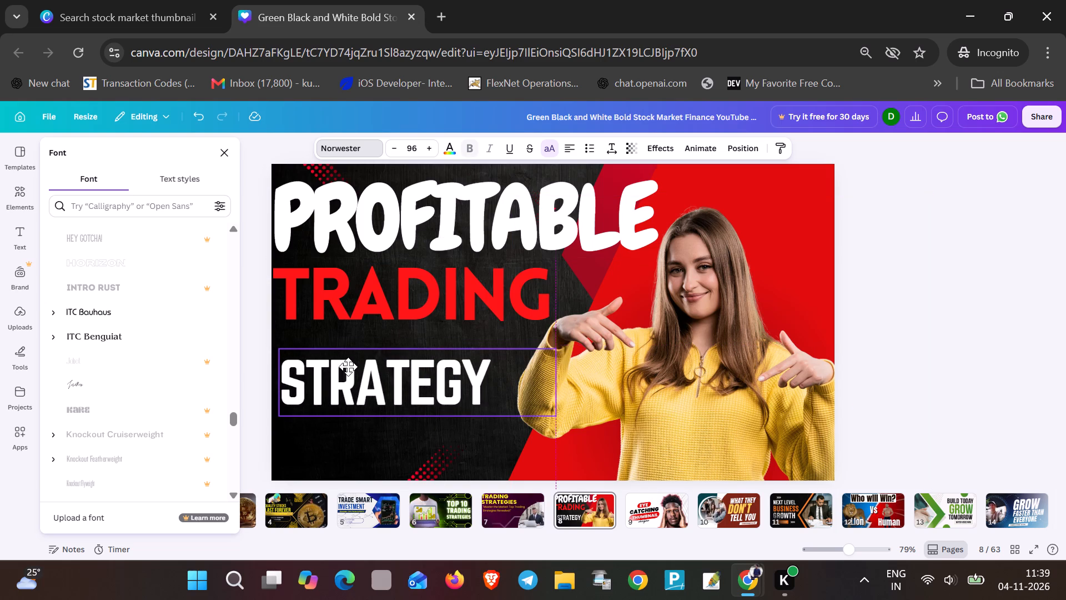
drag(348, 367, 347, 349)
double_click(347, 350)
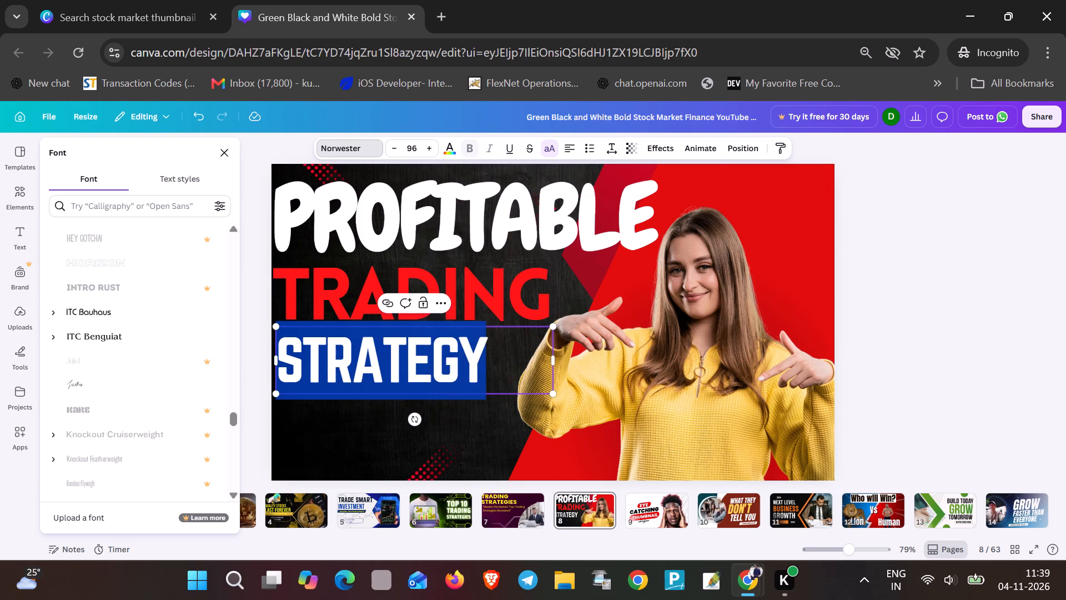
click(394, 147)
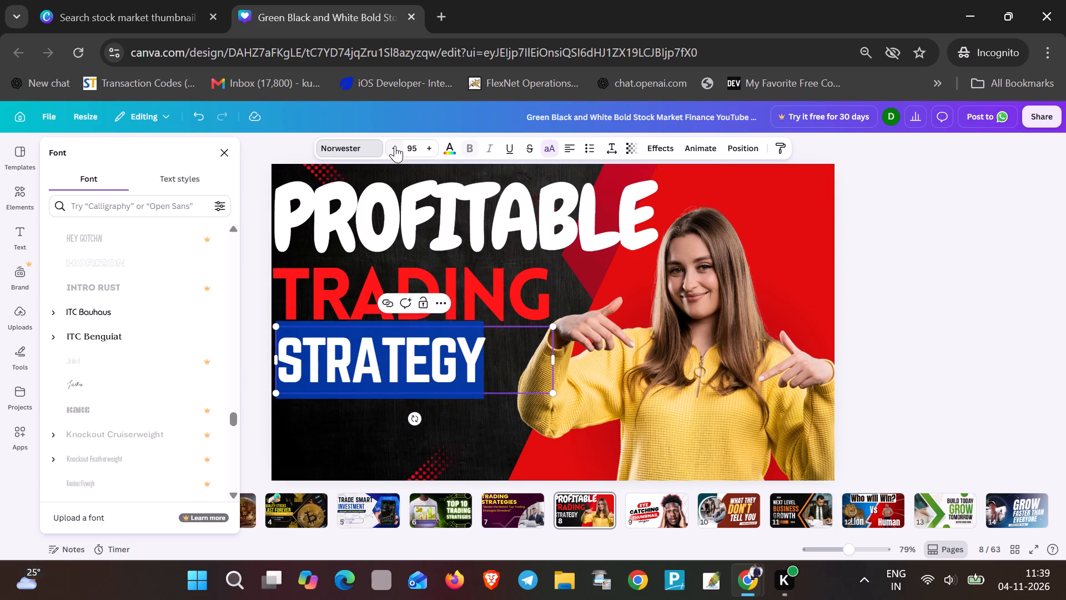
triple_click(430, 144)
double_click(430, 144)
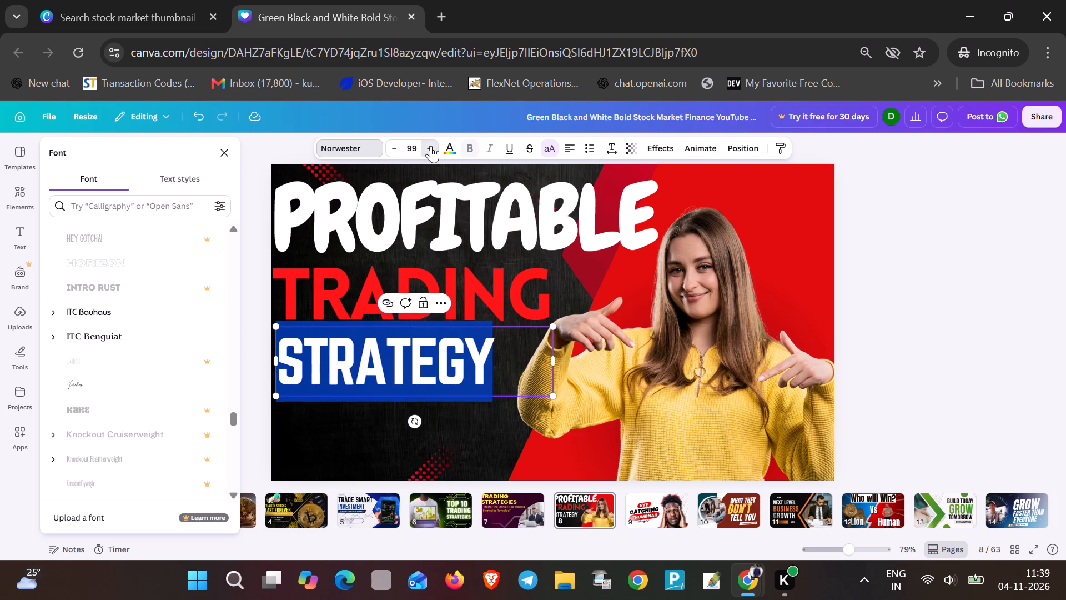
Recolour the "STRATEGY" text bright yellow.
click(338, 371)
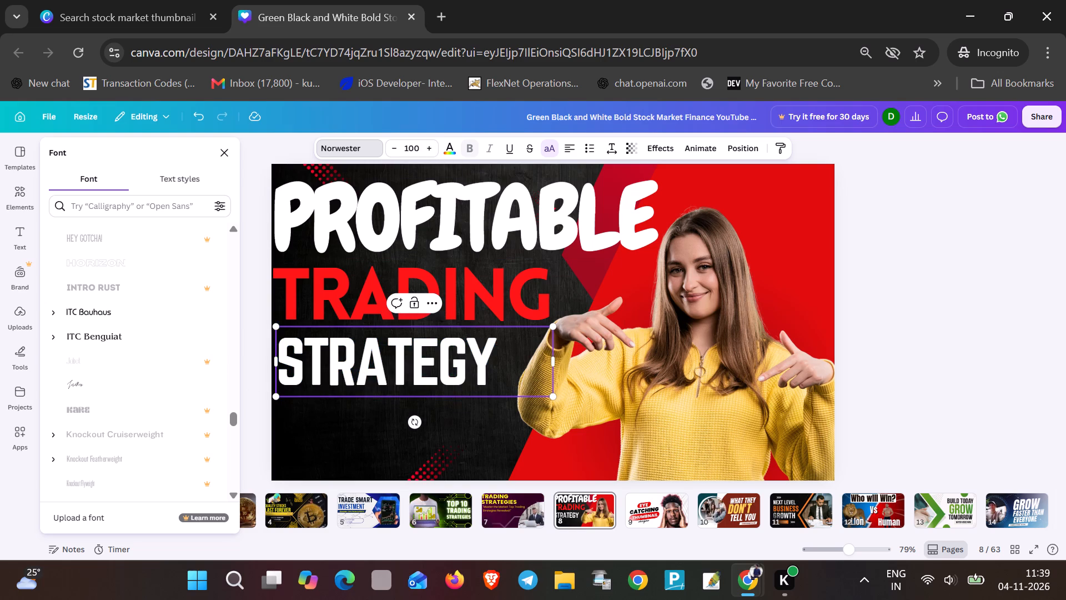
drag(487, 367, 287, 367)
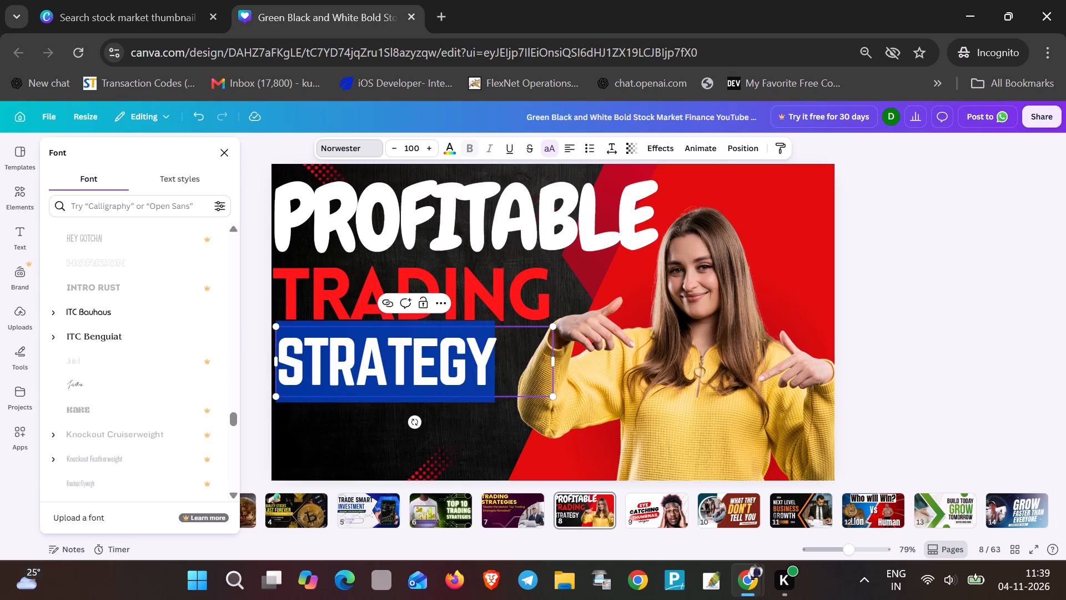
click(454, 142)
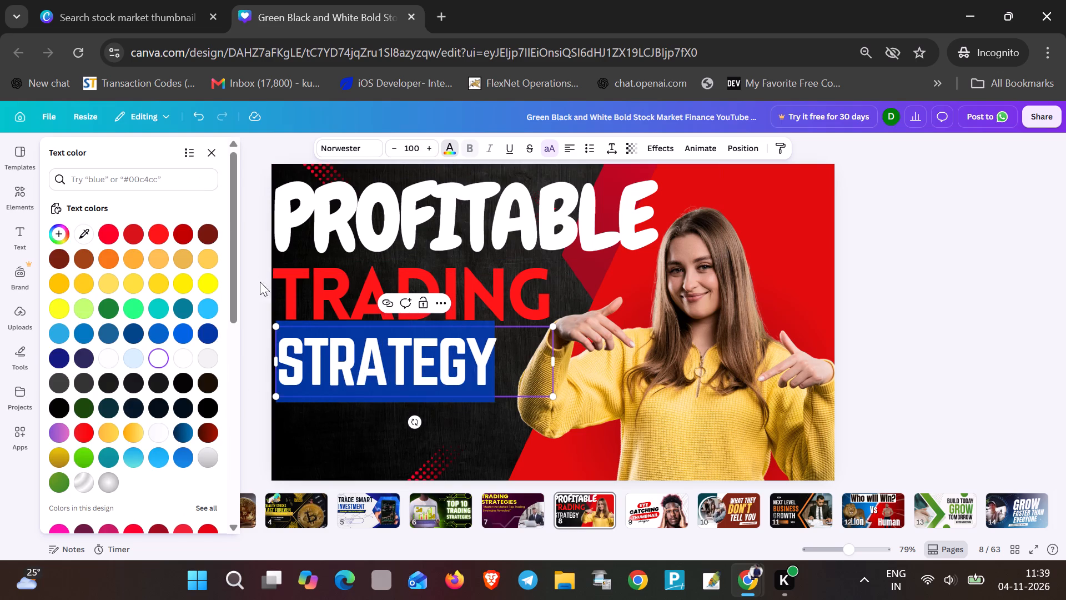
click(203, 288)
click(369, 318)
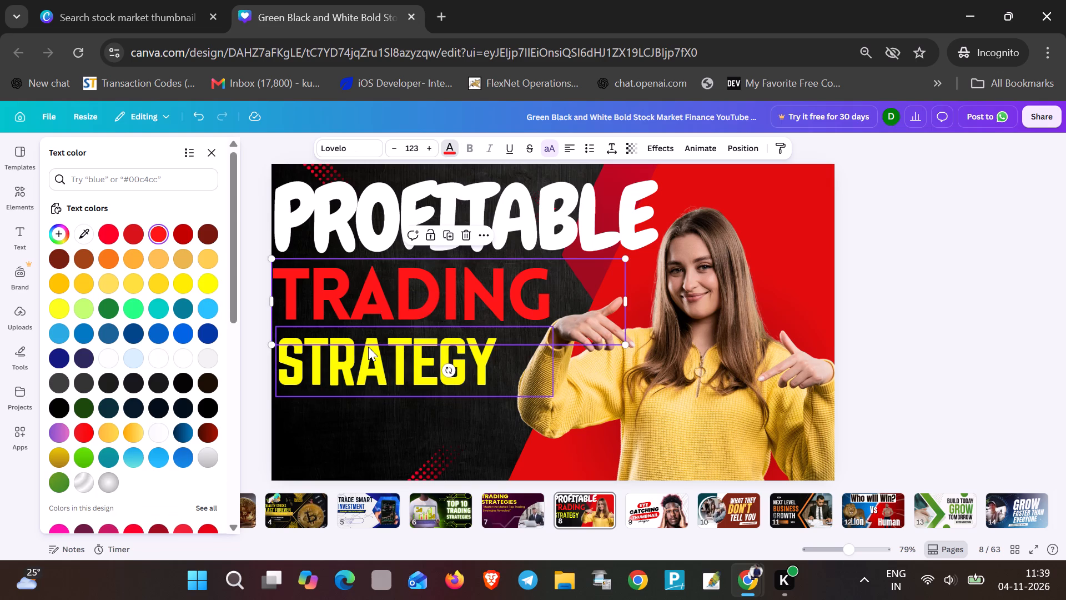
Try Anton, Antonio, Arsenica, Barlow Condensed and Bebas Neue Cyrillic on the "STRATEGY" text, settling on Canva Sans as its font.
triple_click(367, 347)
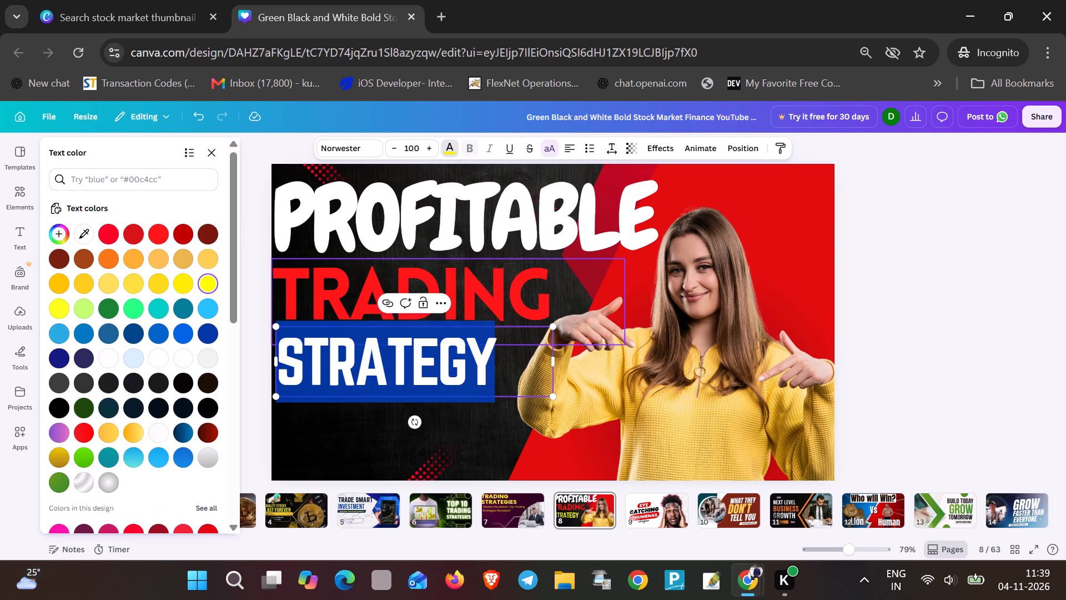
click(369, 154)
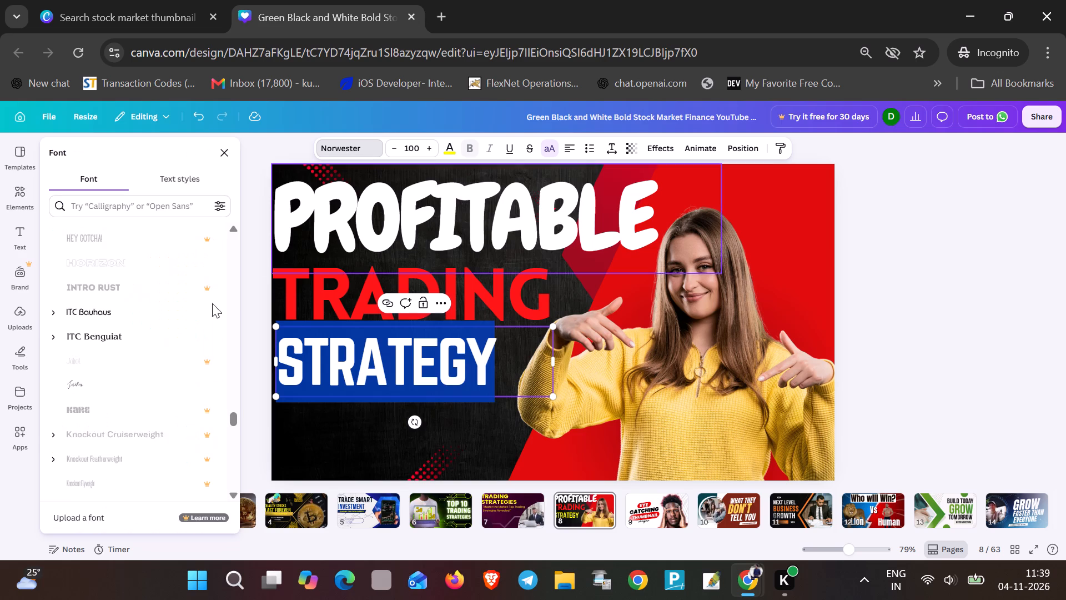
scroll(218, 344, up, 20)
scroll(218, 344, up, 1)
scroll(218, 344, down, 1)
scroll(218, 344, up, 3)
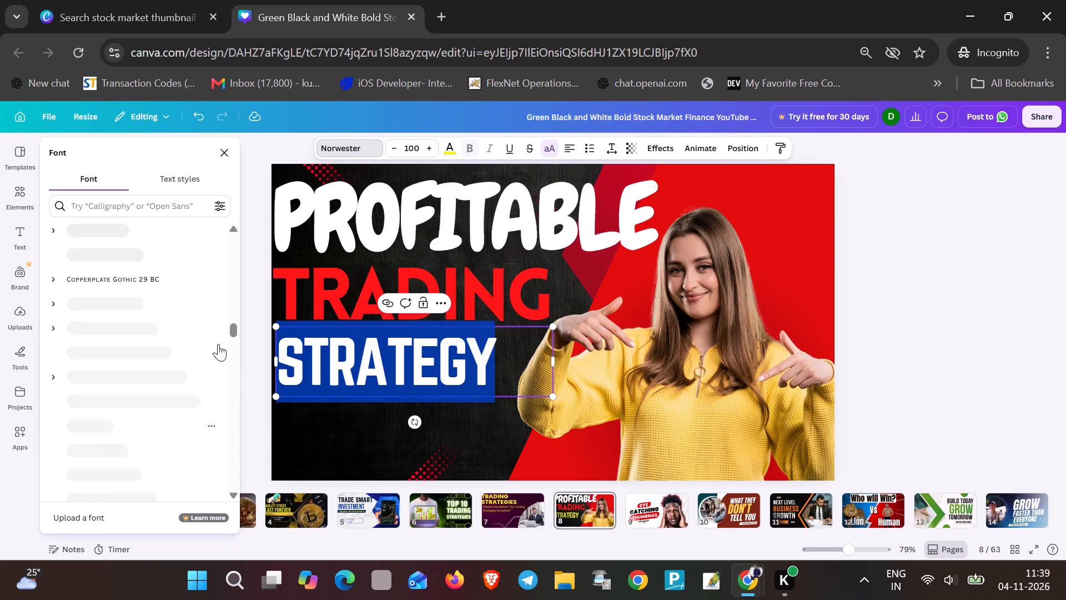
scroll(218, 344, up, 14)
scroll(218, 344, down, 1)
scroll(218, 344, up, 9)
scroll(218, 344, down, 2)
scroll(218, 344, up, 5)
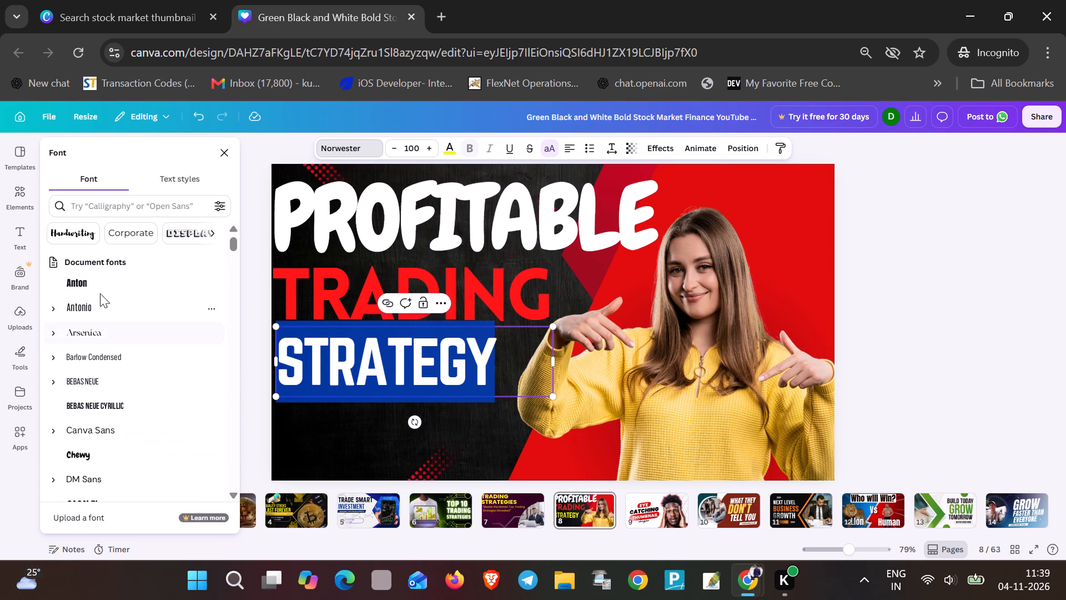
click(98, 286)
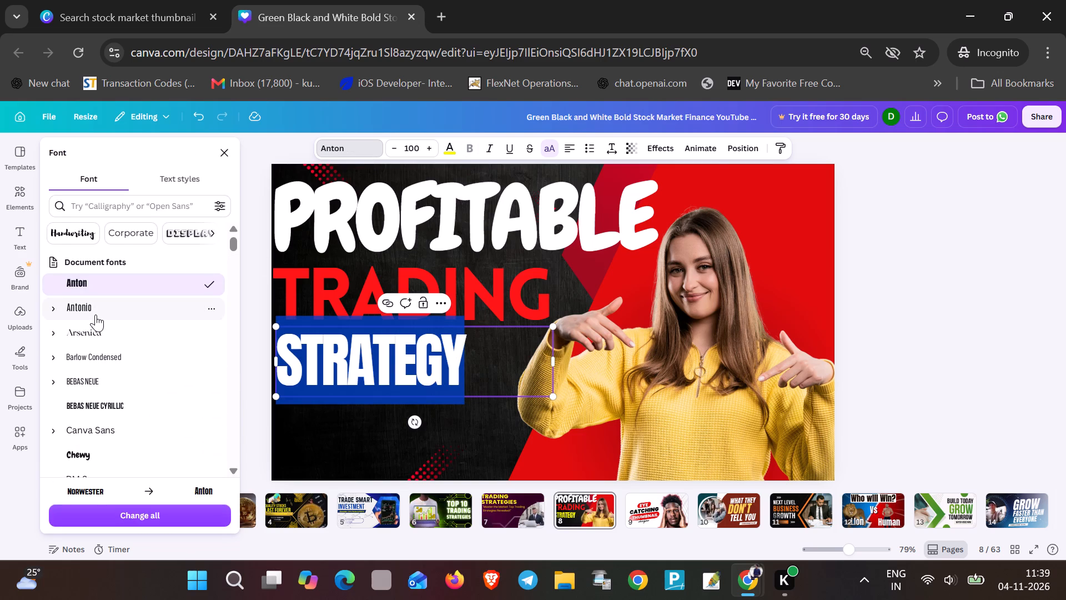
click(95, 314)
click(93, 339)
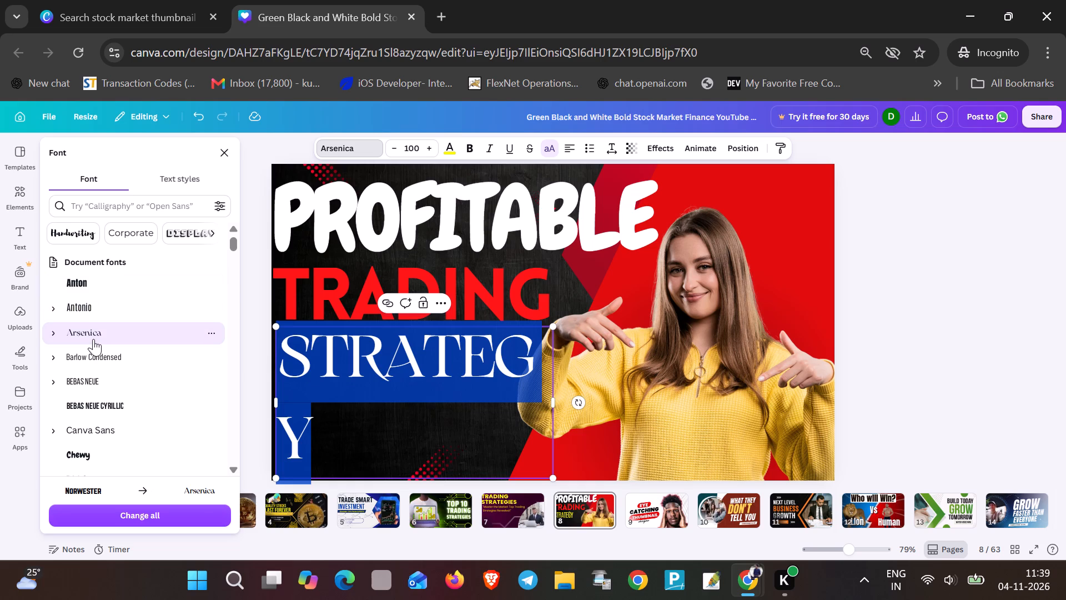
click(95, 356)
scroll(95, 361, down, 1)
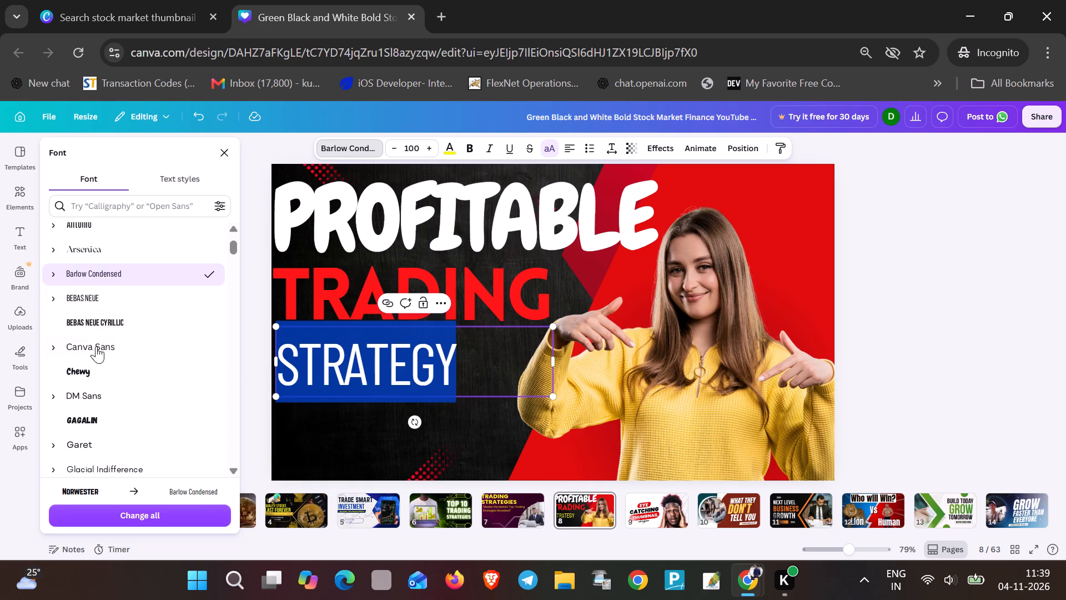
click(99, 328)
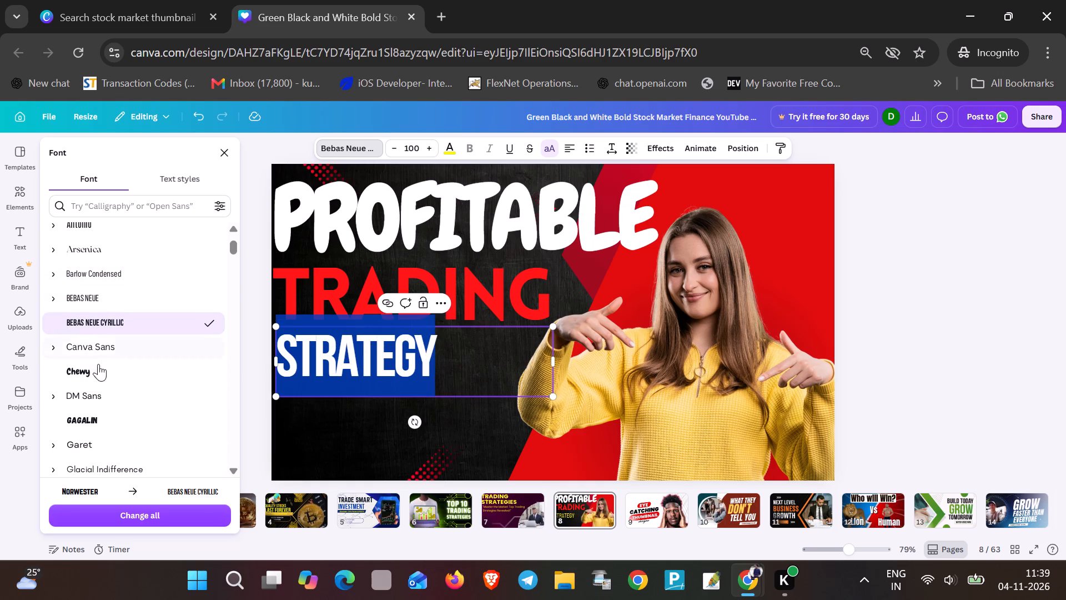
click(95, 347)
click(319, 430)
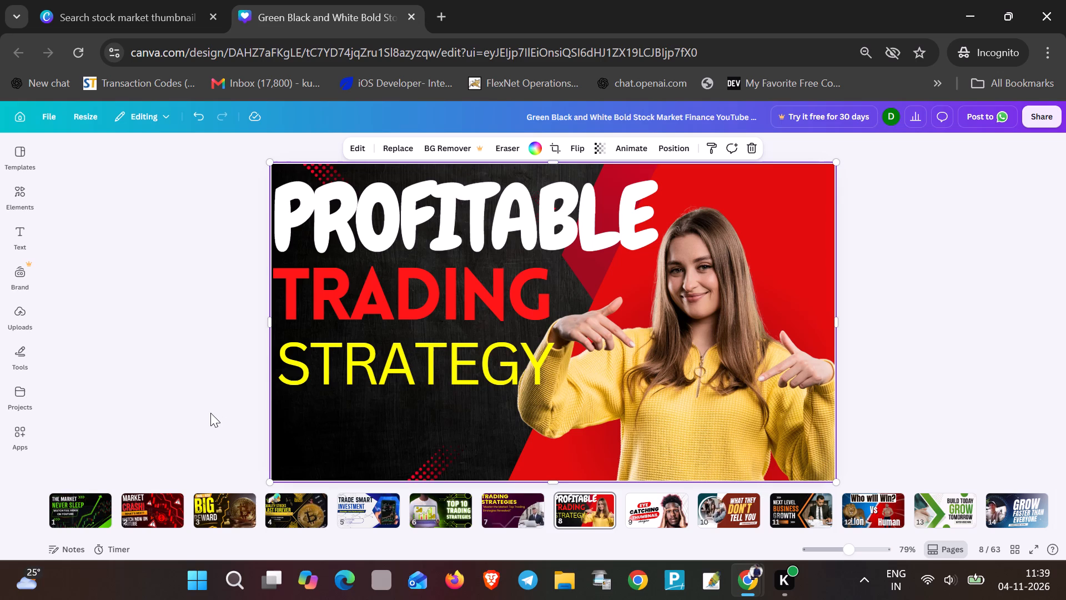
On page 9, delete the script "designs" text below "THUMBNAIL".
click(662, 508)
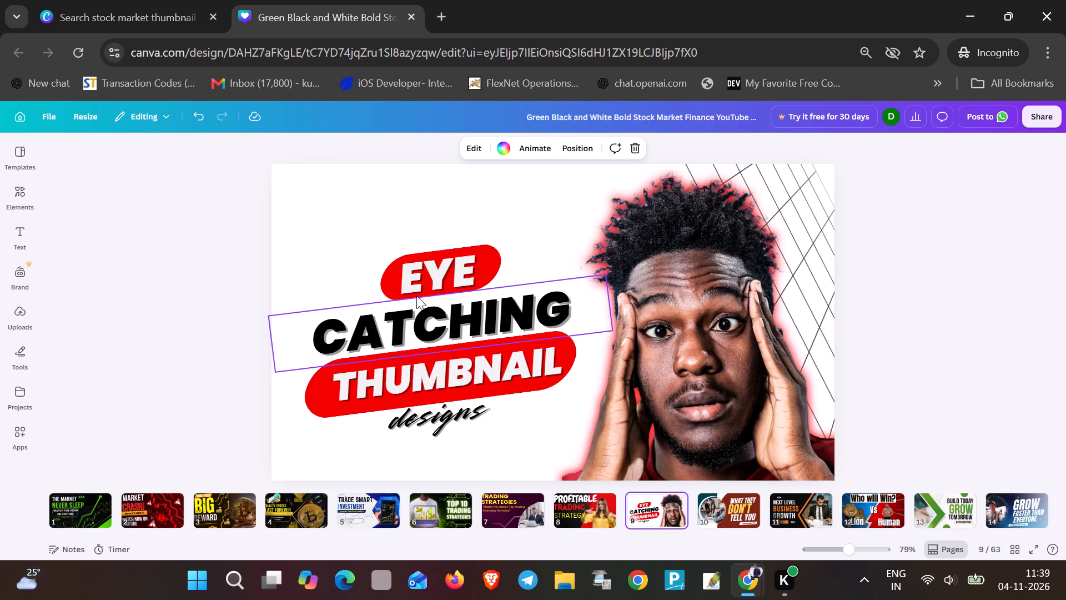
click(445, 416)
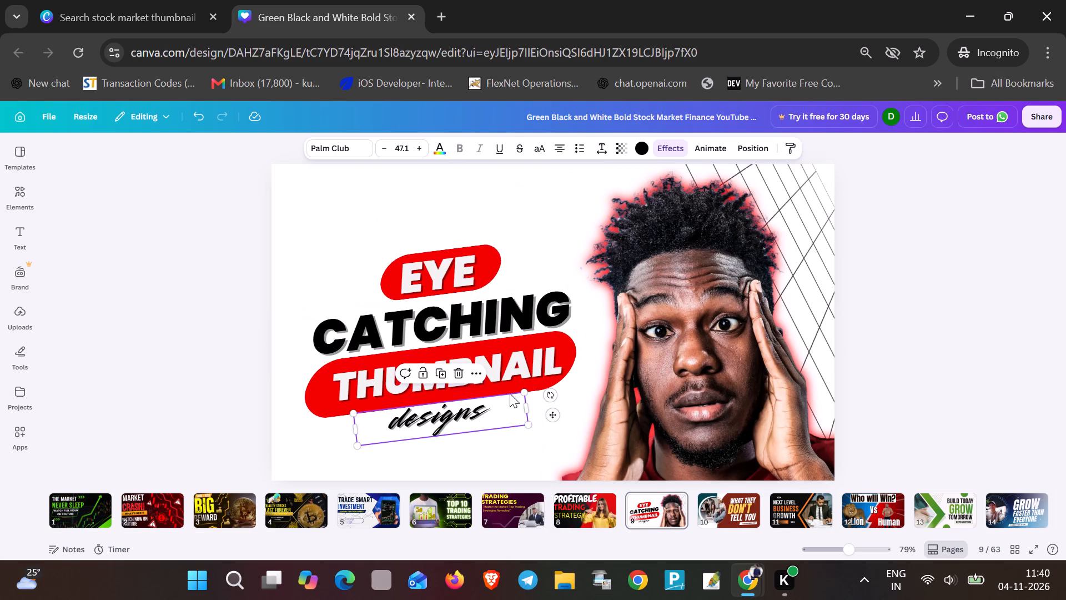
click(461, 378)
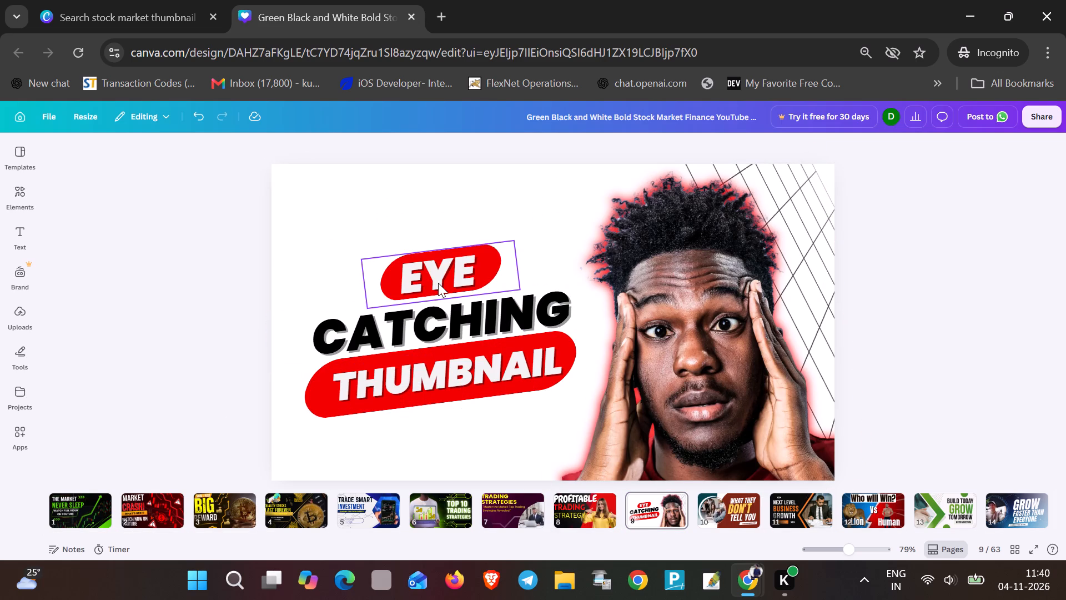
Move the "EYE" text and its red rounded background shape to the thumbnail's upper-left corner, with the shape behind the text.
drag(438, 276, 380, 233)
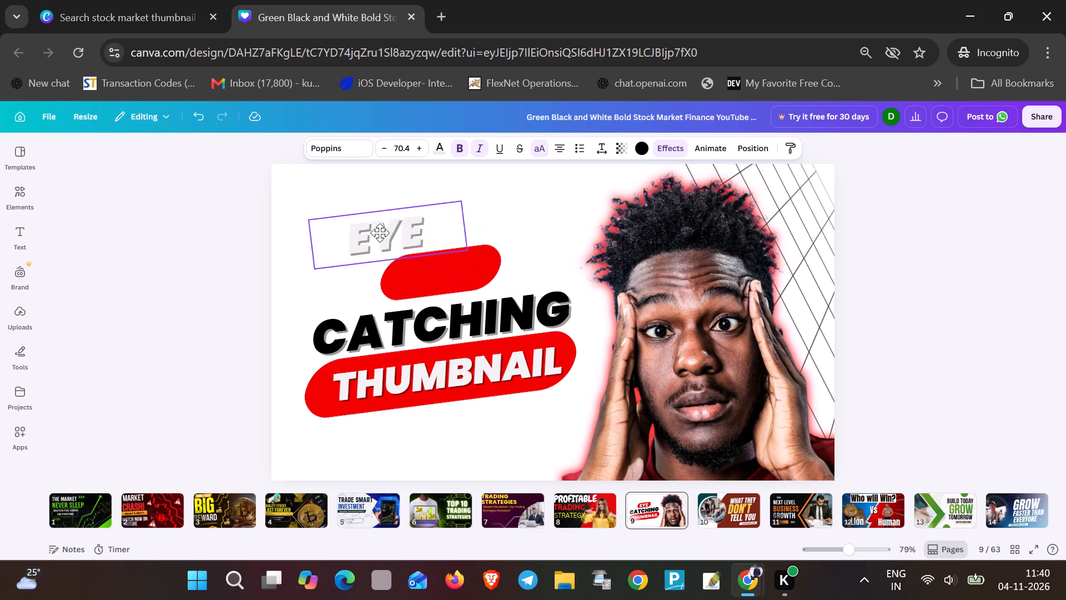
drag(380, 233, 320, 194)
drag(429, 264, 376, 207)
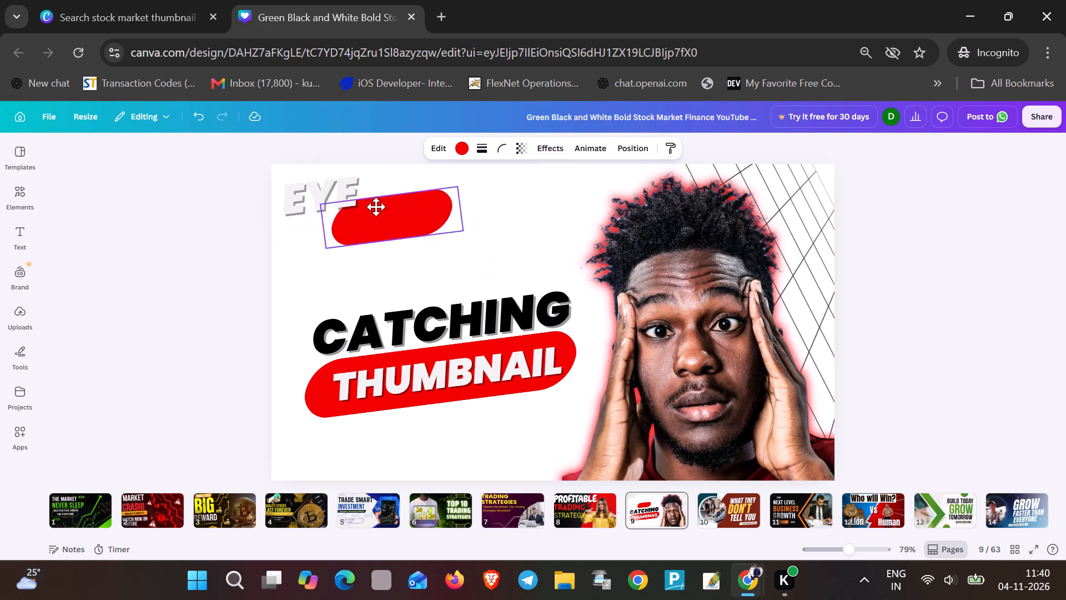
drag(376, 207, 325, 187)
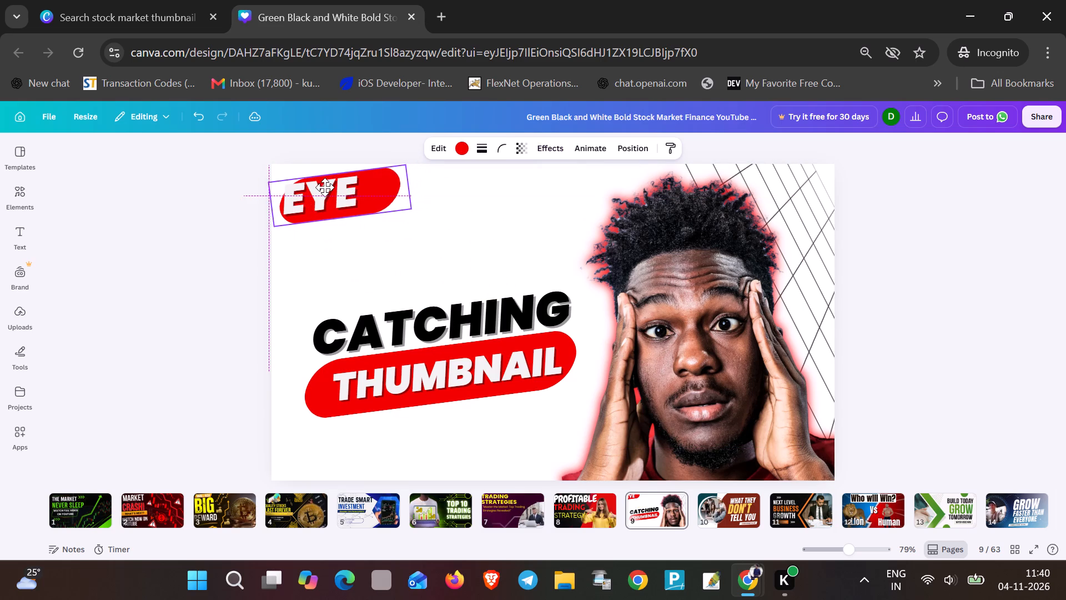
drag(325, 187, 322, 187)
click(419, 269)
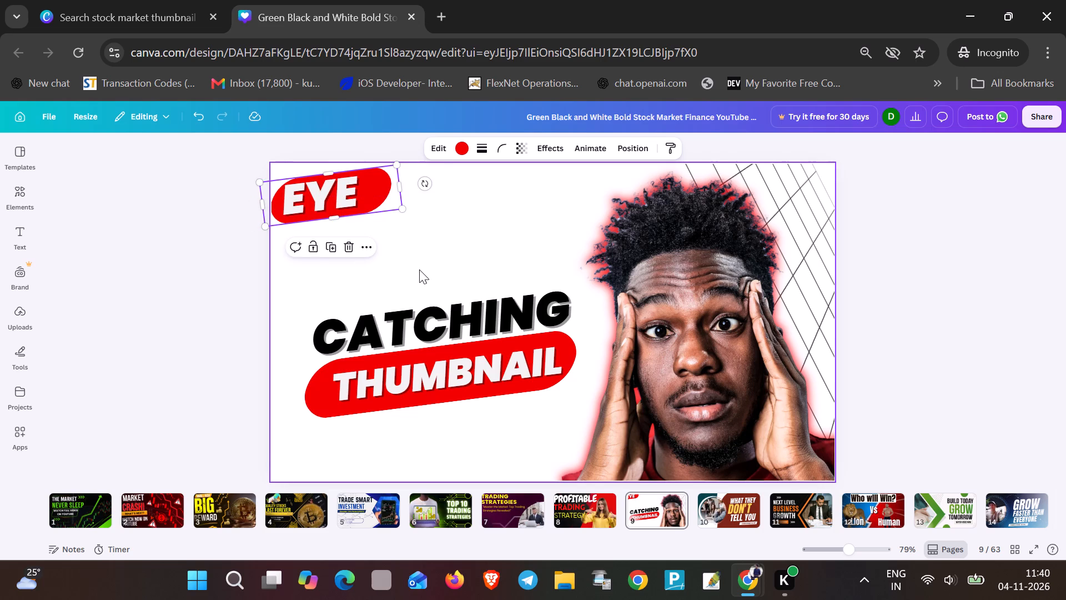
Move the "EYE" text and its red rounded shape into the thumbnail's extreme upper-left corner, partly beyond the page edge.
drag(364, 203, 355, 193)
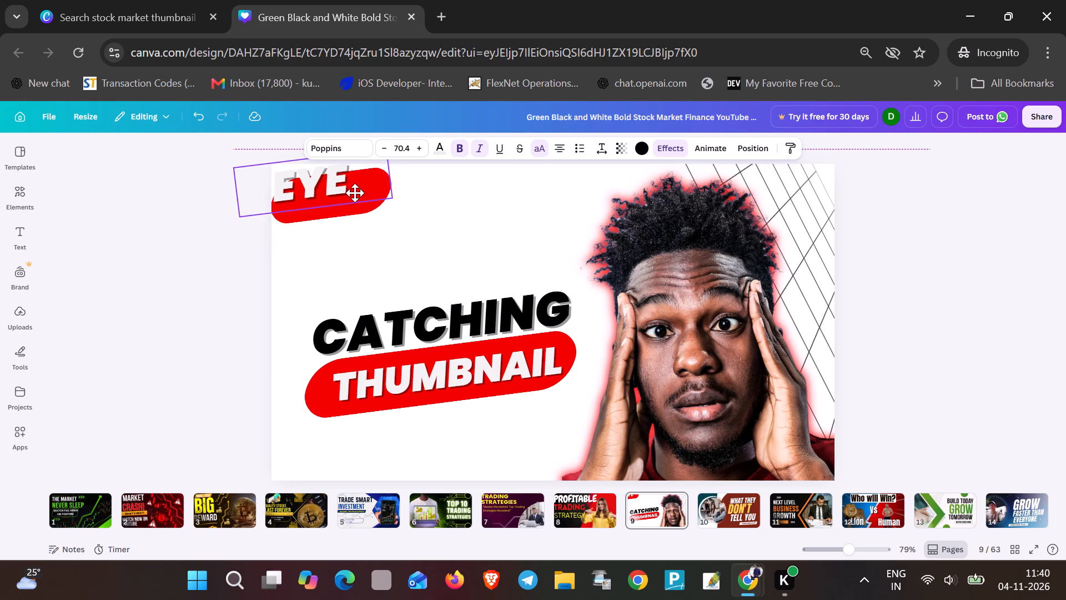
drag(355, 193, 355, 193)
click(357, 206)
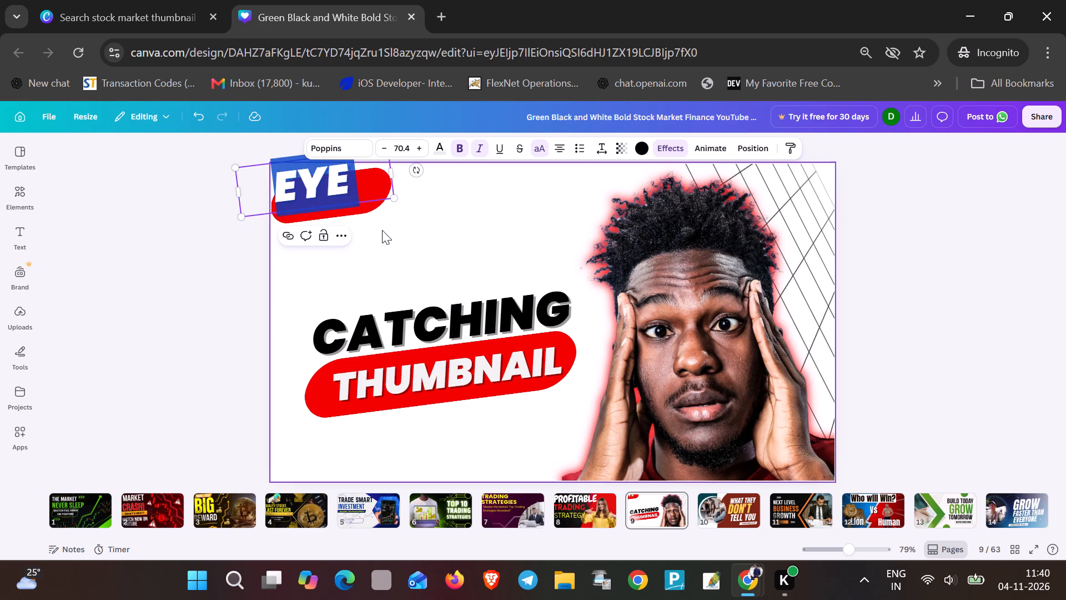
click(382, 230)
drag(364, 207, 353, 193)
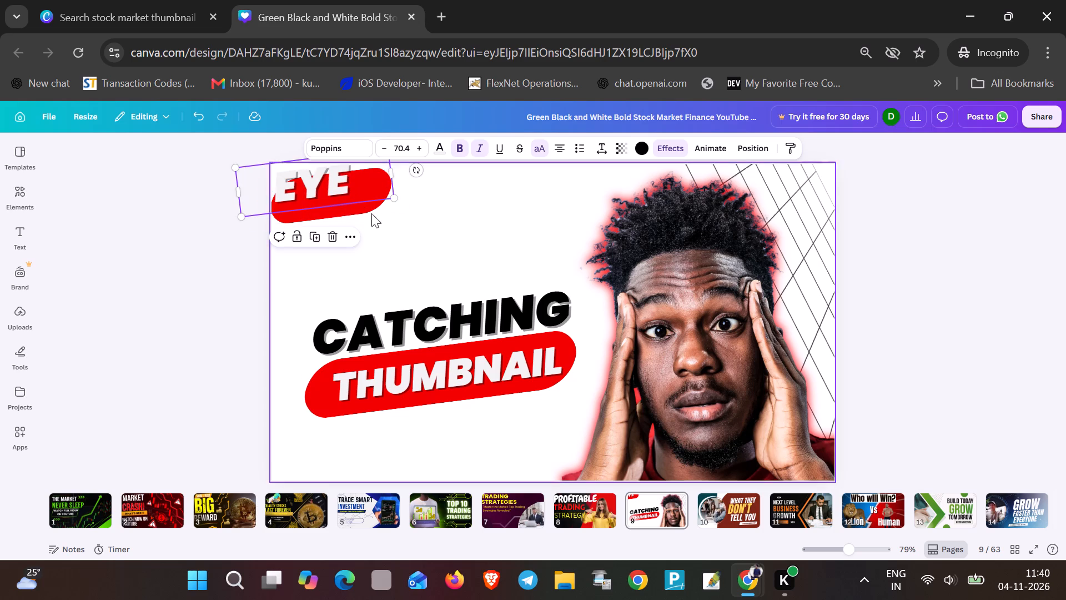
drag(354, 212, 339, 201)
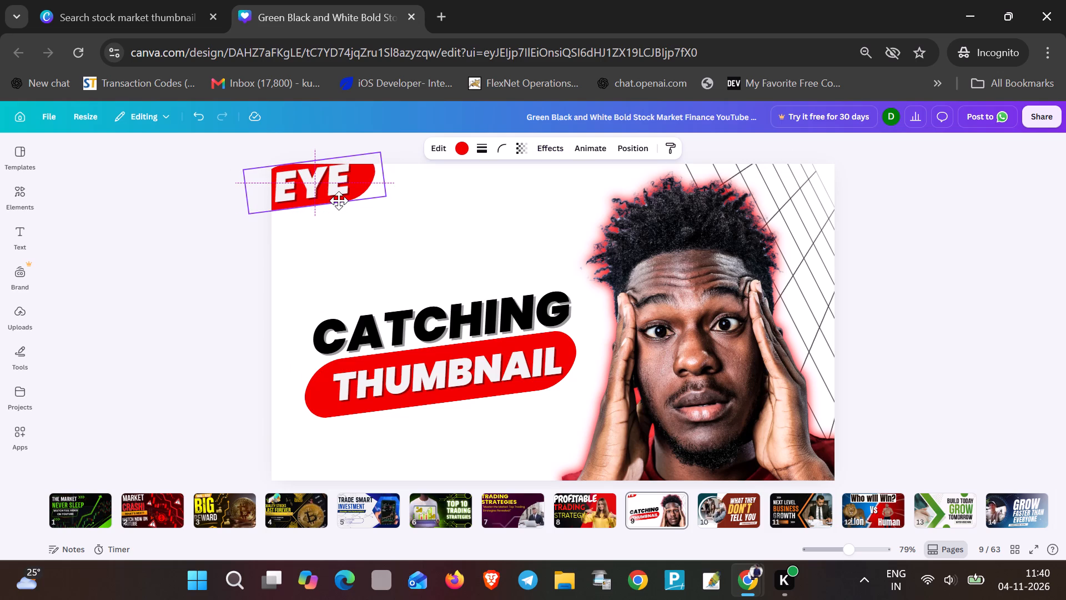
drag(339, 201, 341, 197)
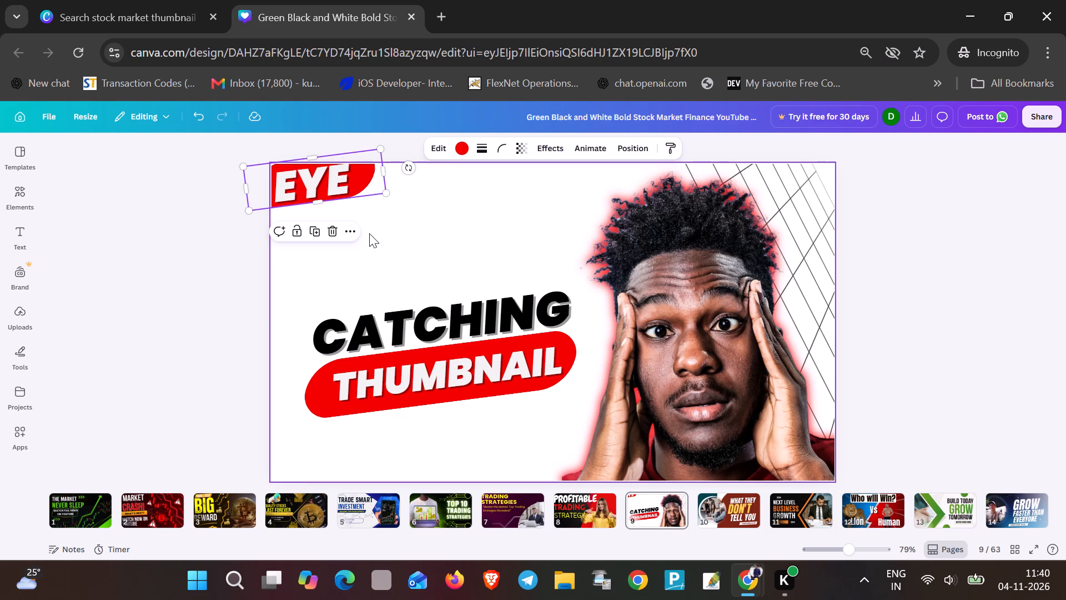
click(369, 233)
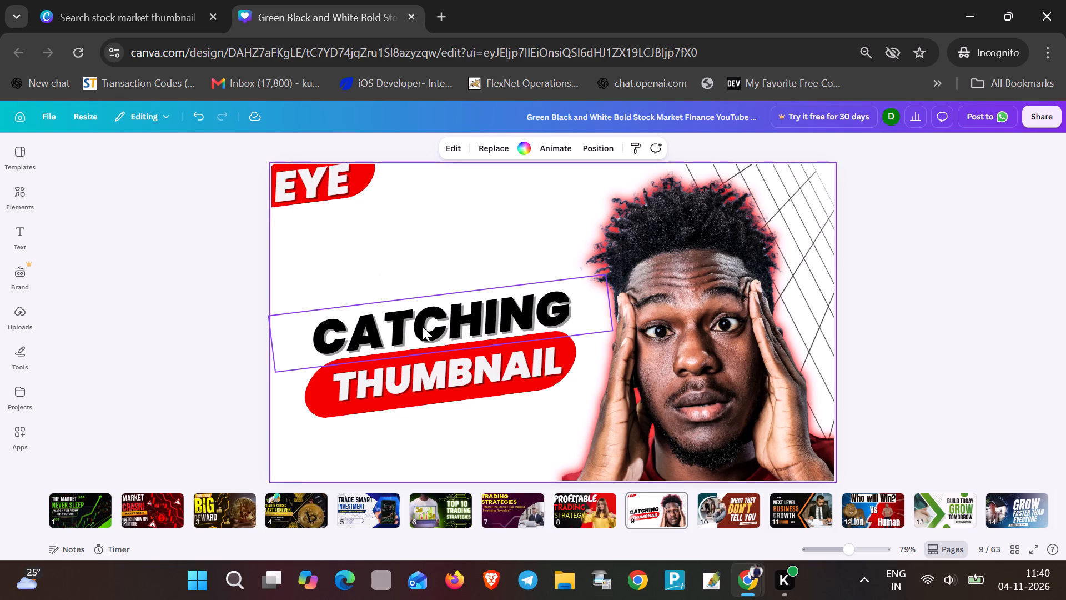
Move the "EYE" text and its red rounded shape down from the corner, fully inside the thumbnail above "CATCHING".
drag(364, 186, 369, 206)
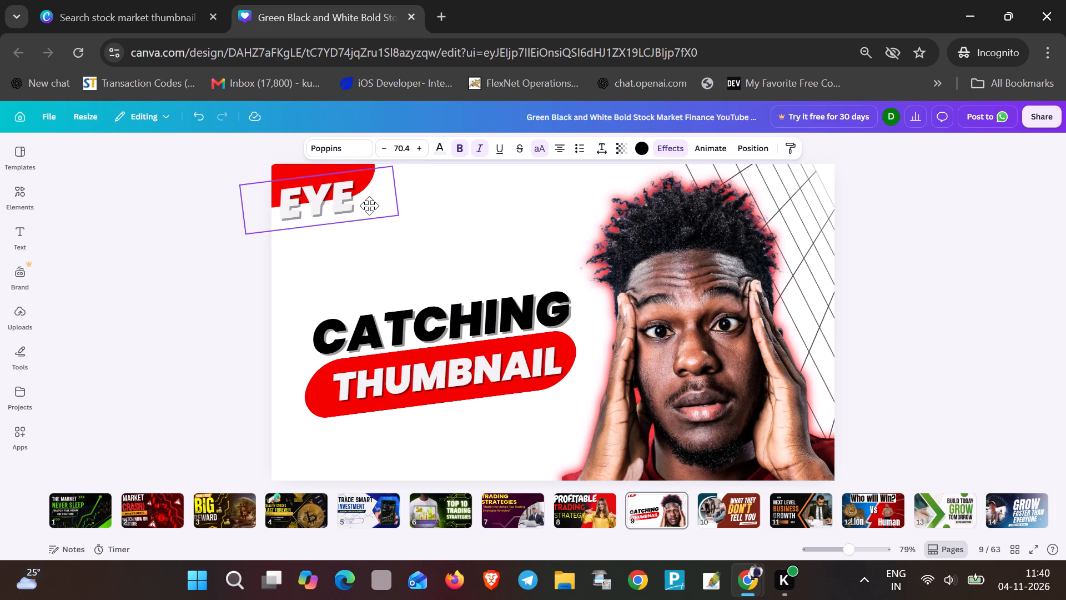
drag(369, 206, 386, 232)
drag(334, 187, 356, 229)
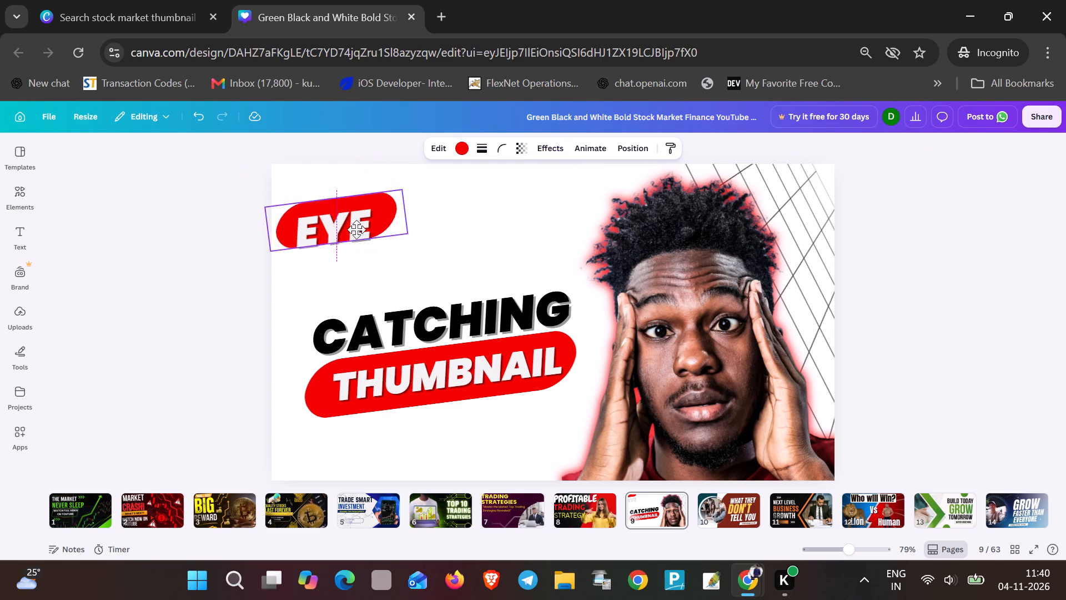
drag(356, 229, 357, 233)
Enlarge the "EYE" text to font size 111.
double_click(357, 233)
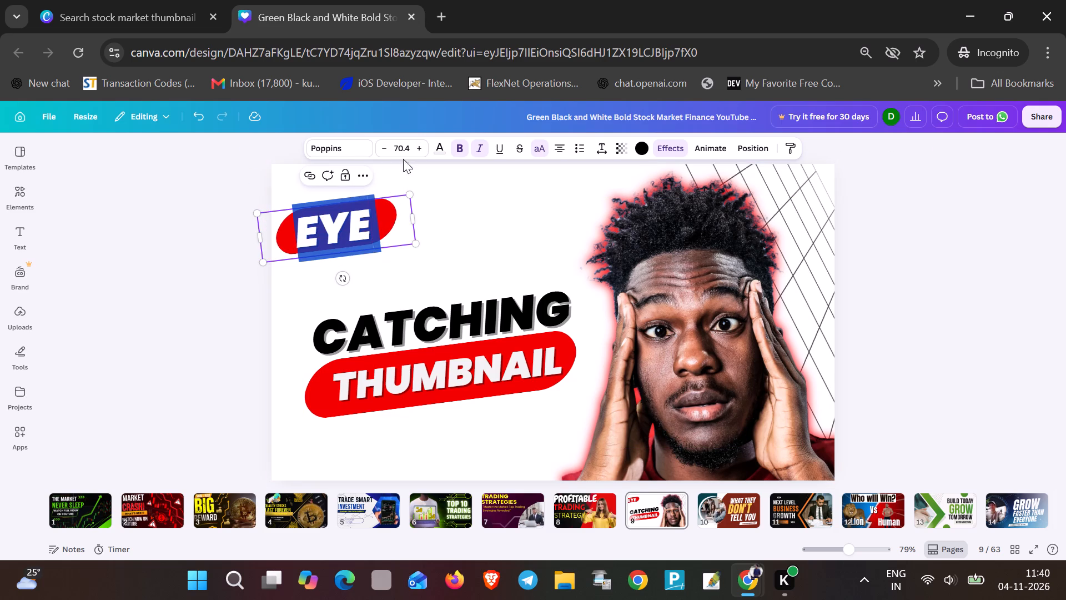
click(390, 150)
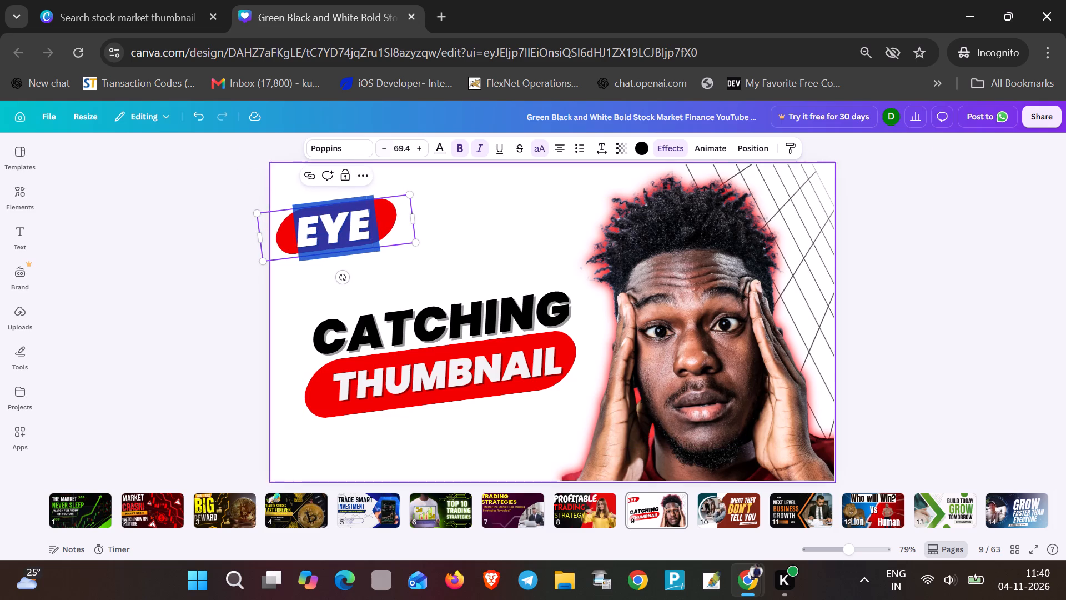
drag(416, 244, 424, 255)
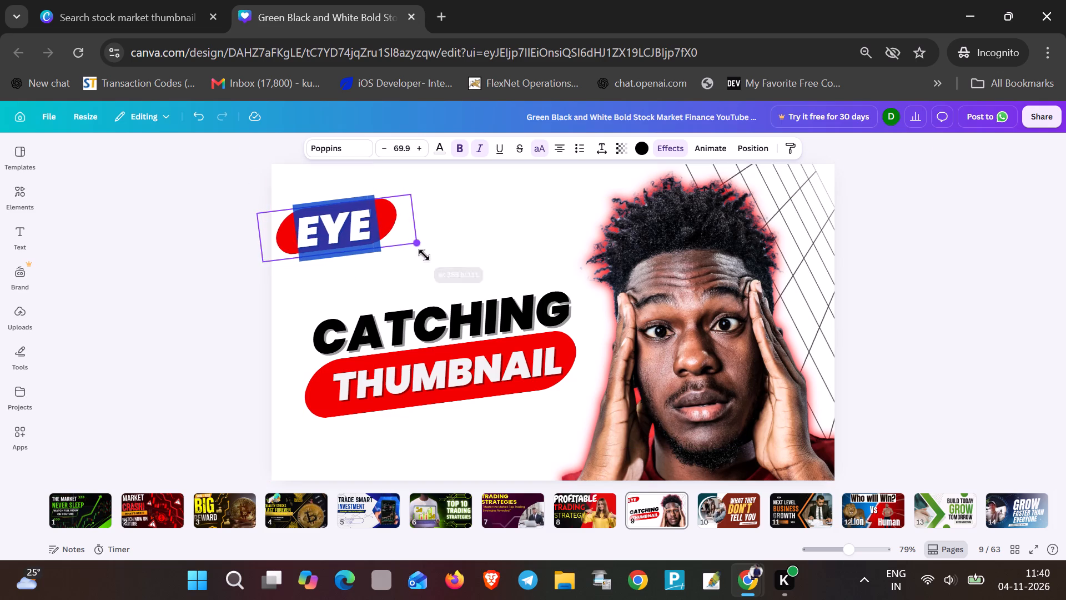
drag(424, 255, 502, 304)
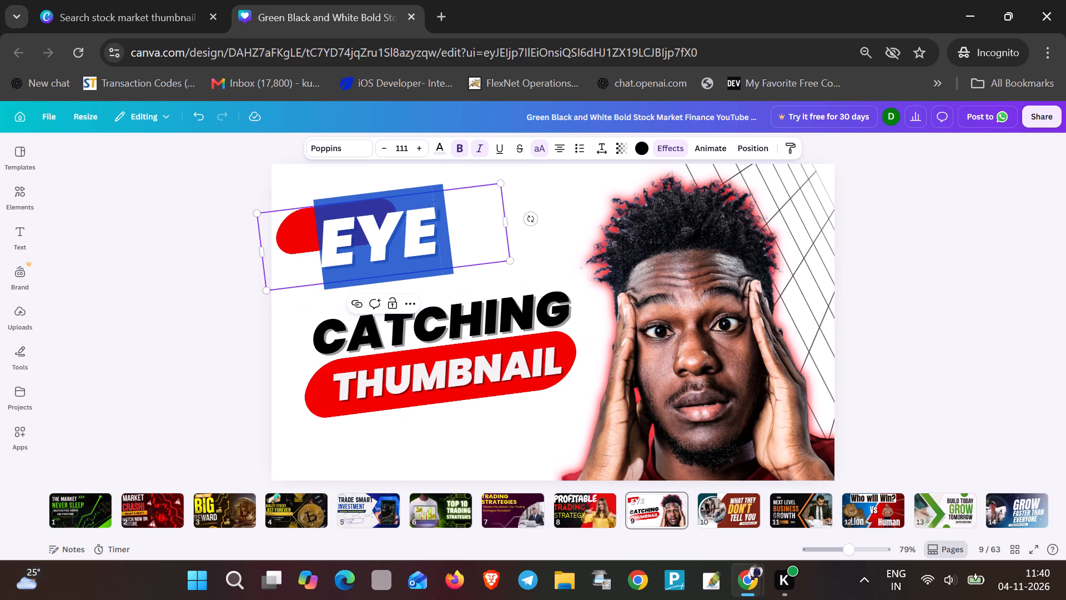
Move the enlarged "EYE" text down off its red rounded shape, just above "CATCHING".
click(308, 242)
click(300, 236)
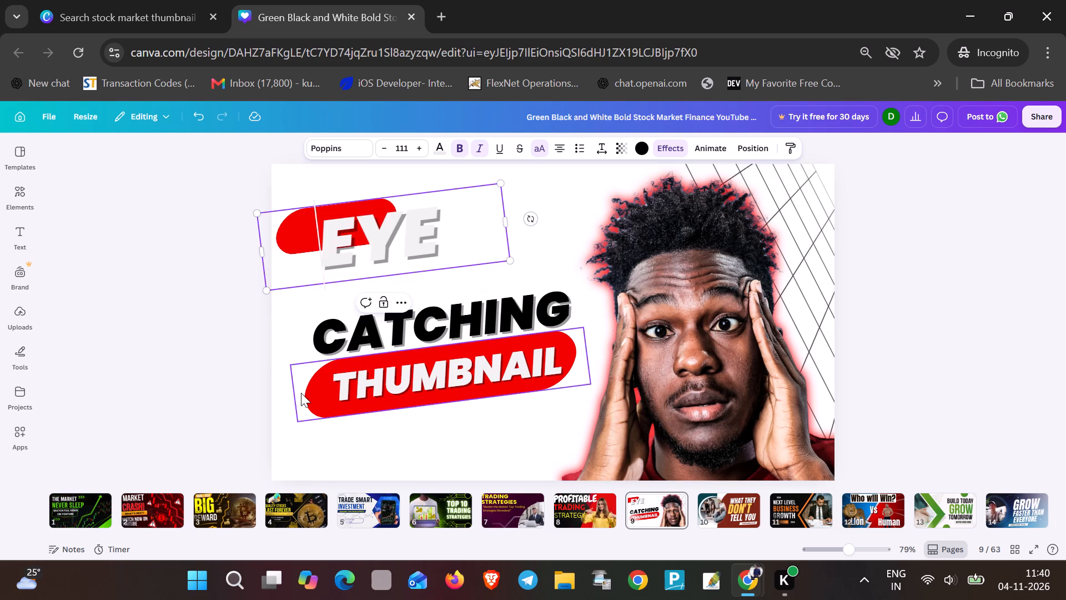
click(301, 433)
drag(312, 233, 315, 249)
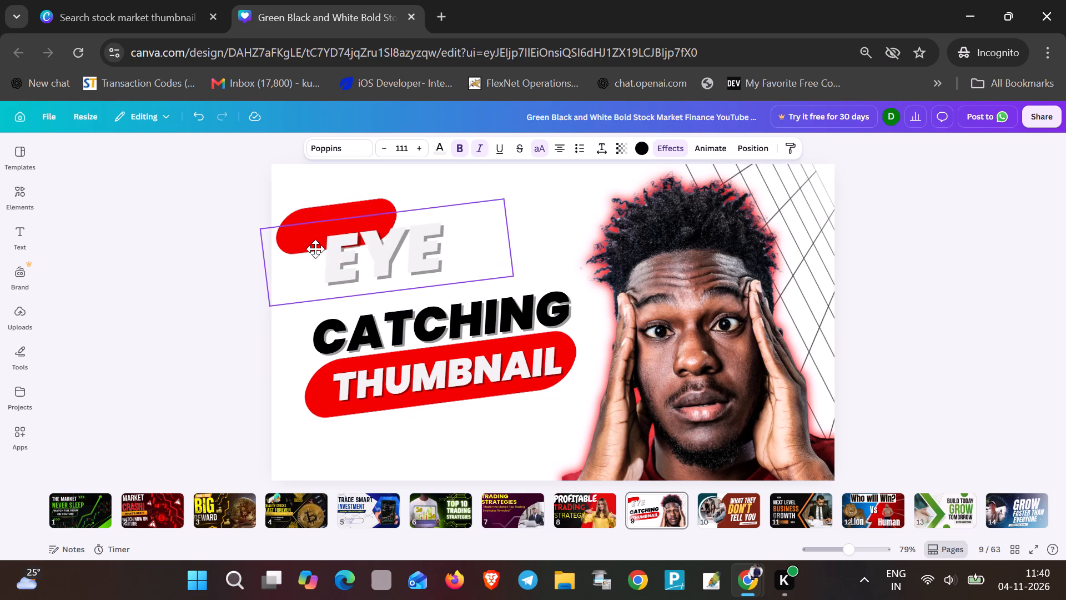
drag(315, 249, 294, 203)
click(402, 256)
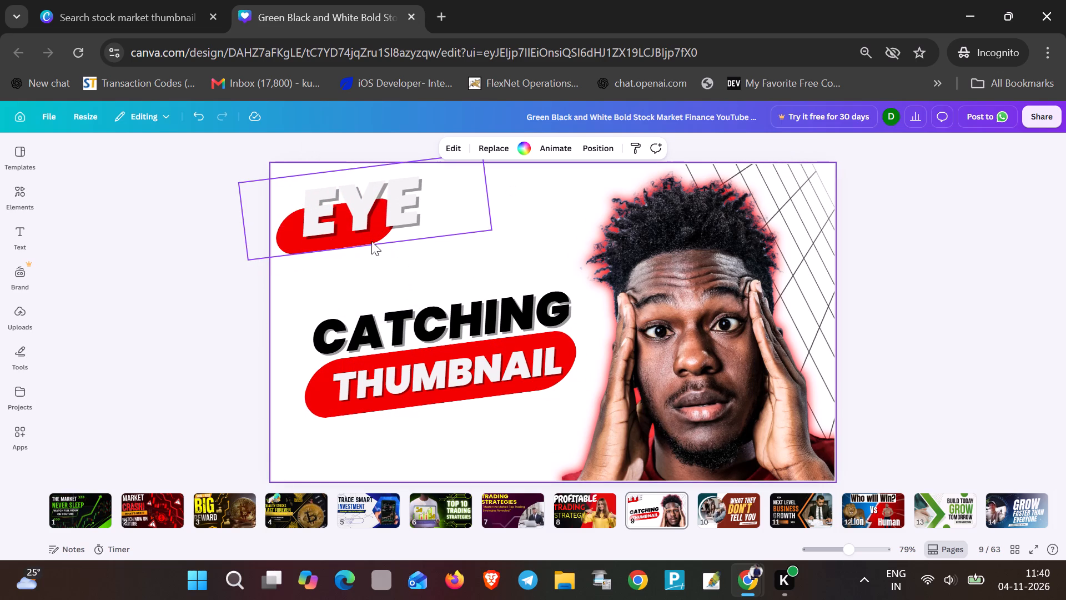
click(431, 282)
drag(391, 213, 388, 268)
right_drag(389, 242, 388, 268)
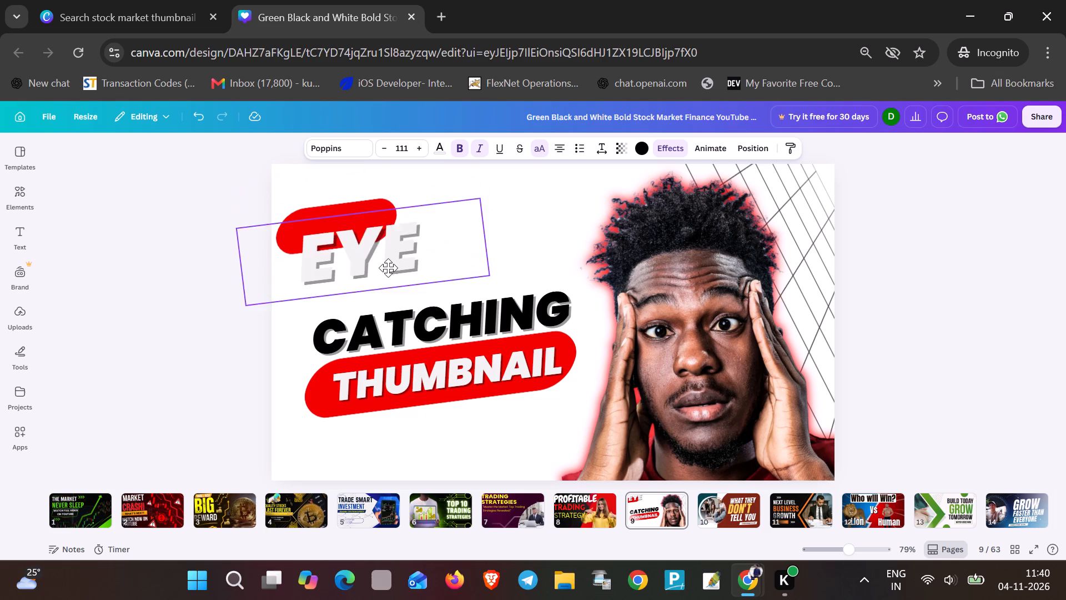
right_drag(388, 268, 384, 294)
drag(388, 268, 384, 294)
Enlarge the upper red rounded shape to suit the bigger "EYE" text and place the text over it.
click(314, 231)
click(303, 212)
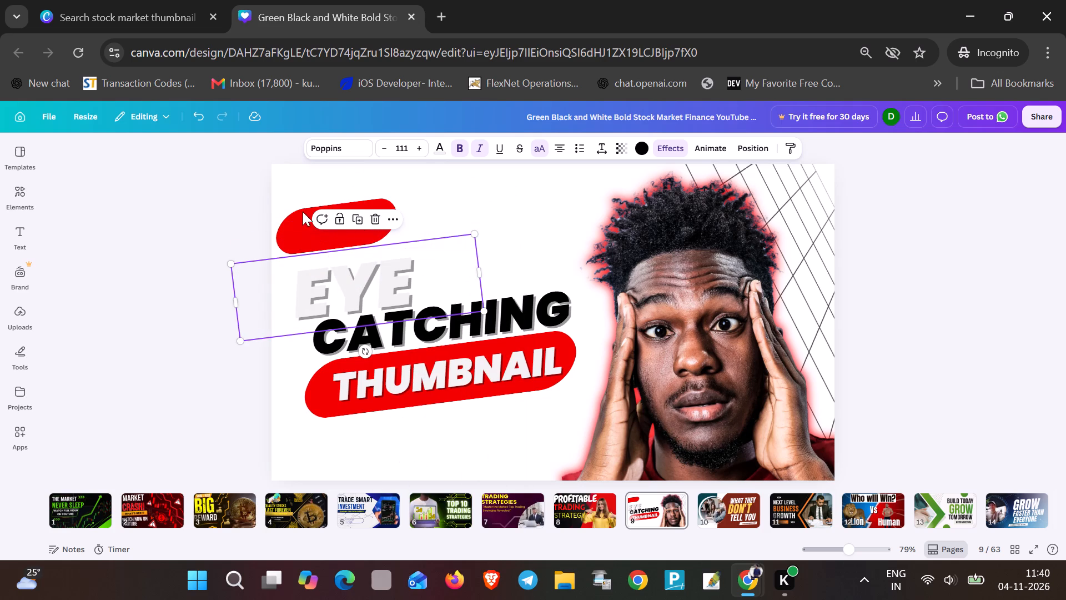
drag(409, 241, 481, 274)
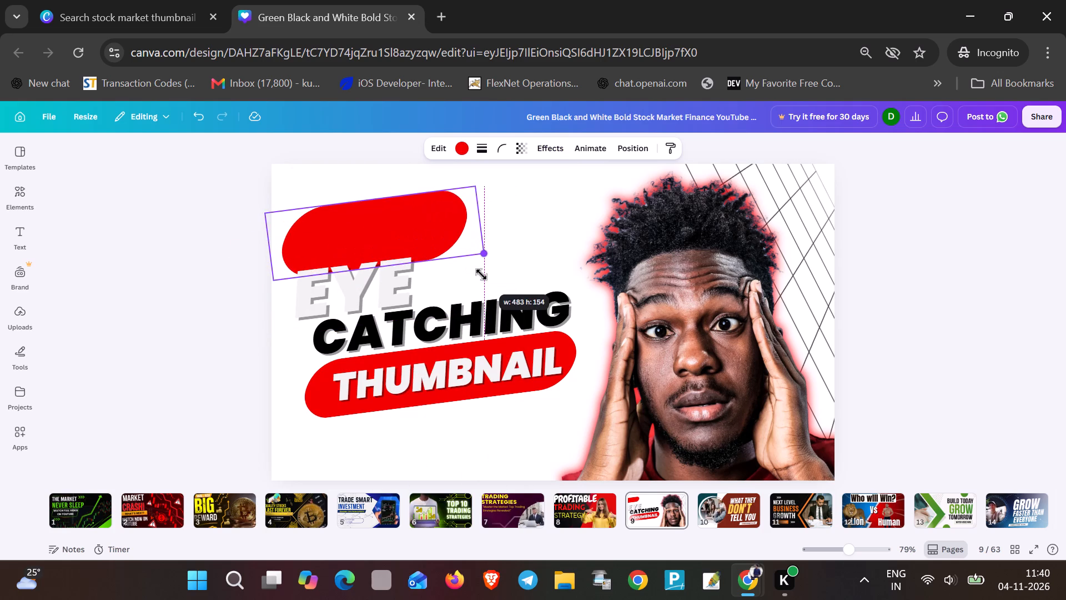
drag(481, 274, 511, 289)
click(313, 431)
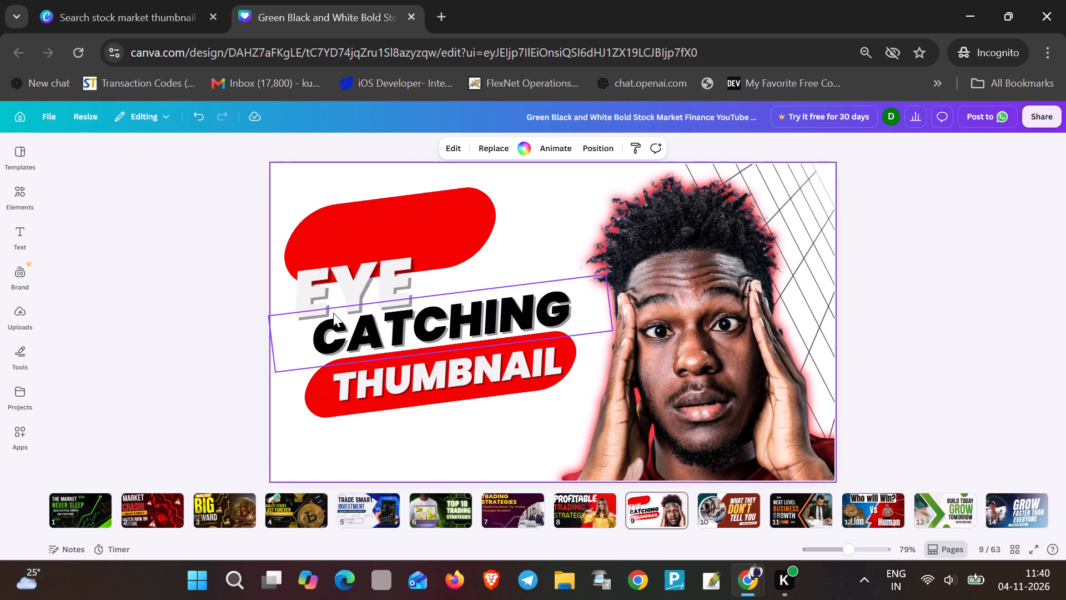
drag(336, 297, 363, 246)
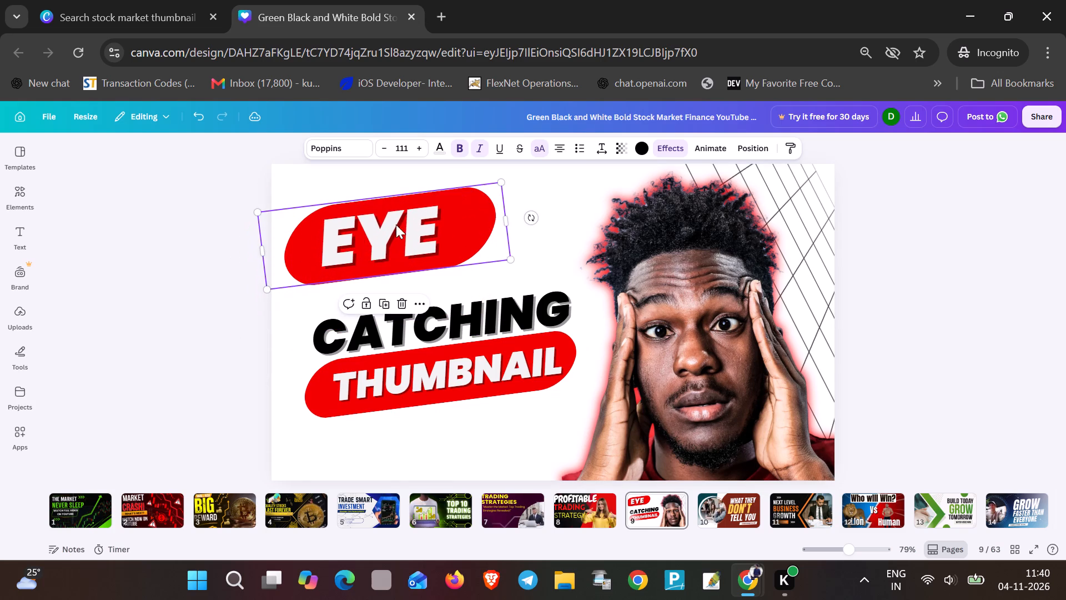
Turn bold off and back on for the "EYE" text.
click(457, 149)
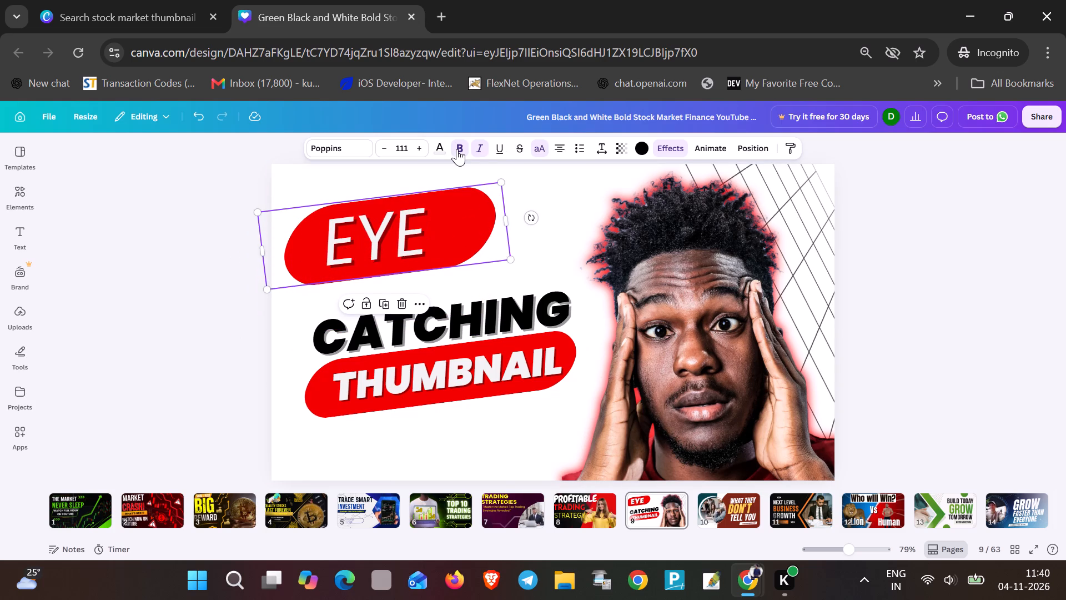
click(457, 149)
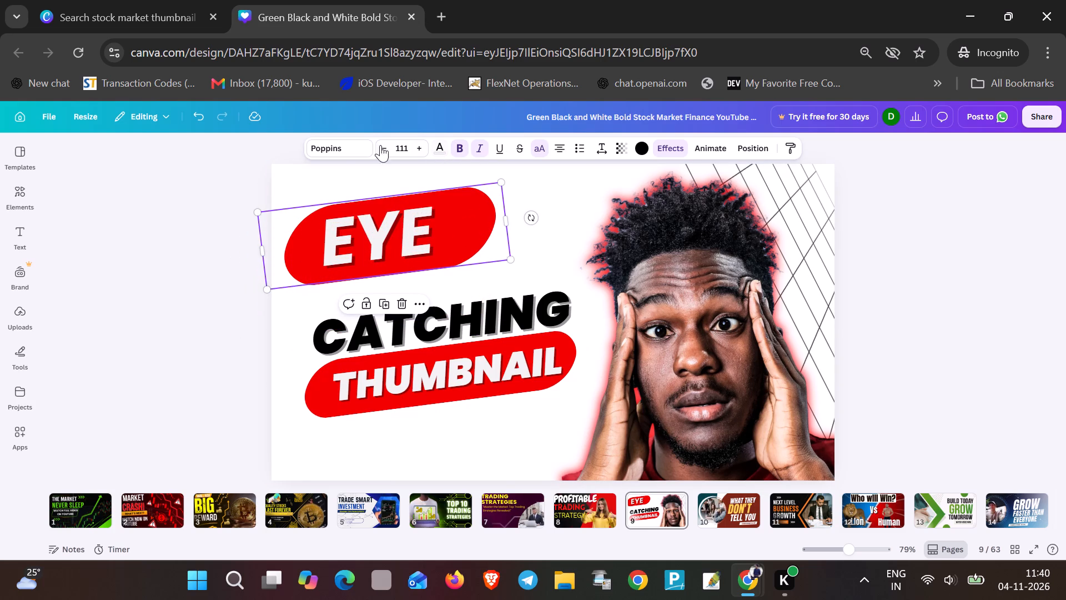
Recolour the "EYE" text bright yellow.
click(443, 152)
click(204, 287)
Change the font of the "CATCHING" text to League Spartan.
click(351, 322)
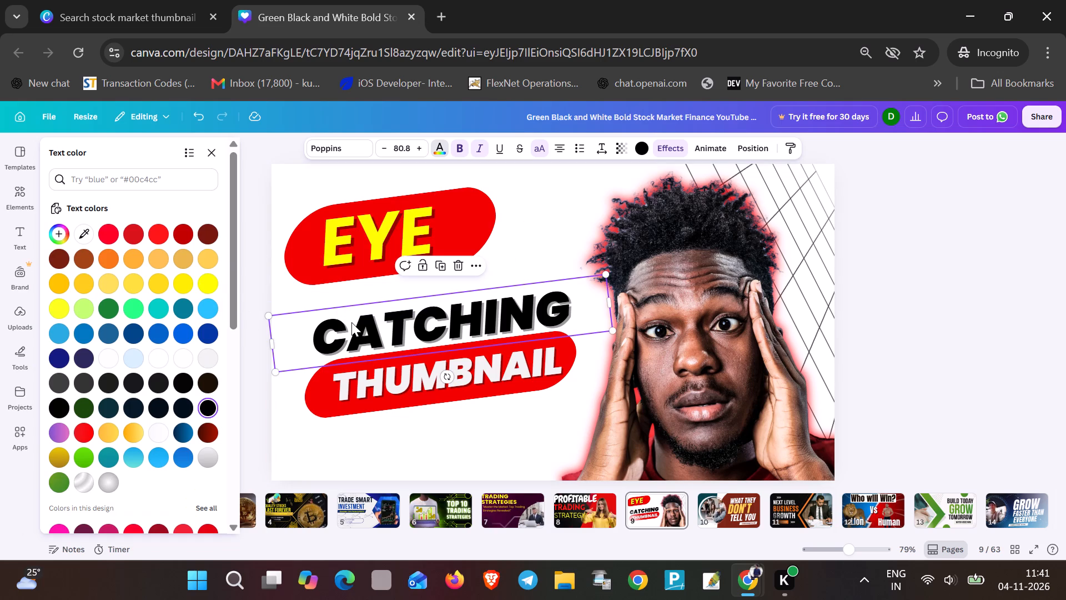
click(334, 146)
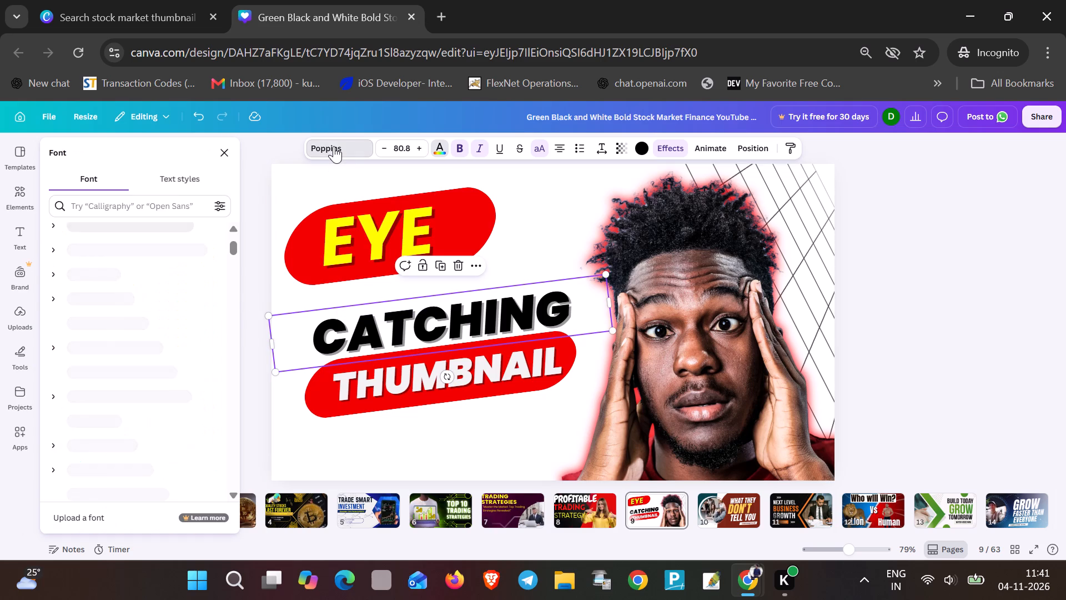
scroll(162, 323, up, 1)
scroll(161, 324, down, 3)
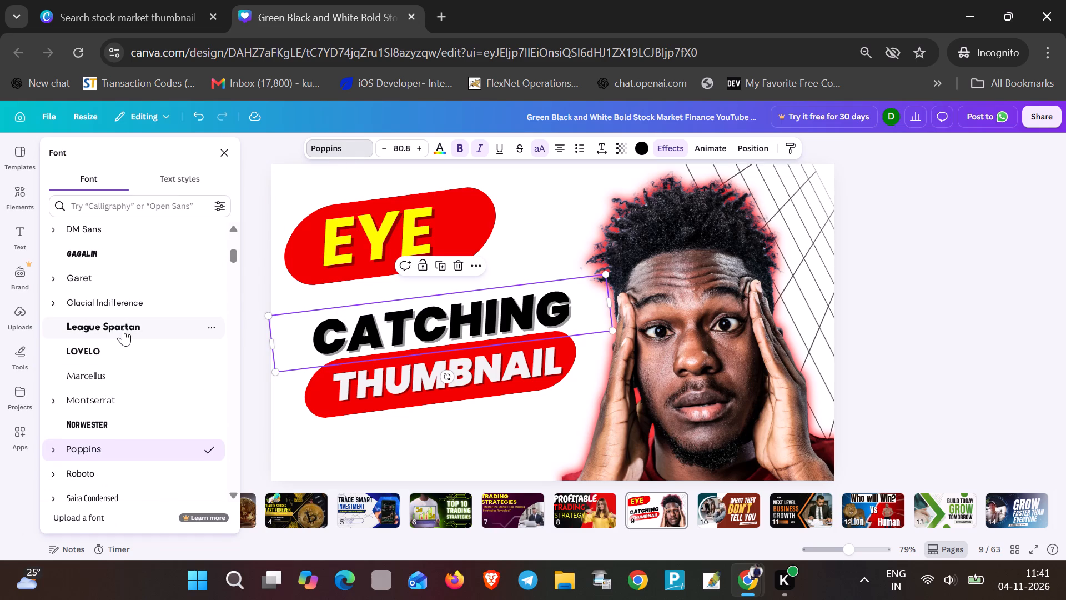
click(122, 328)
Change the font of the "EYE" text to League Spartan and move it slightly down on its red shape.
double_click(349, 259)
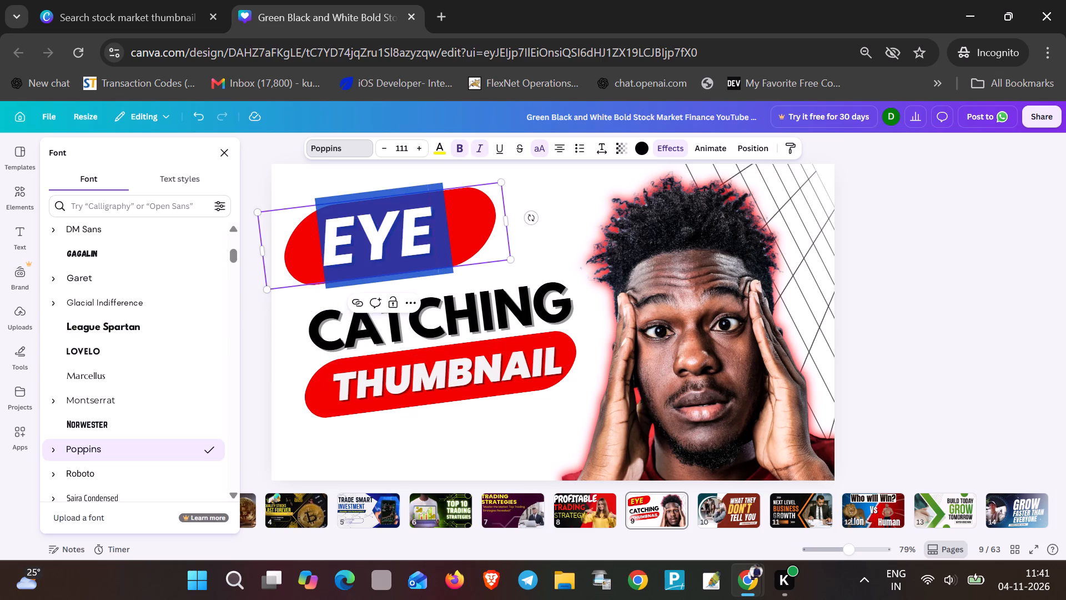
click(135, 326)
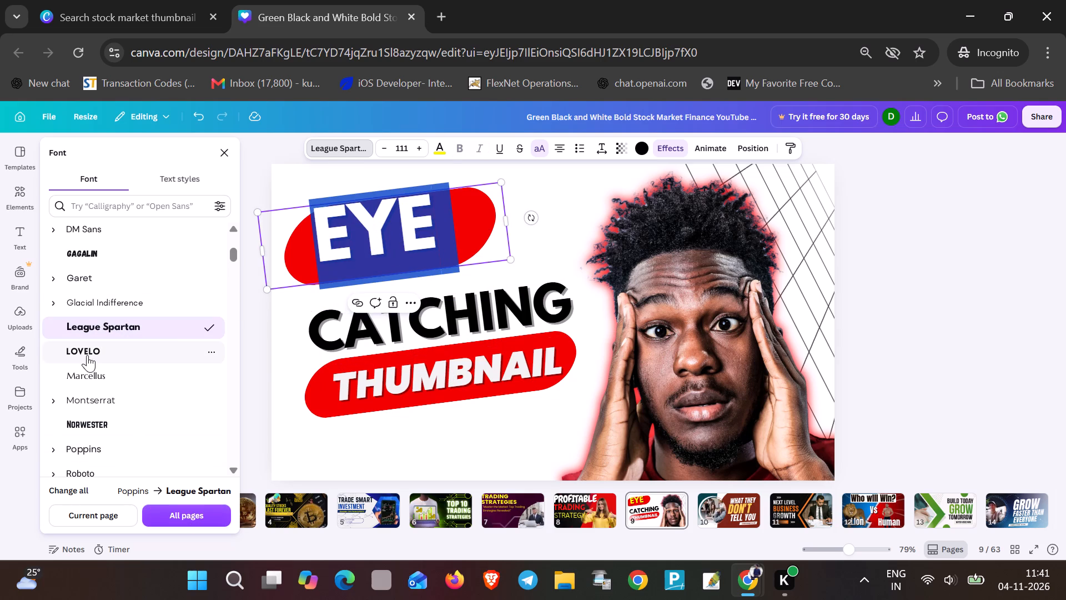
click(439, 418)
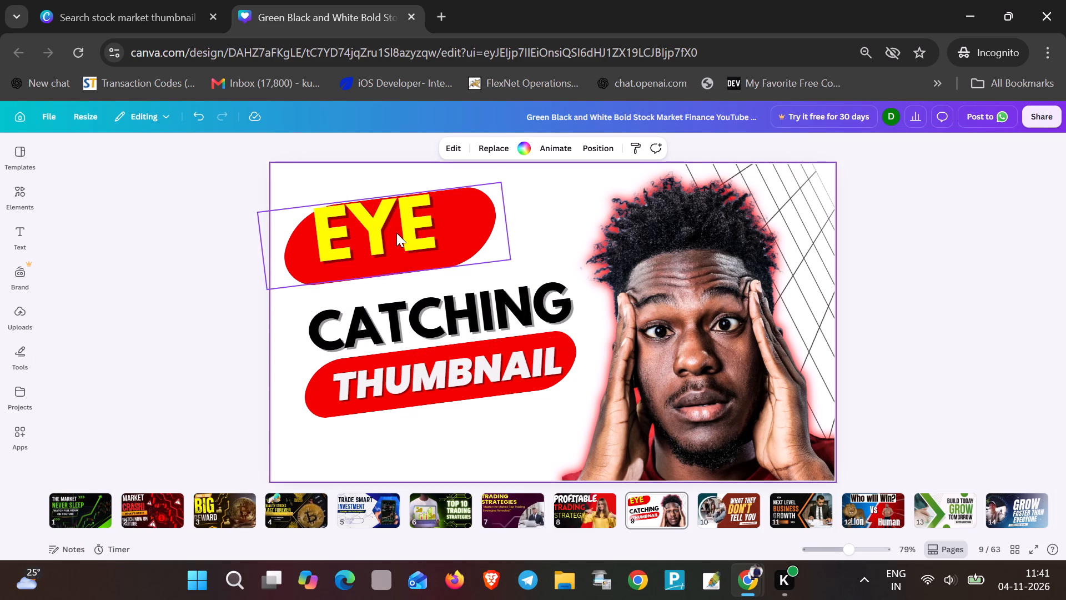
drag(396, 233, 400, 241)
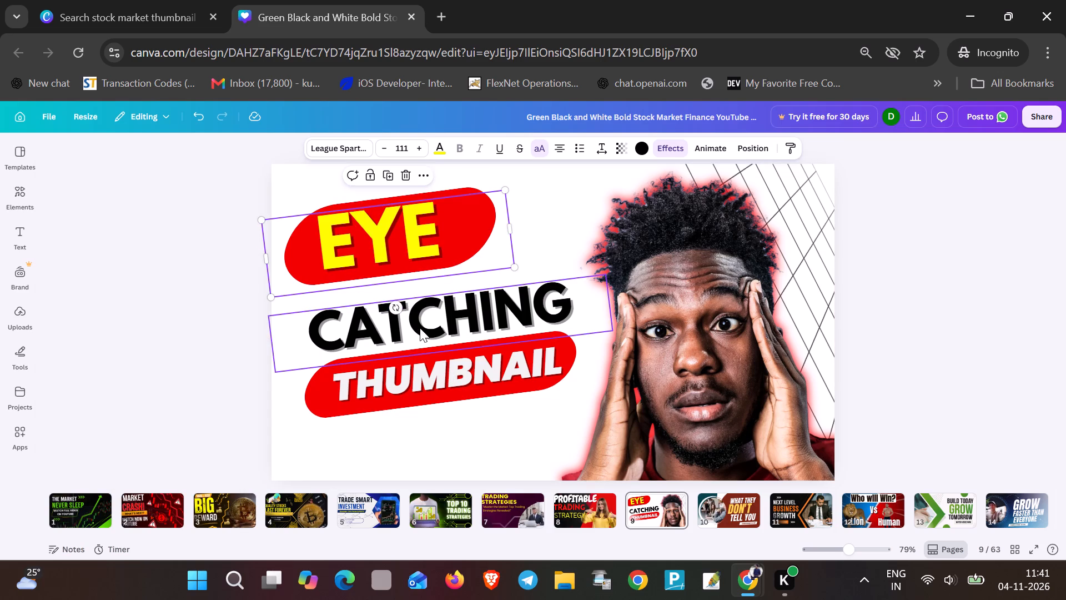
Shrink the "CATCHING" text to size 71.5 and place it between the red "EYE" and "THUMBNAIL" shapes.
drag(420, 328, 404, 317)
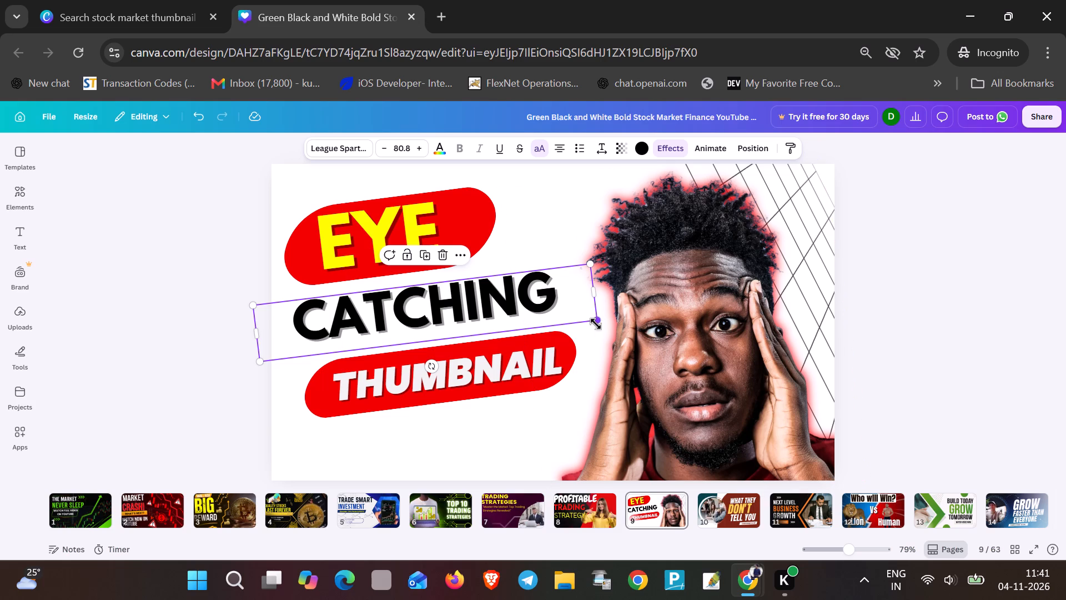
drag(596, 324, 524, 306)
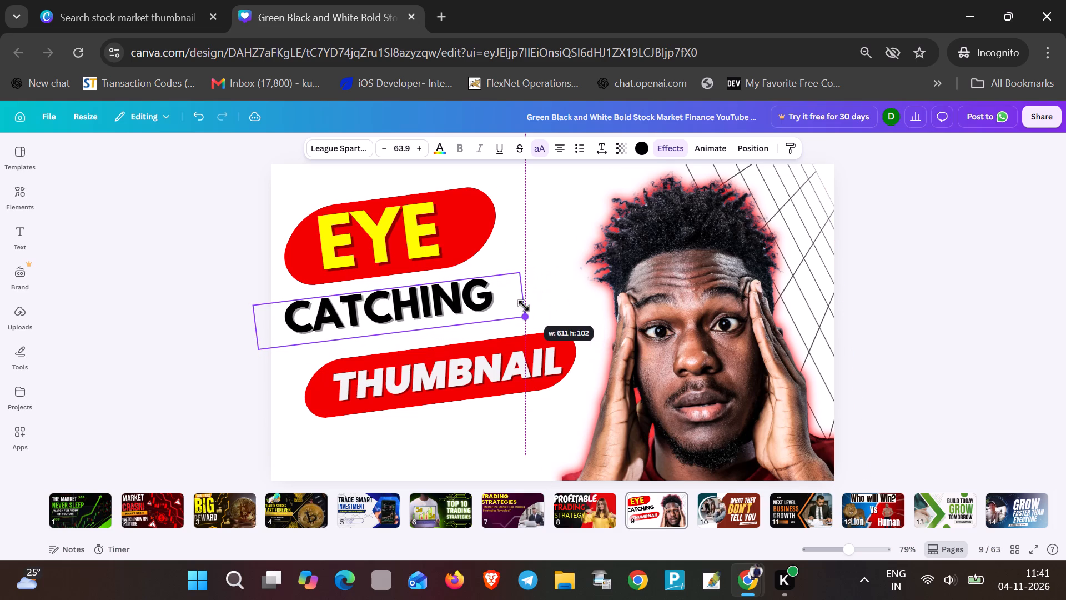
drag(524, 306, 555, 319)
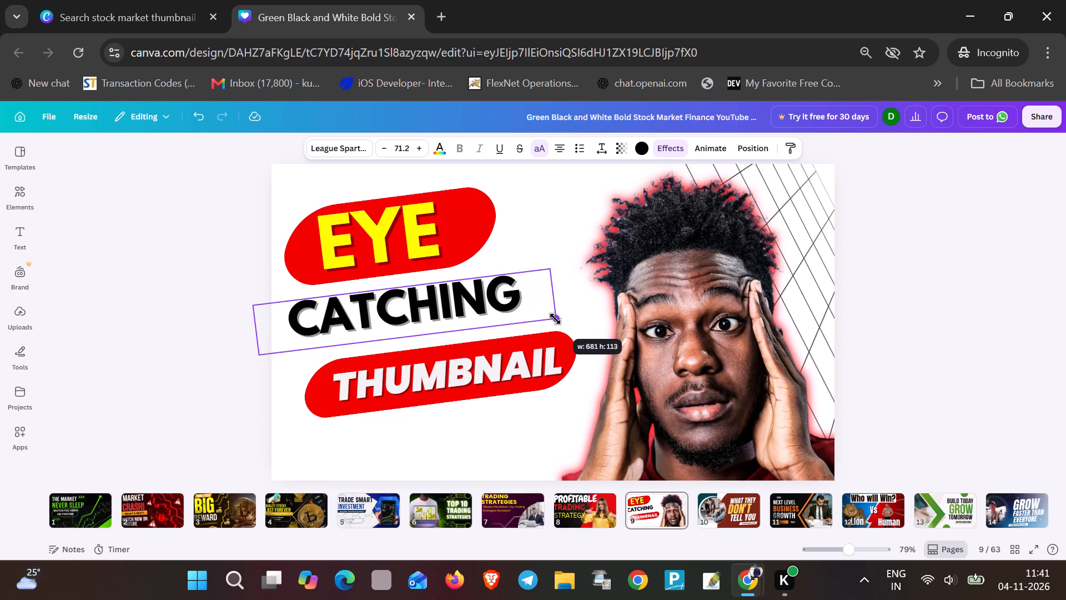
drag(555, 319, 556, 320)
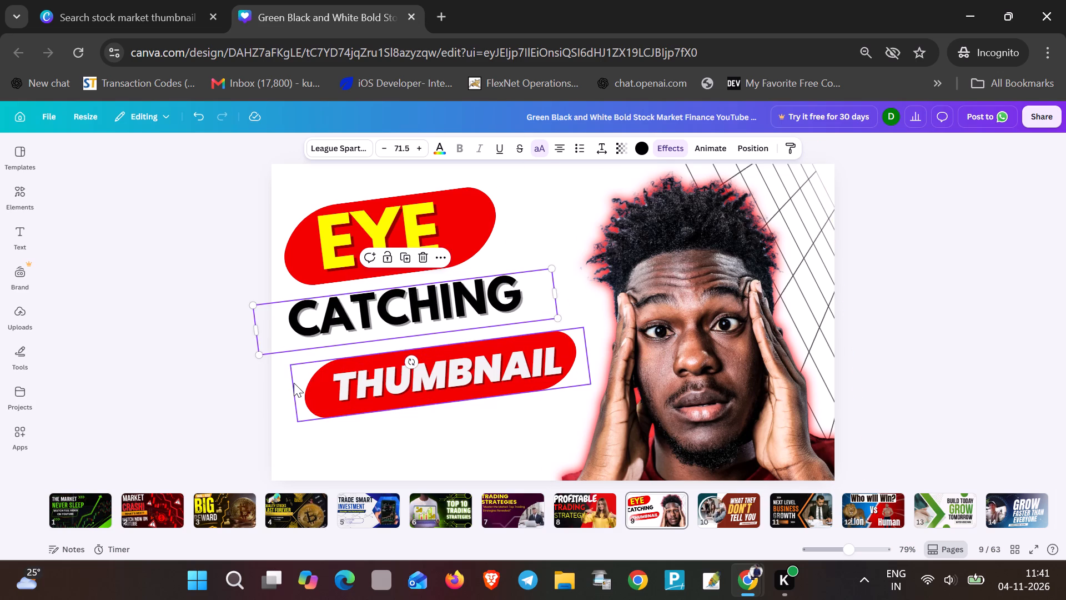
click(294, 383)
drag(309, 326, 333, 321)
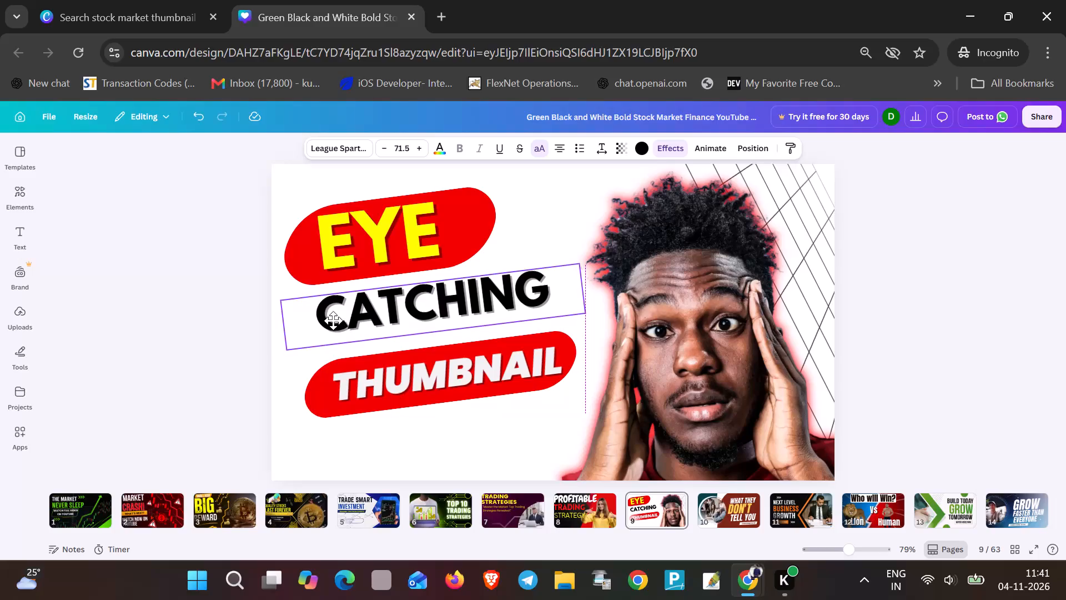
drag(333, 321, 333, 316)
Change the font of the "CATCHING" text to Lilita One.
click(354, 153)
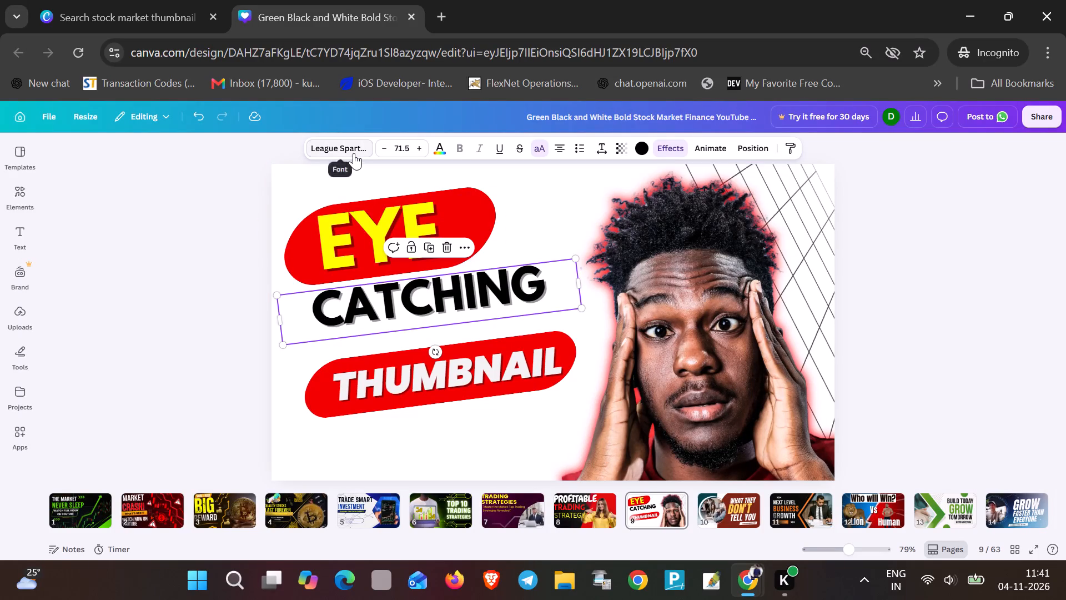
scroll(162, 397, down, 10)
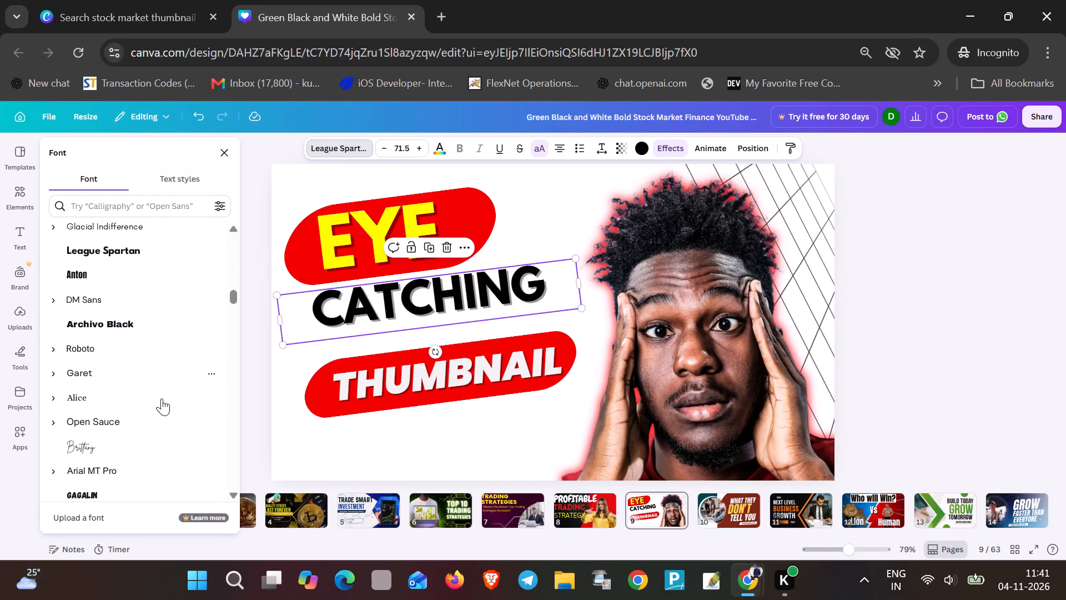
scroll(152, 393, down, 6)
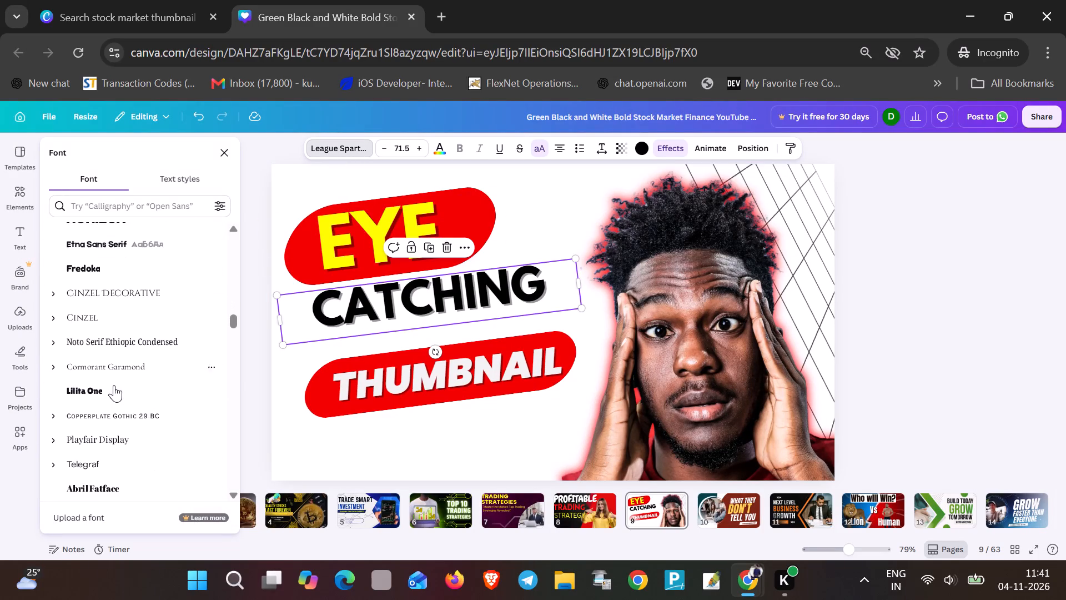
click(68, 384)
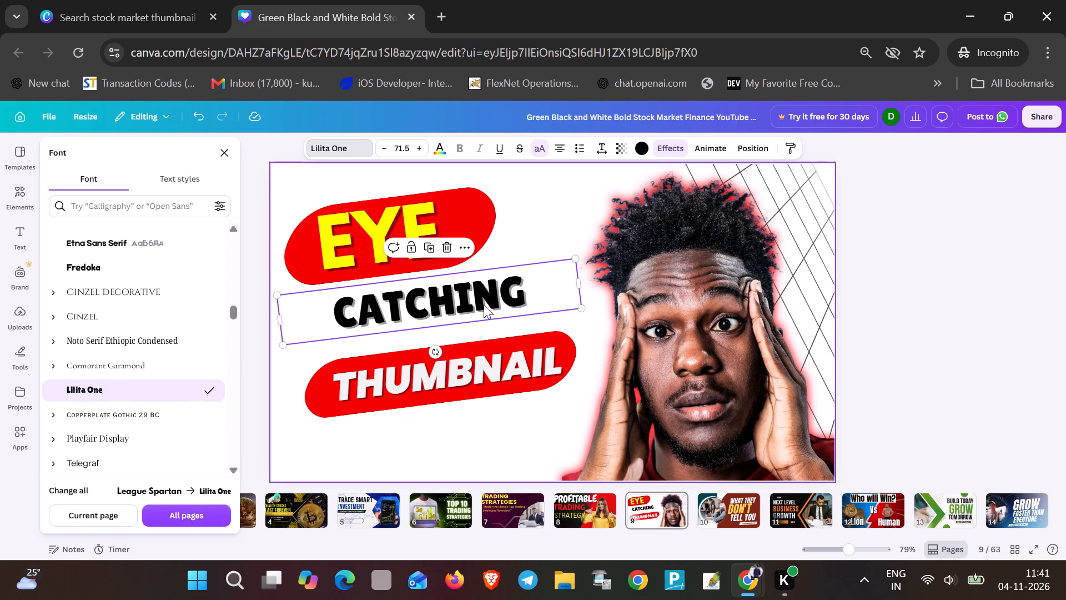
click(505, 336)
Shift the "CATCHING" text left so it sits just beneath the red "EYE" shape.
drag(478, 295, 477, 294)
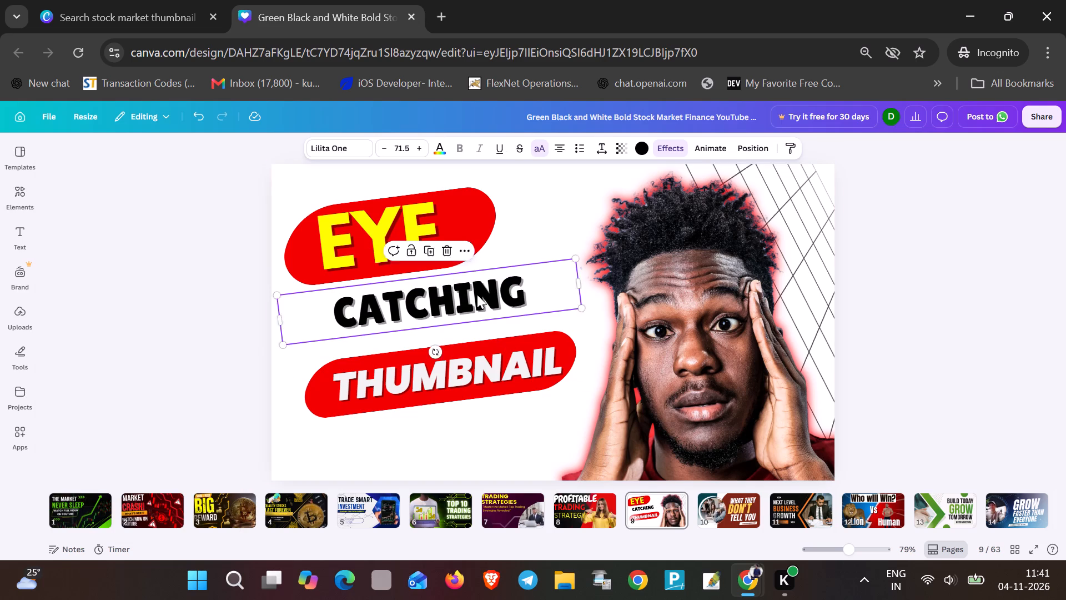
drag(477, 294, 448, 294)
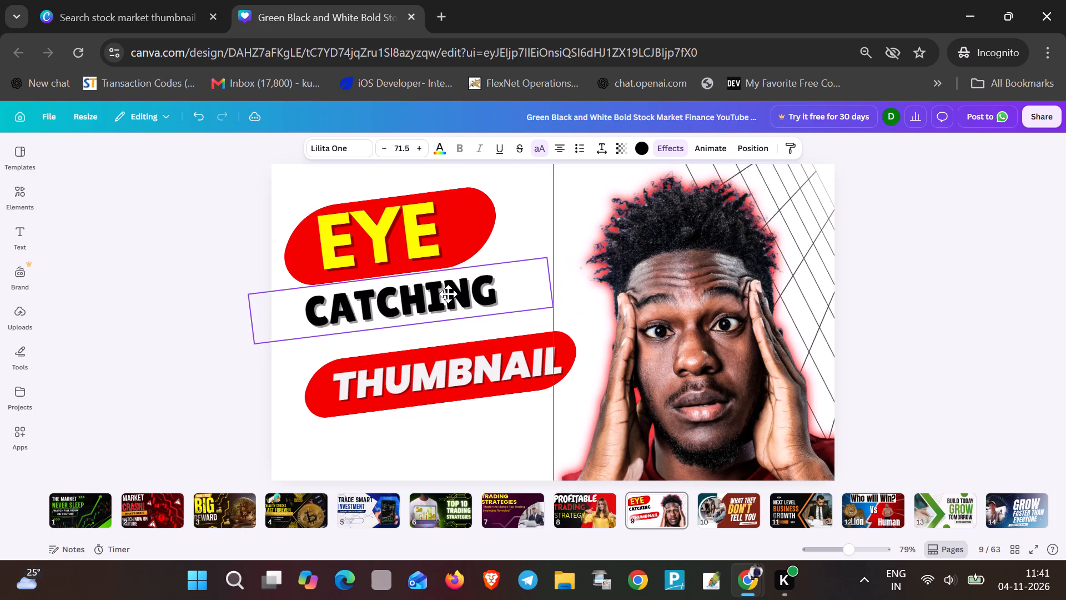
drag(448, 294, 447, 297)
click(468, 435)
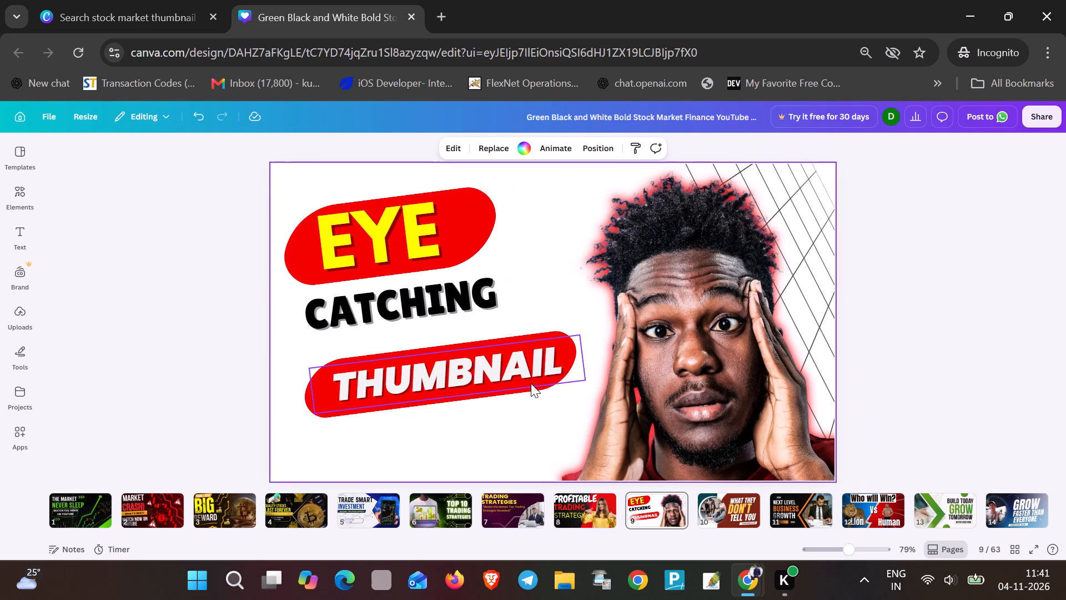
Move the "THUMBNAIL" text and its red shape up and left, close beneath "CATCHING".
click(525, 403)
drag(513, 388, 490, 362)
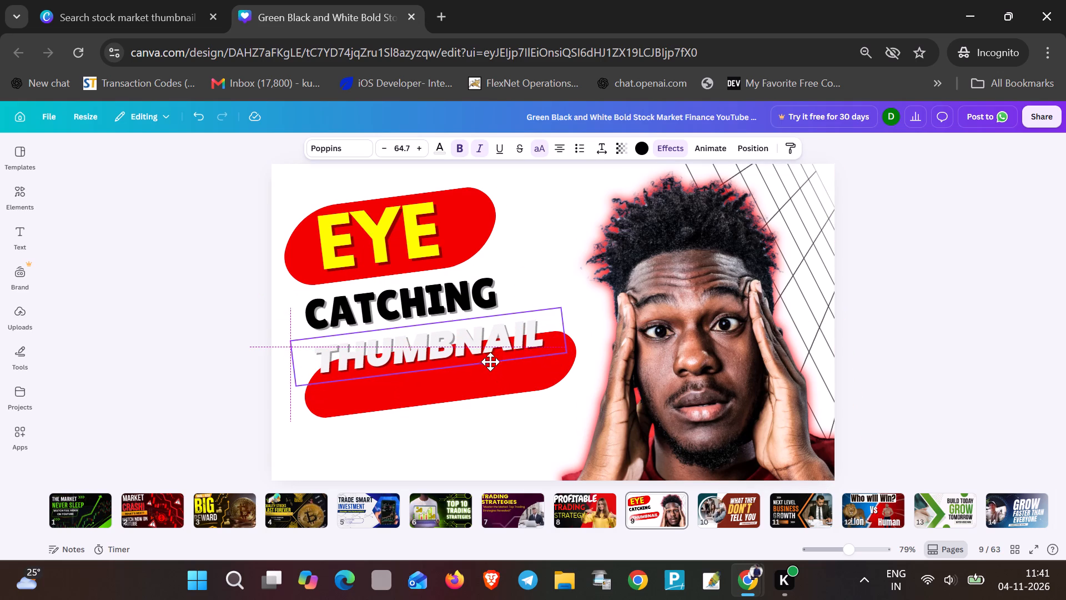
drag(490, 362, 491, 360)
drag(485, 386, 471, 356)
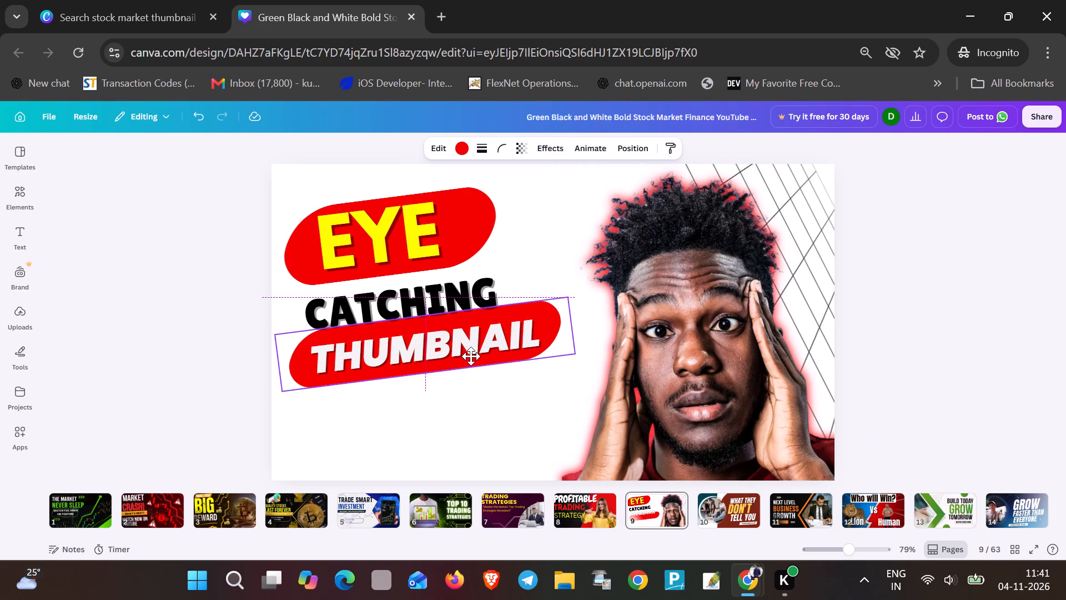
drag(471, 356, 467, 353)
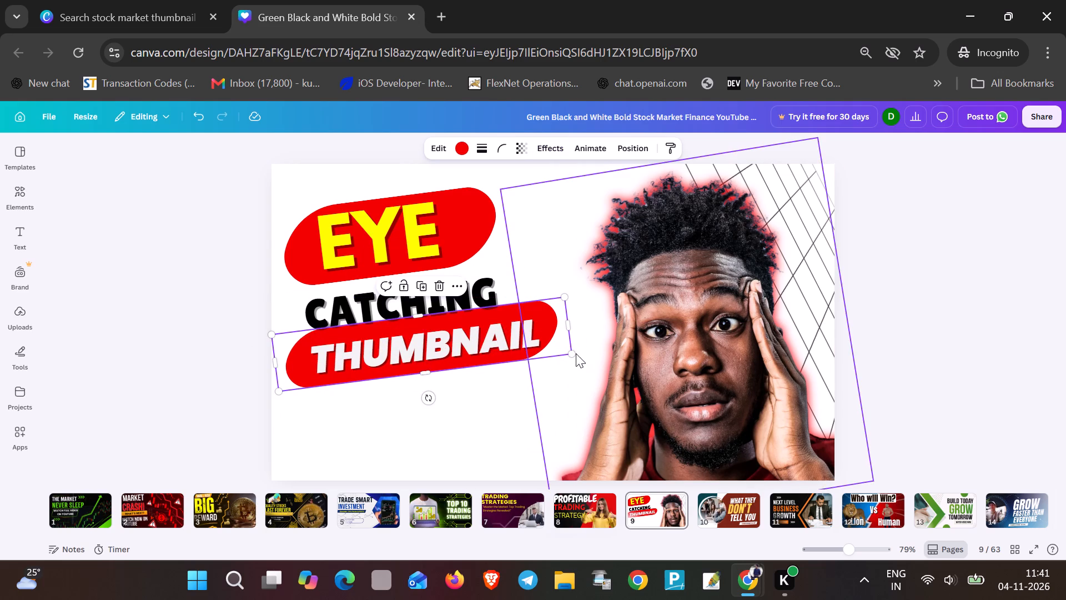
Enlarge the red shape behind "THUMBNAIL" to about 891 wide by 172 high.
drag(572, 351, 663, 479)
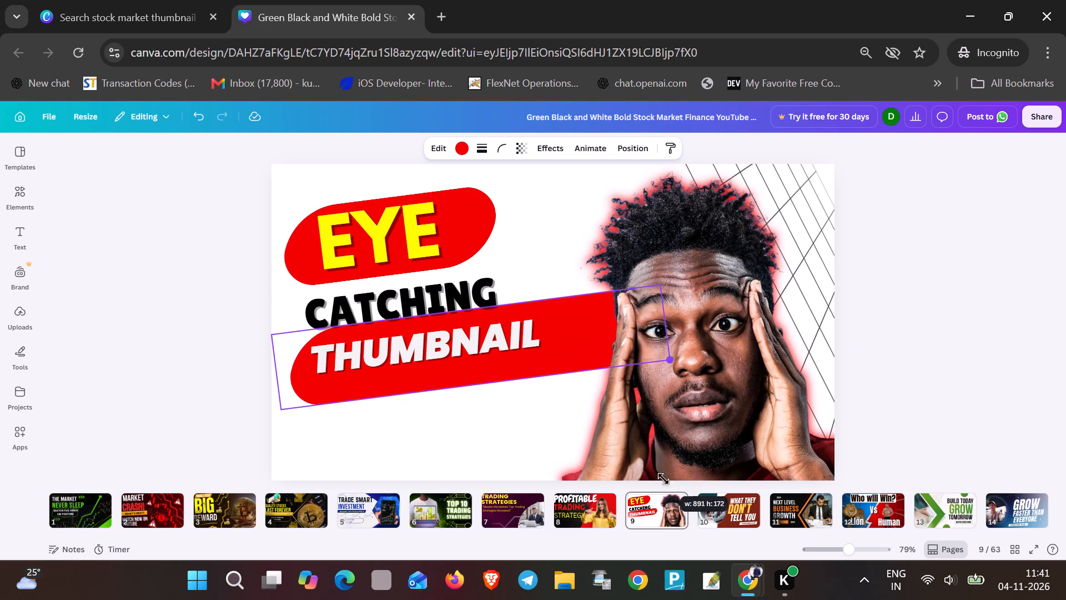
drag(663, 479, 664, 480)
click(573, 417)
Move the man's photo up and to the right so it clears the red "THUMBNAIL" shape.
drag(584, 354, 561, 384)
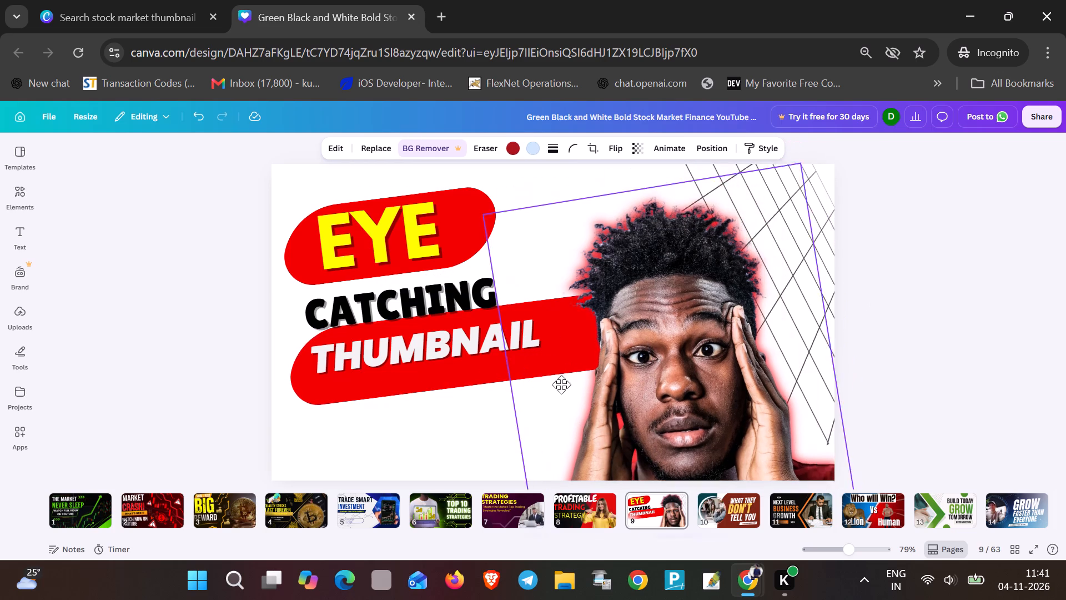
drag(561, 384, 653, 298)
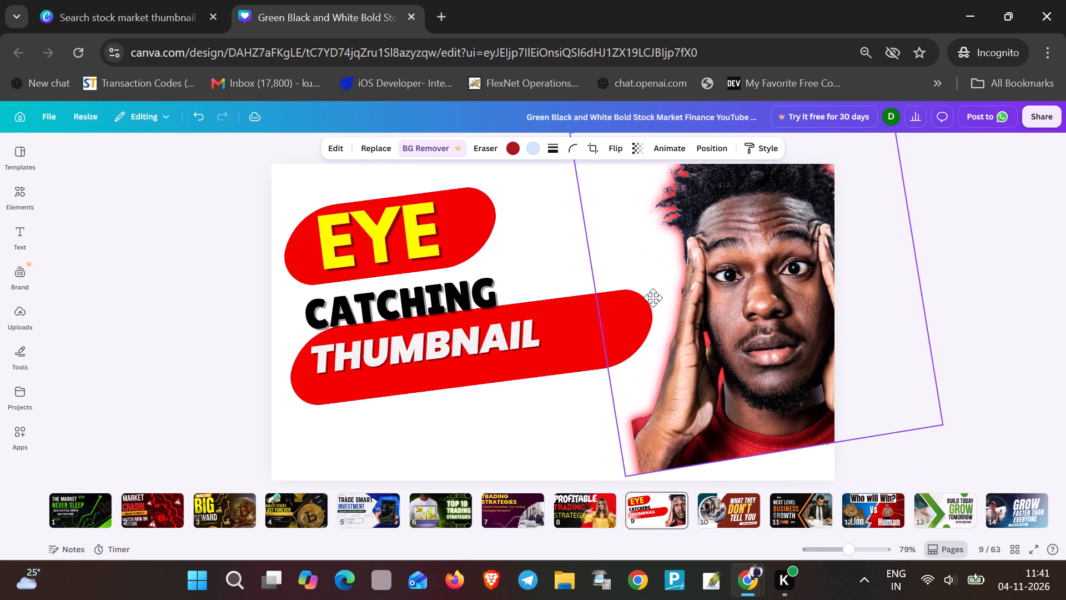
drag(653, 298, 639, 305)
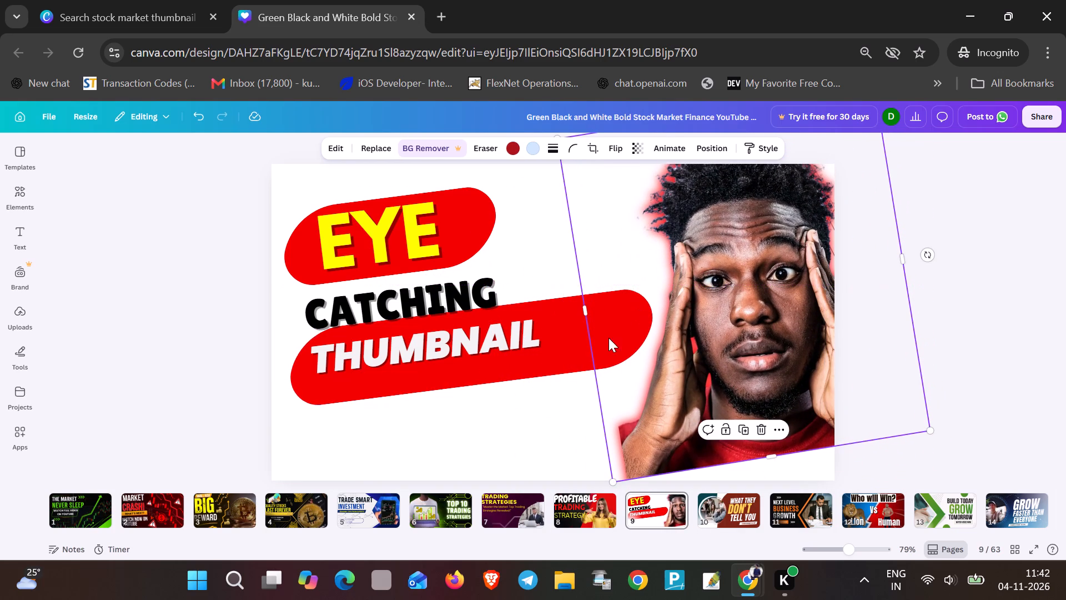
drag(517, 364, 503, 372)
click(479, 432)
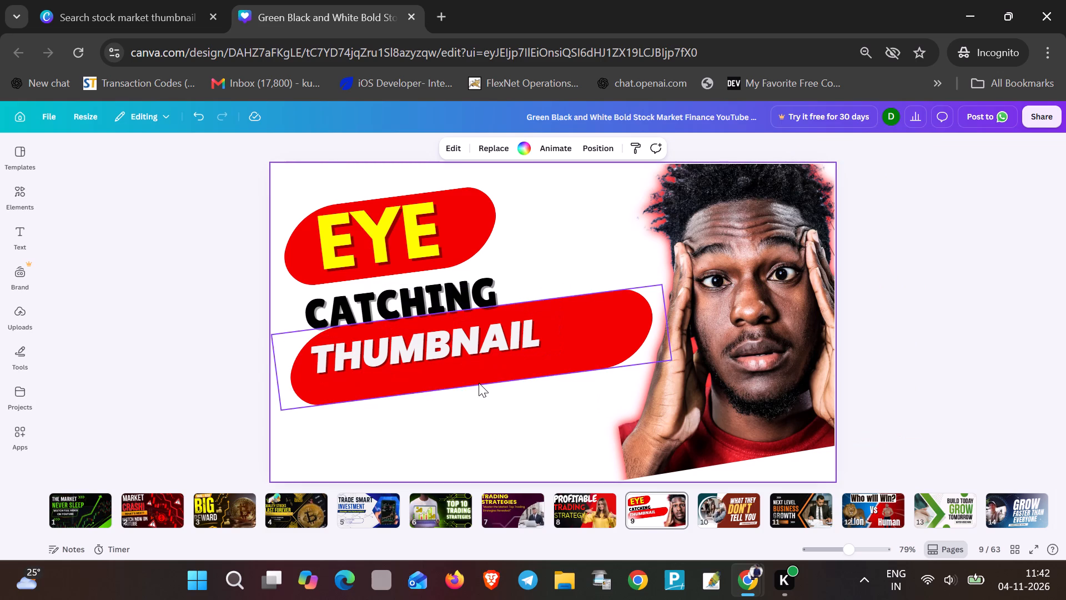
Move the large red shape down and slightly left, leaving a gap beneath the "CATCHING" text.
drag(479, 383, 457, 436)
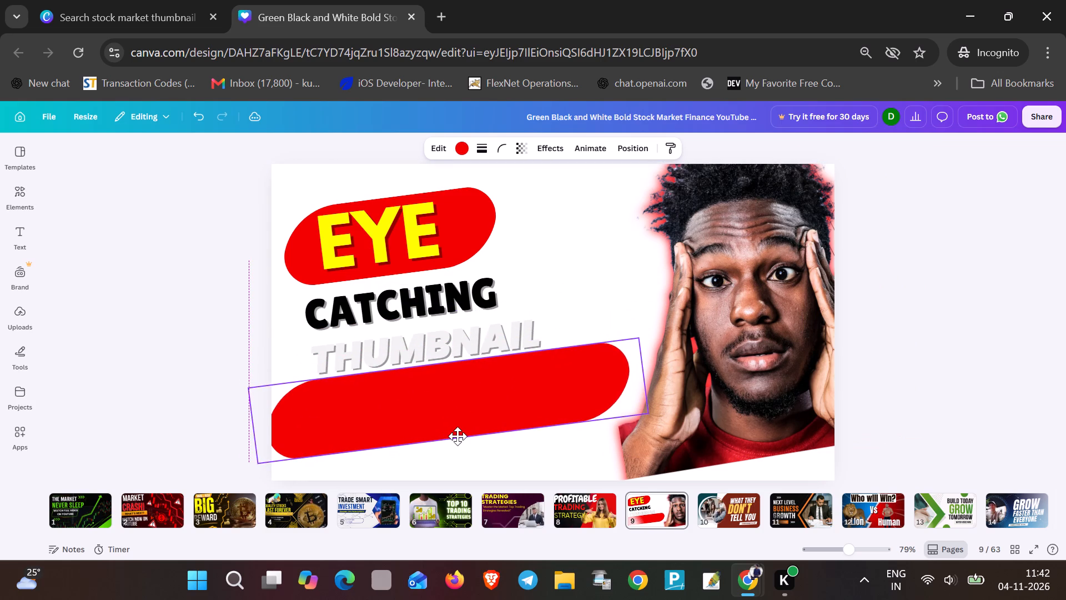
drag(457, 436, 462, 422)
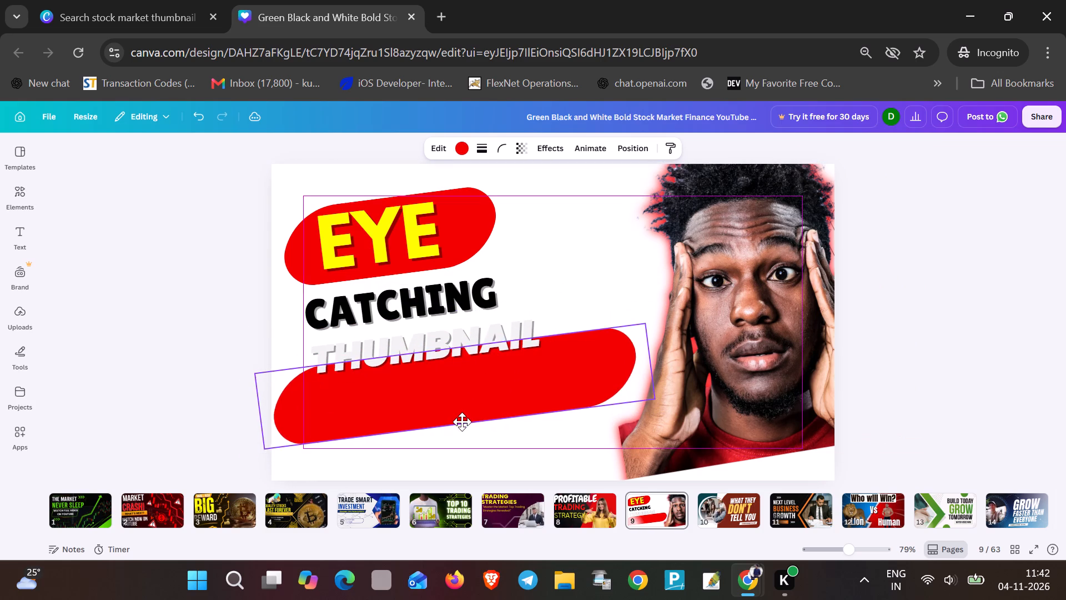
drag(462, 422, 462, 404)
click(488, 457)
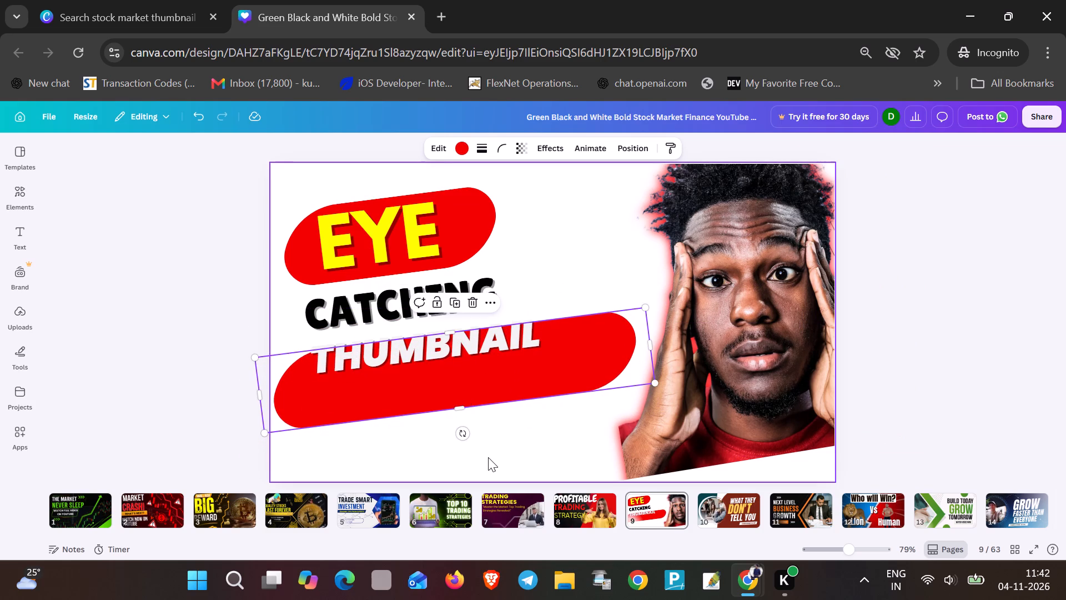
Enlarge the "THUMBNAIL" text to size 90.6 and centre it on its large red shape.
drag(472, 353, 476, 378)
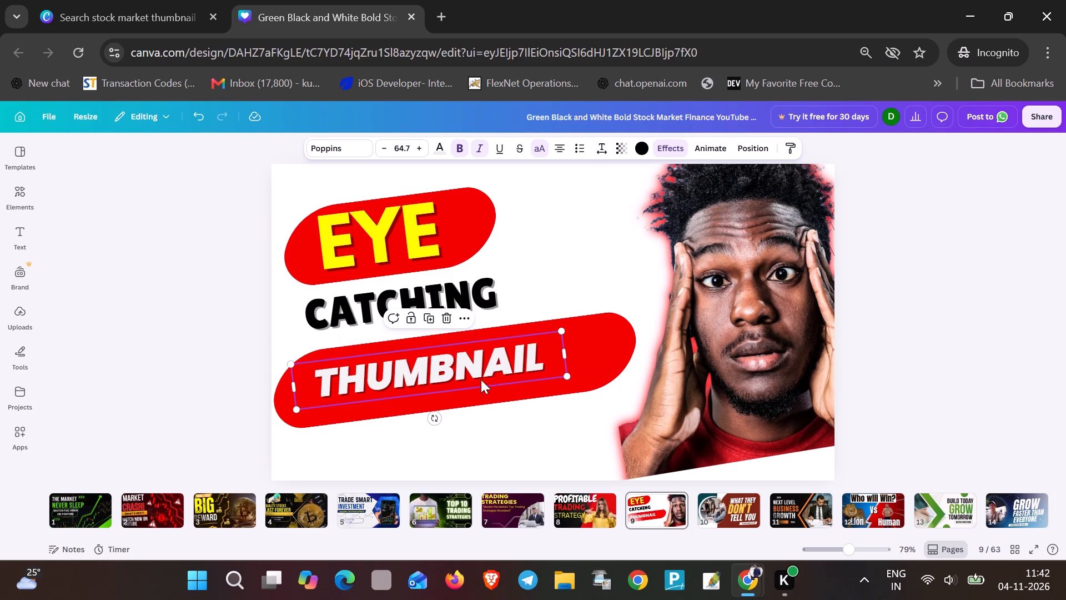
drag(569, 379, 590, 396)
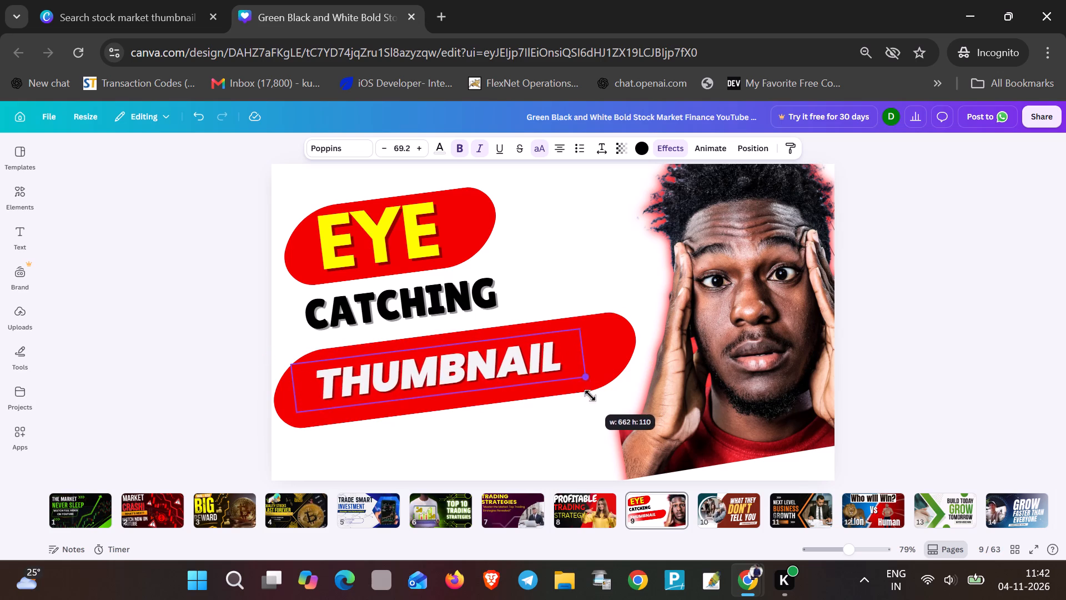
drag(590, 396, 619, 407)
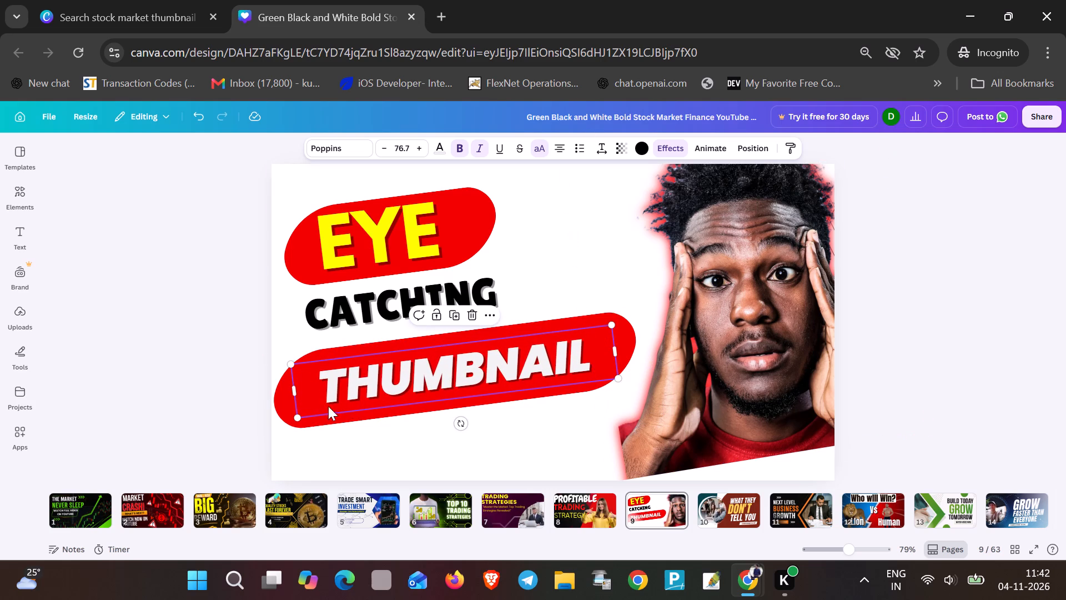
drag(299, 417, 268, 441)
right_drag(299, 417, 268, 441)
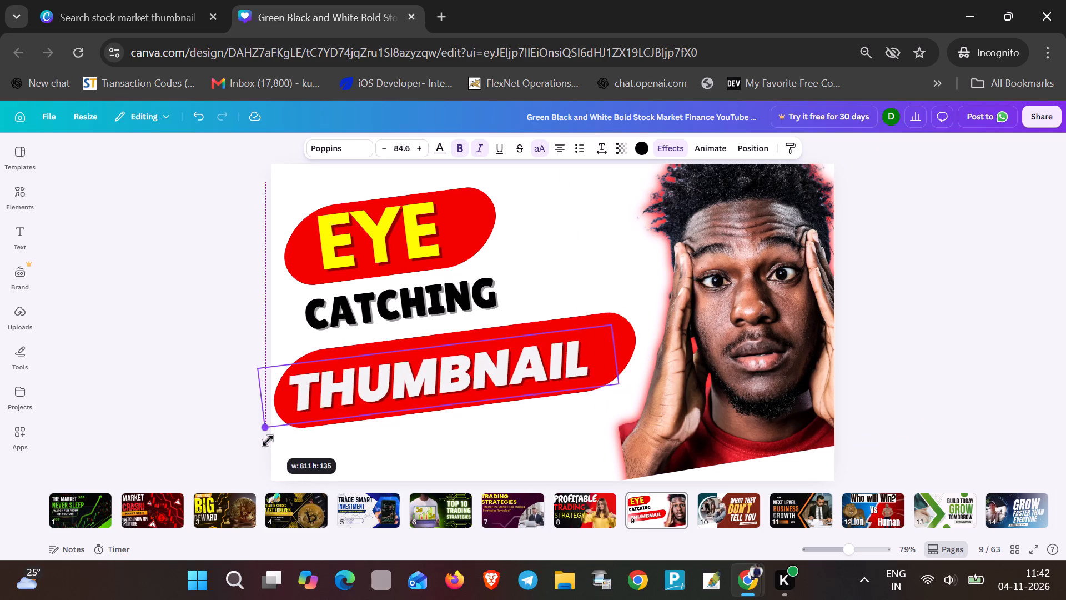
drag(268, 441, 247, 450)
right_drag(268, 441, 247, 450)
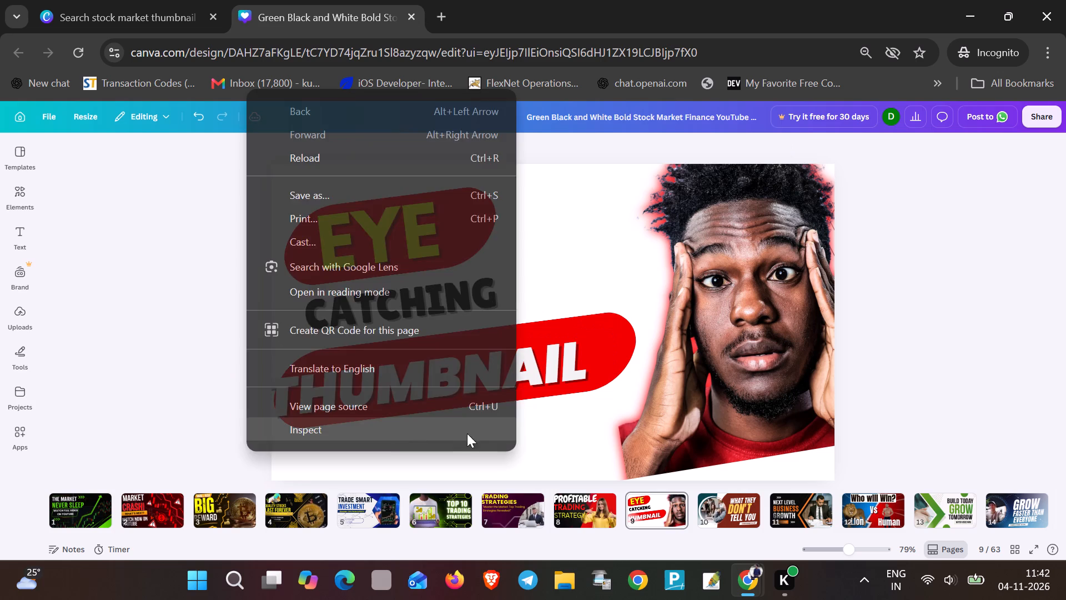
click(538, 467)
drag(425, 384, 443, 376)
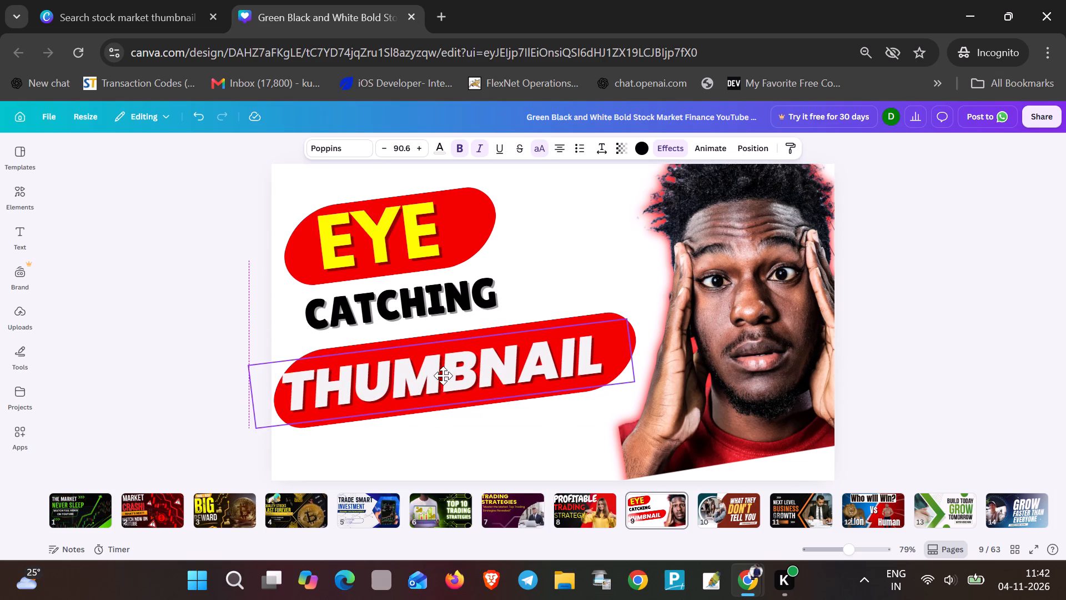
drag(443, 376, 461, 370)
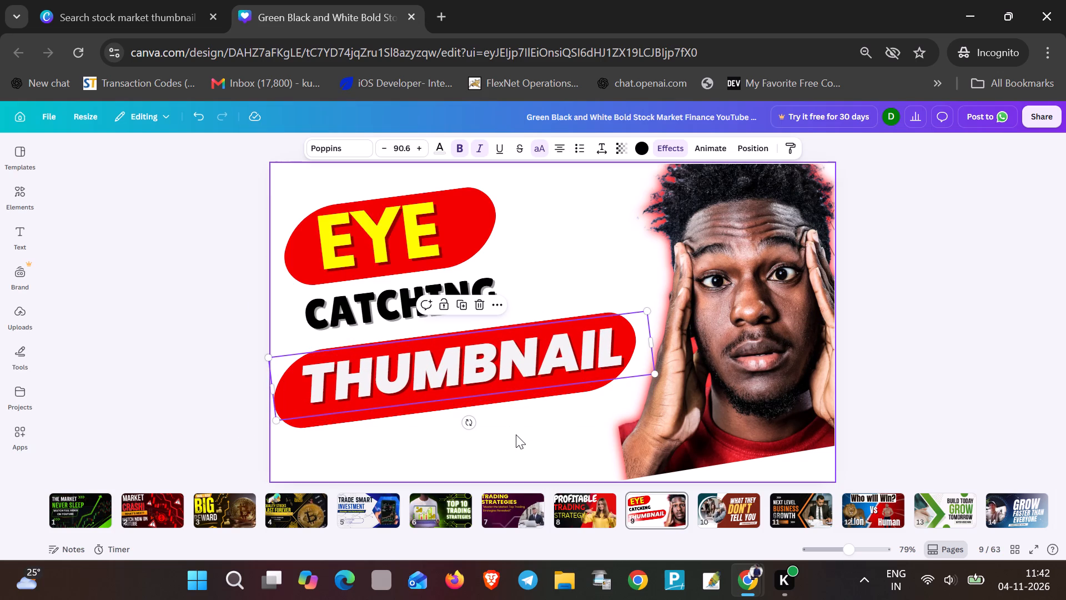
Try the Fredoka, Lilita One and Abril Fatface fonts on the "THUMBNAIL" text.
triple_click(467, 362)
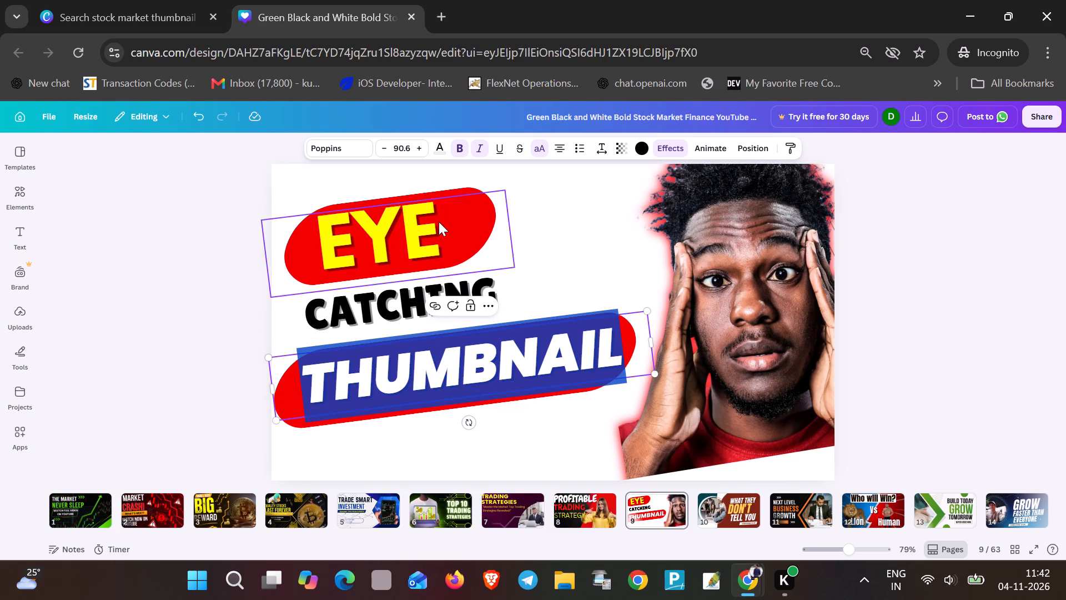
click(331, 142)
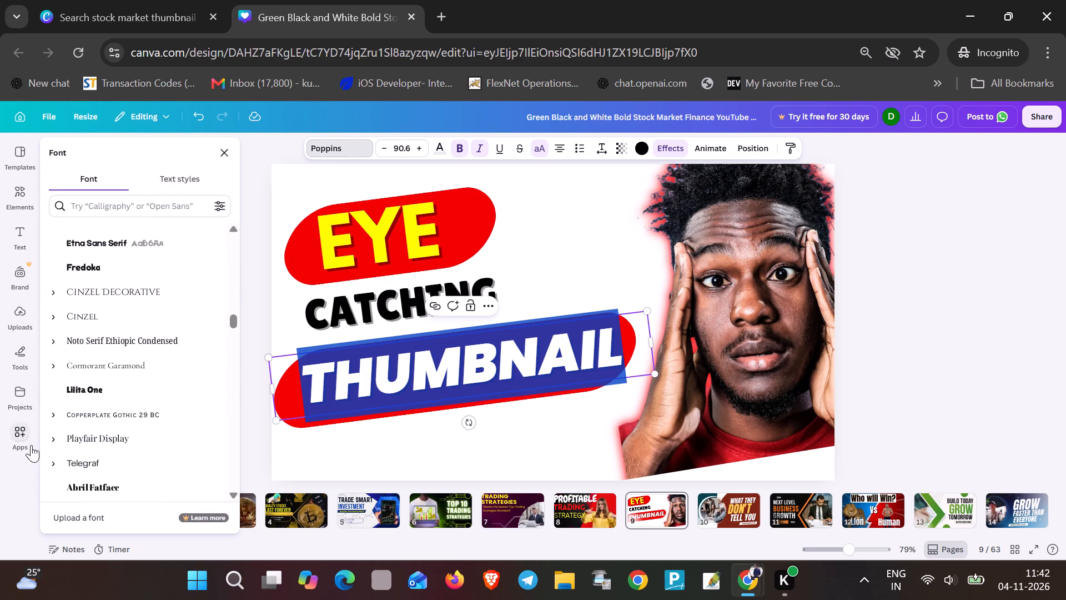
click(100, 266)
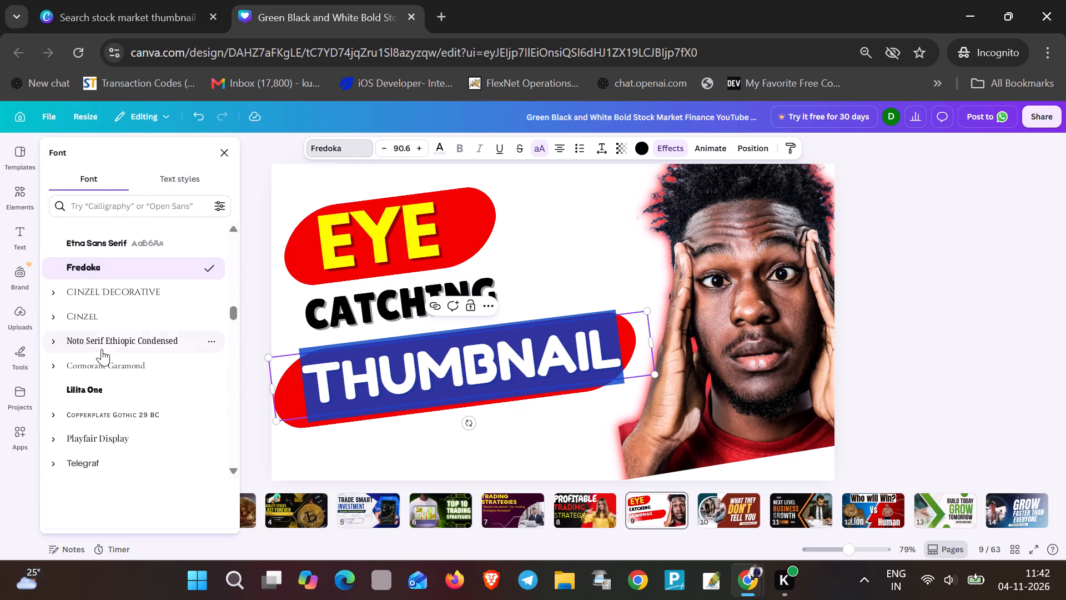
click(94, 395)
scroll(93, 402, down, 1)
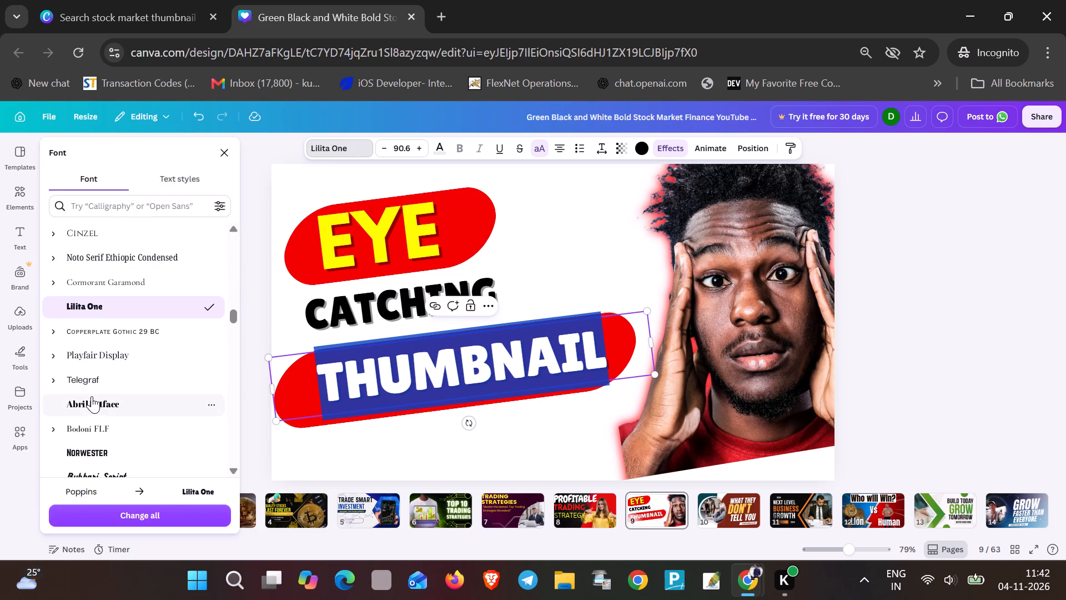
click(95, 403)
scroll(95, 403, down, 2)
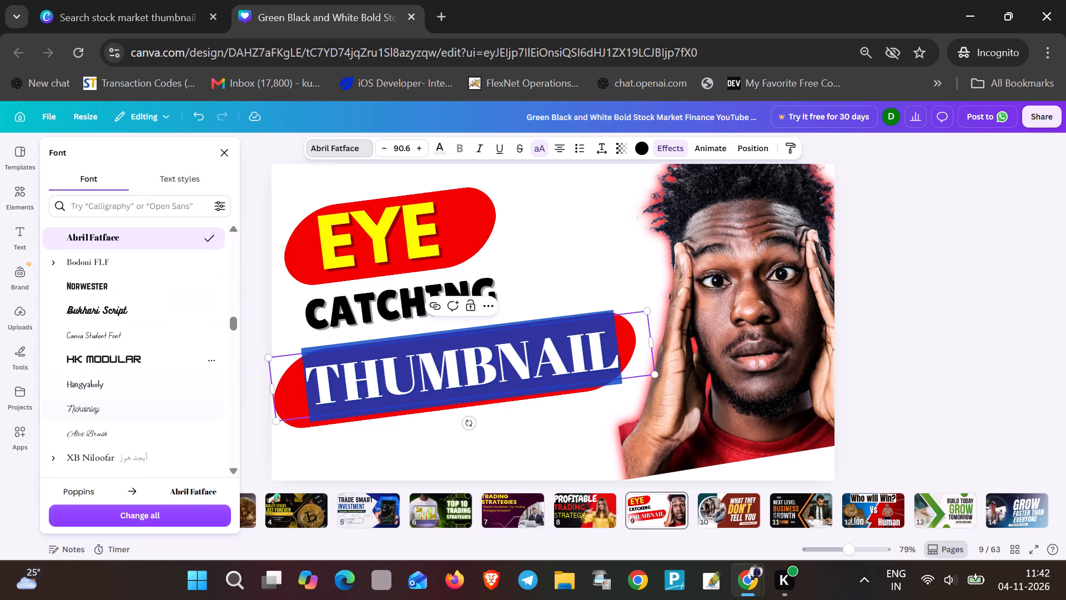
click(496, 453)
Change the font of the "THUMBNAIL" text to Agbalumo.
double_click(403, 363)
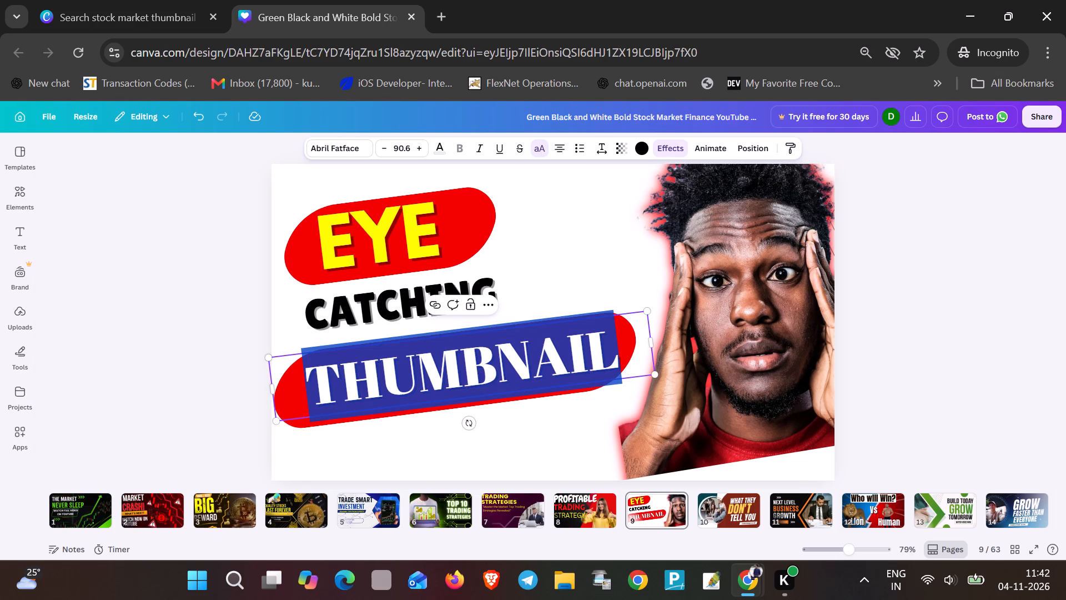
click(358, 154)
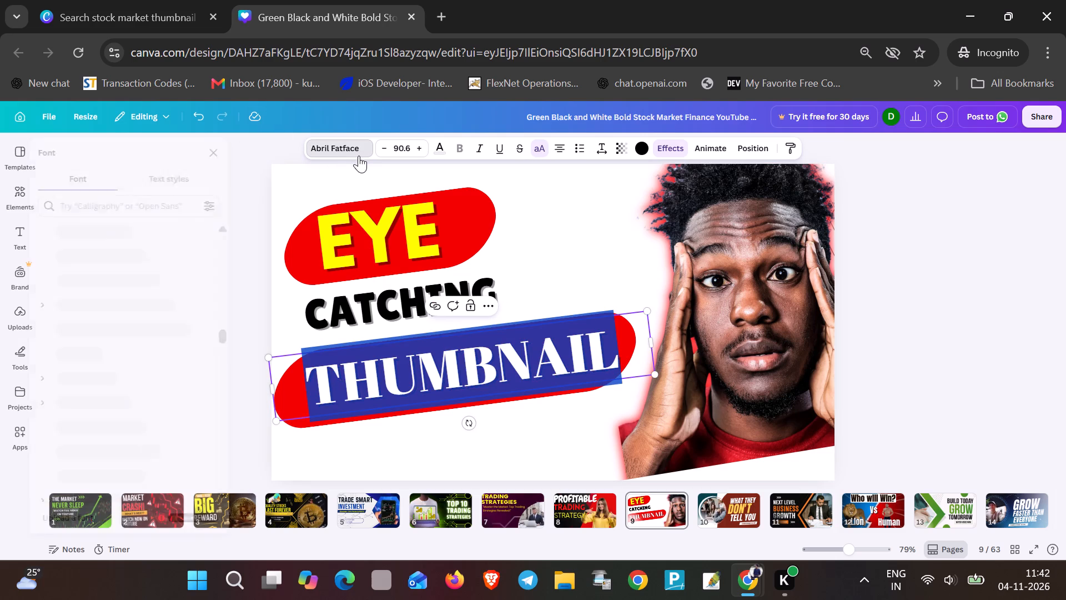
scroll(76, 413, down, 2)
scroll(129, 389, up, 1)
scroll(129, 389, down, 3)
scroll(129, 389, up, 2)
scroll(129, 389, down, 2)
scroll(129, 389, up, 1)
scroll(129, 390, down, 2)
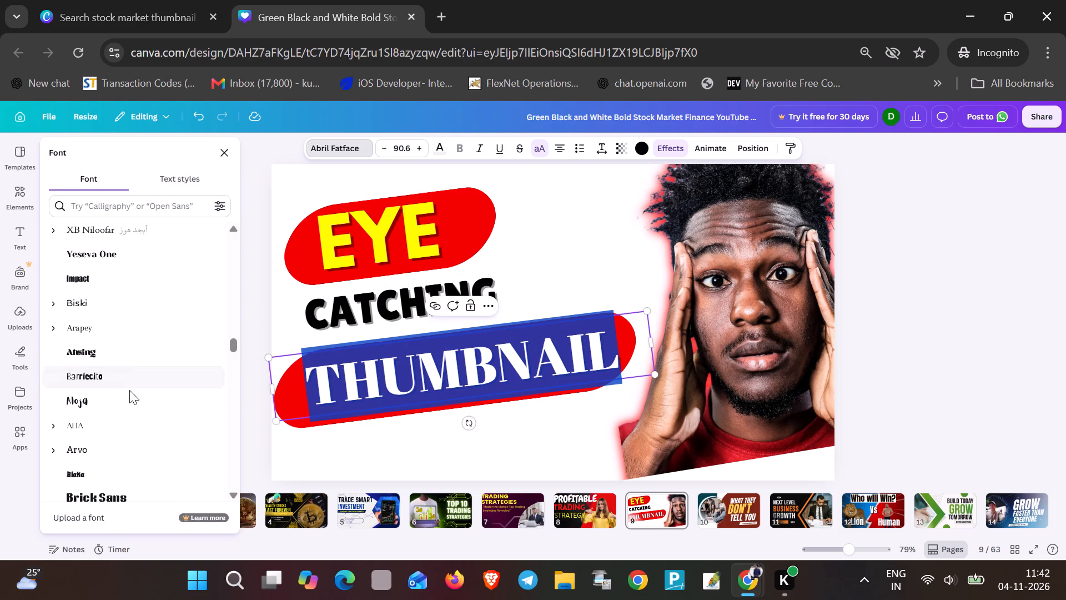
scroll(129, 392, down, 9)
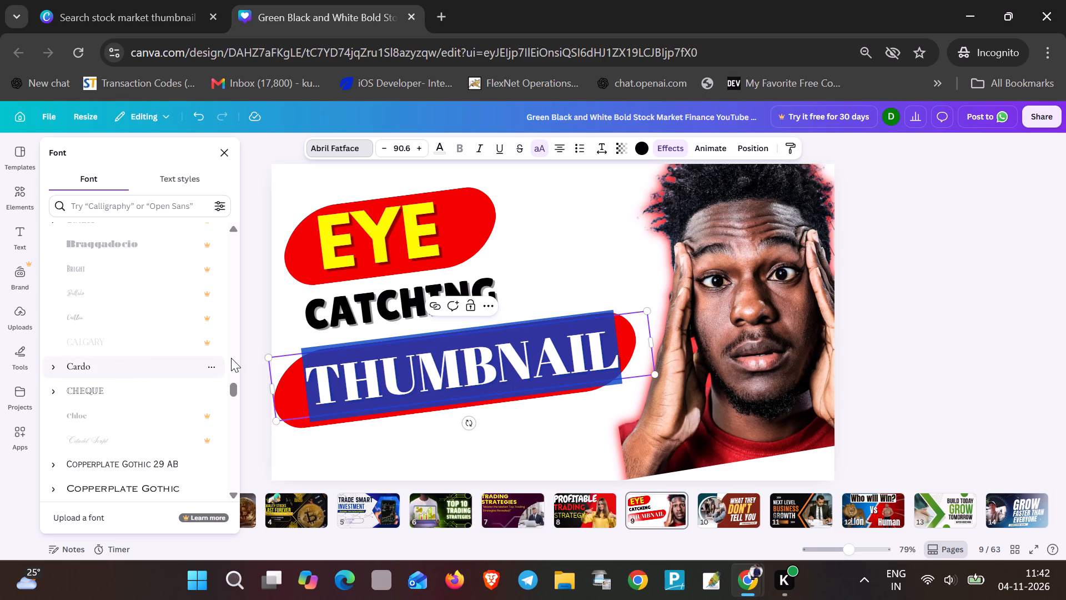
scroll(77, 401, down, 2)
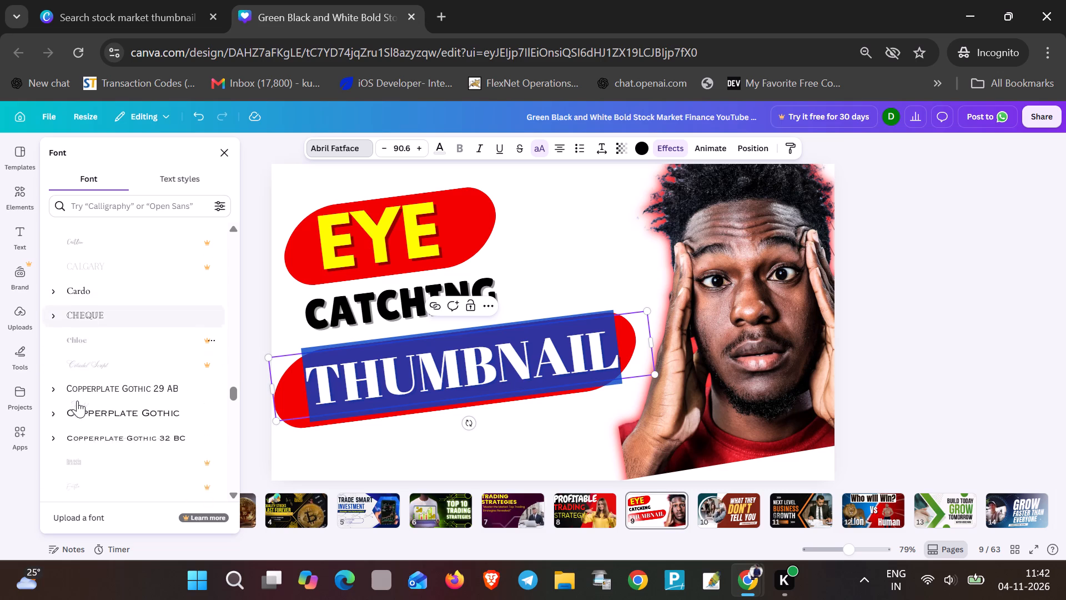
scroll(77, 401, down, 5)
scroll(73, 398, up, 2)
scroll(73, 399, down, 2)
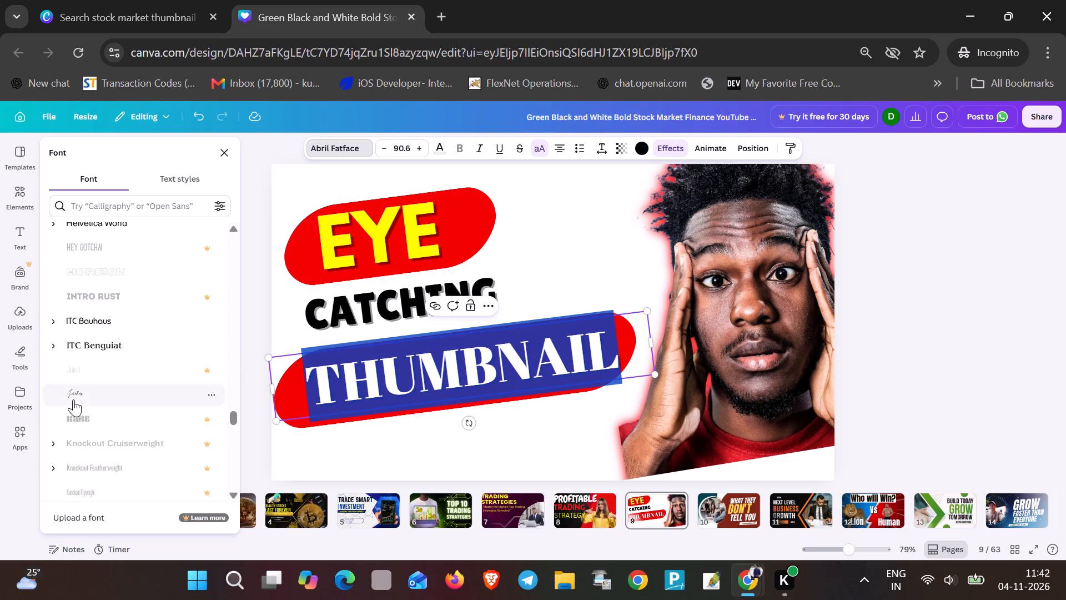
scroll(73, 399, down, 9)
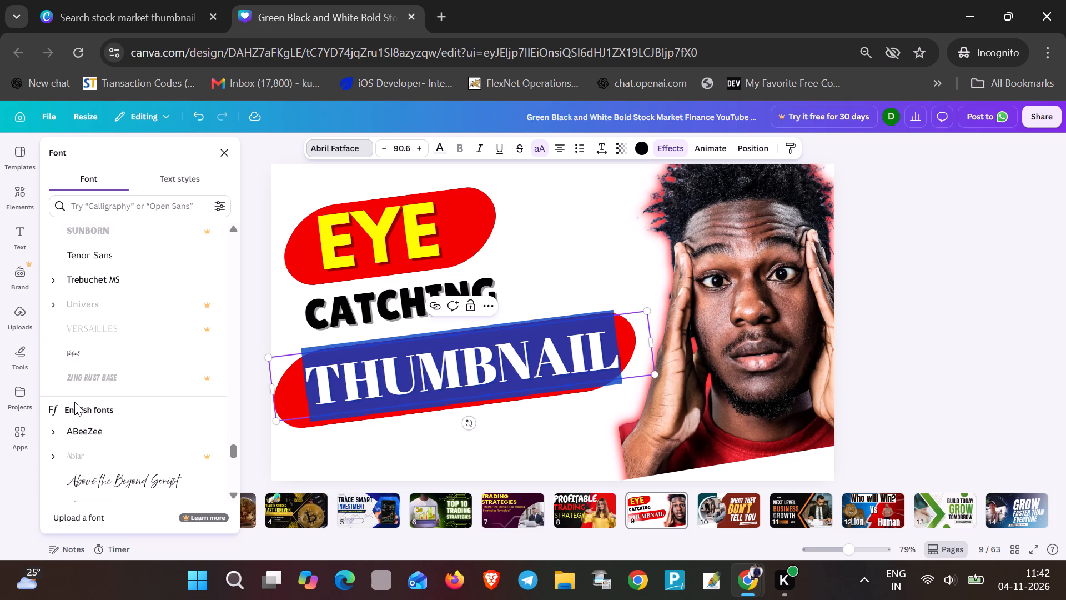
scroll(74, 402, down, 6)
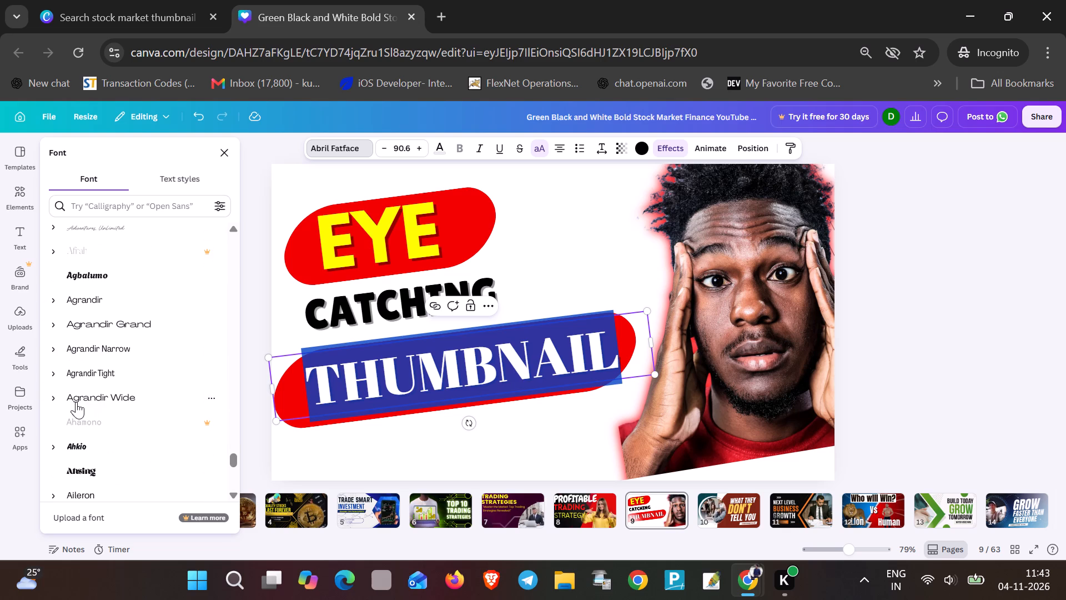
click(117, 268)
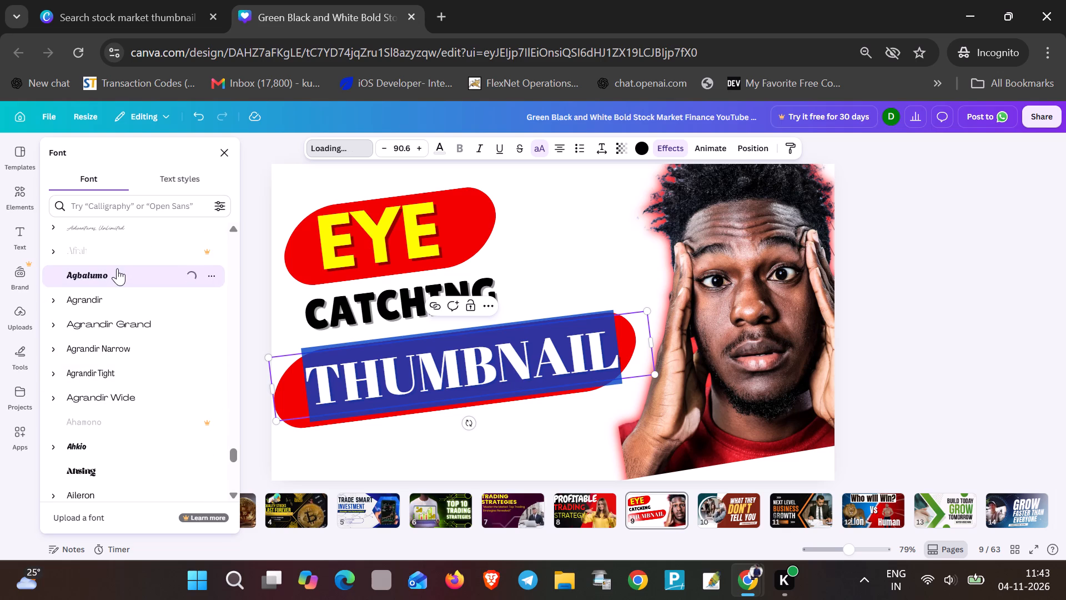
click(562, 419)
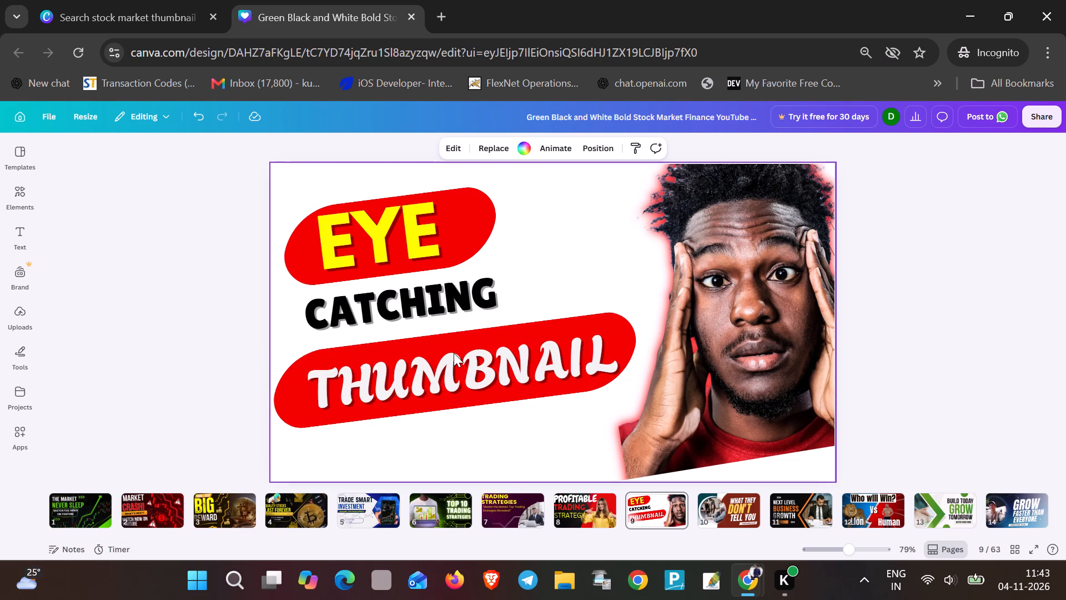
Move the "THUMBNAIL" text and its red shape up and slightly left, close beneath the "CATCHING" text.
click(508, 472)
drag(502, 329, 491, 307)
drag(505, 397, 498, 375)
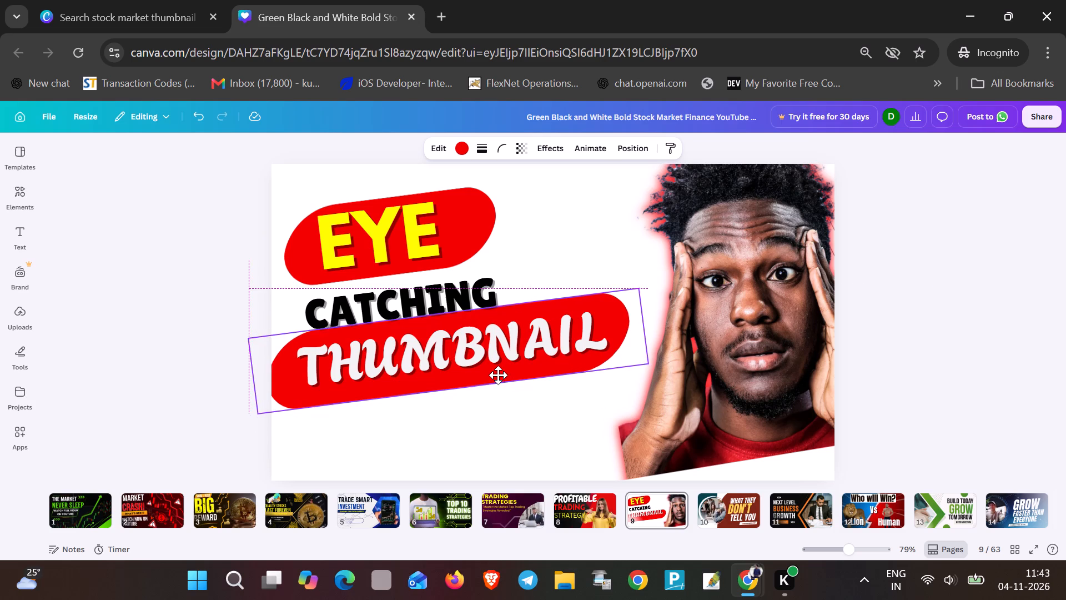
drag(498, 375, 490, 393)
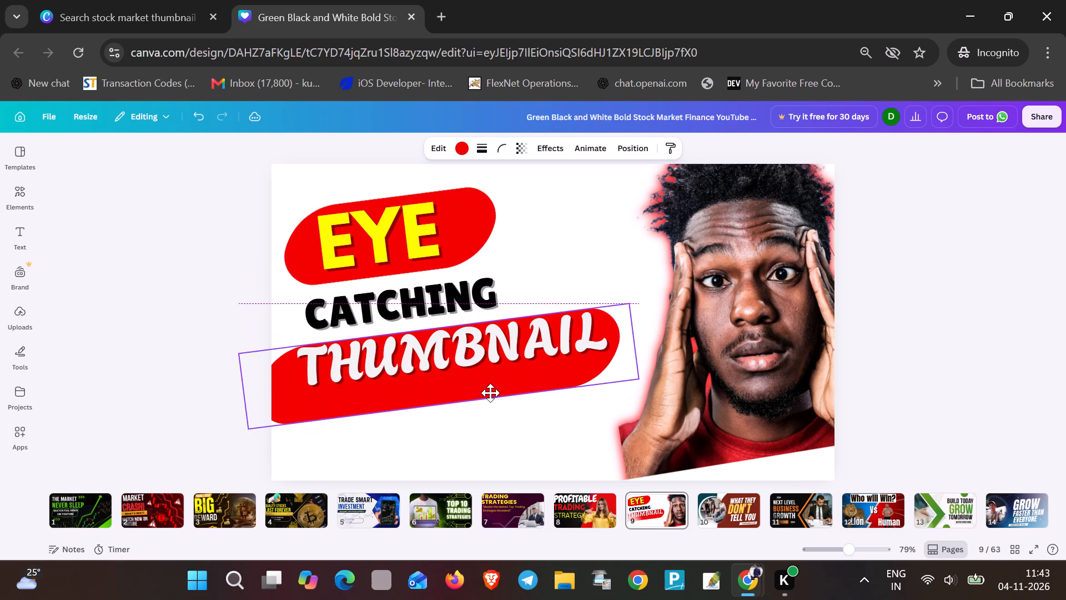
drag(490, 393, 495, 389)
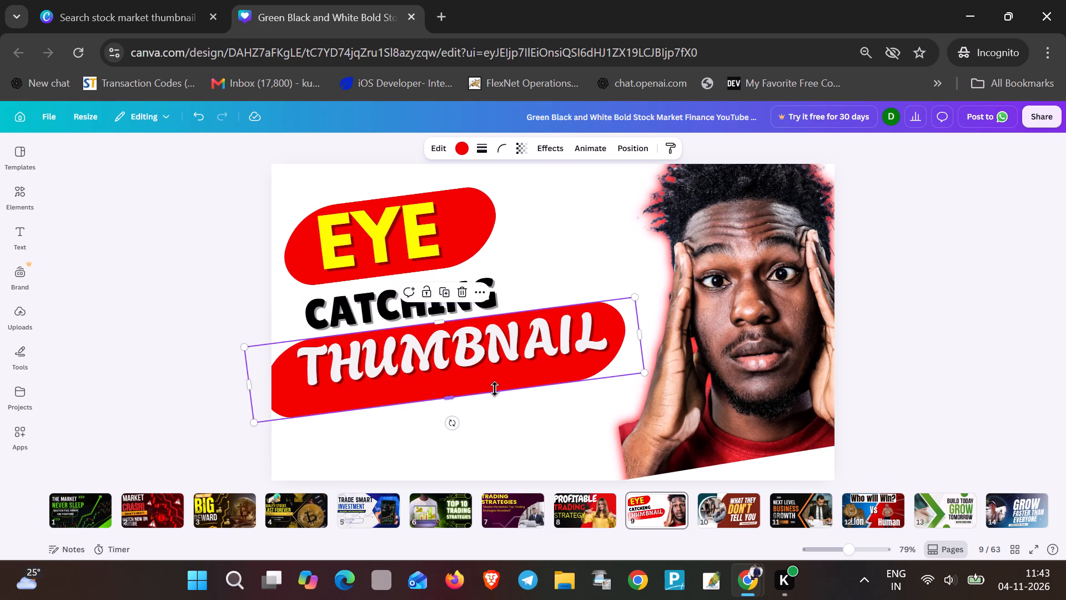
Move the man's photo left and slightly down so it sits next to the red "THUMBNAIL" shape.
click(780, 366)
drag(780, 366, 757, 387)
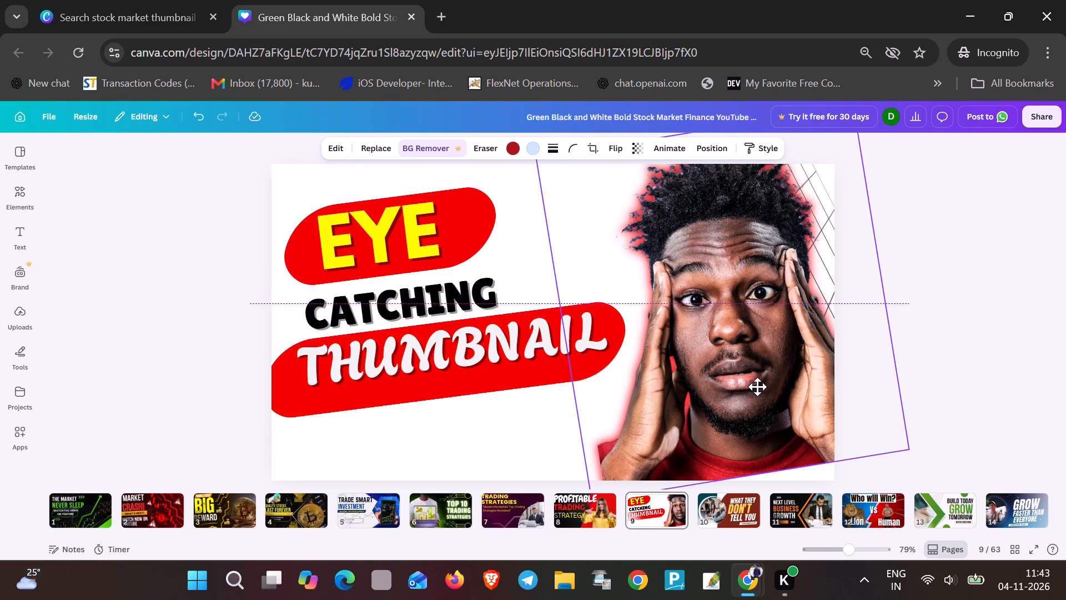
drag(757, 387, 743, 385)
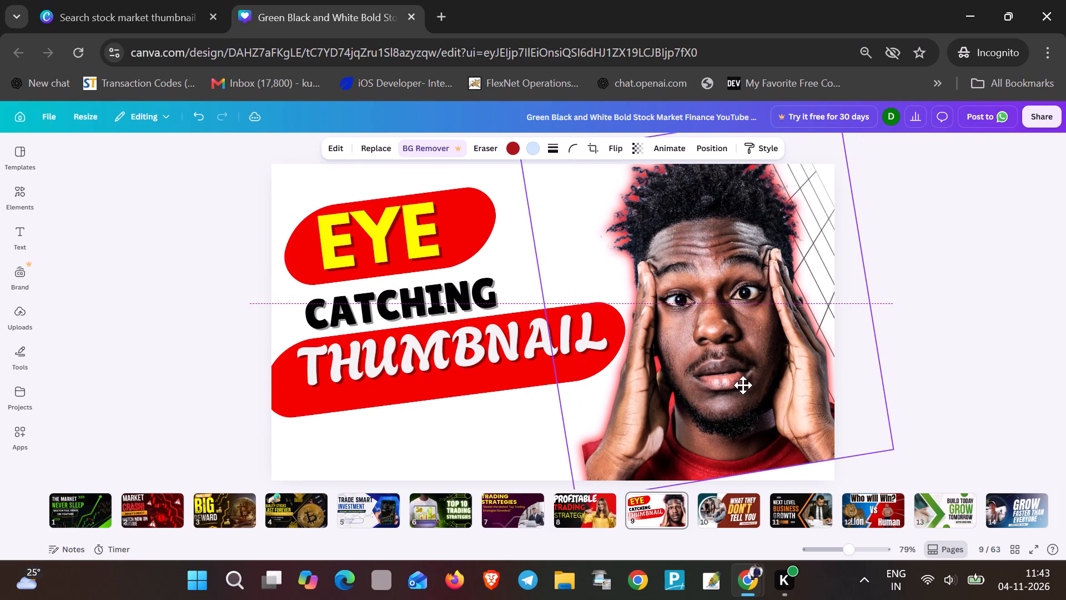
On page 10, move the white ring and the circular meeting photo up and left, keeping the photo inside the ring.
click(730, 504)
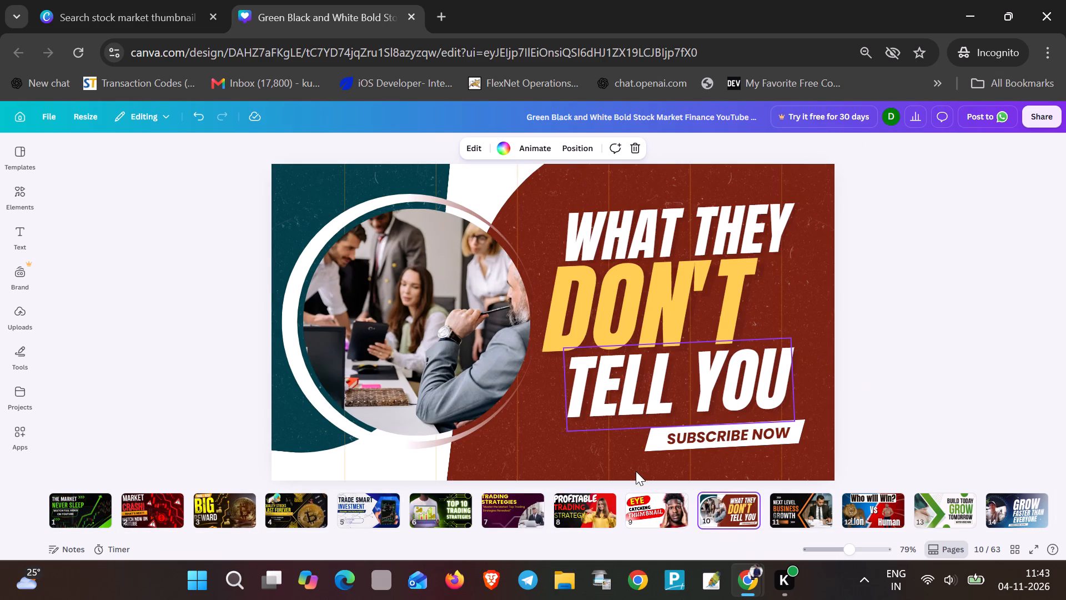
click(404, 346)
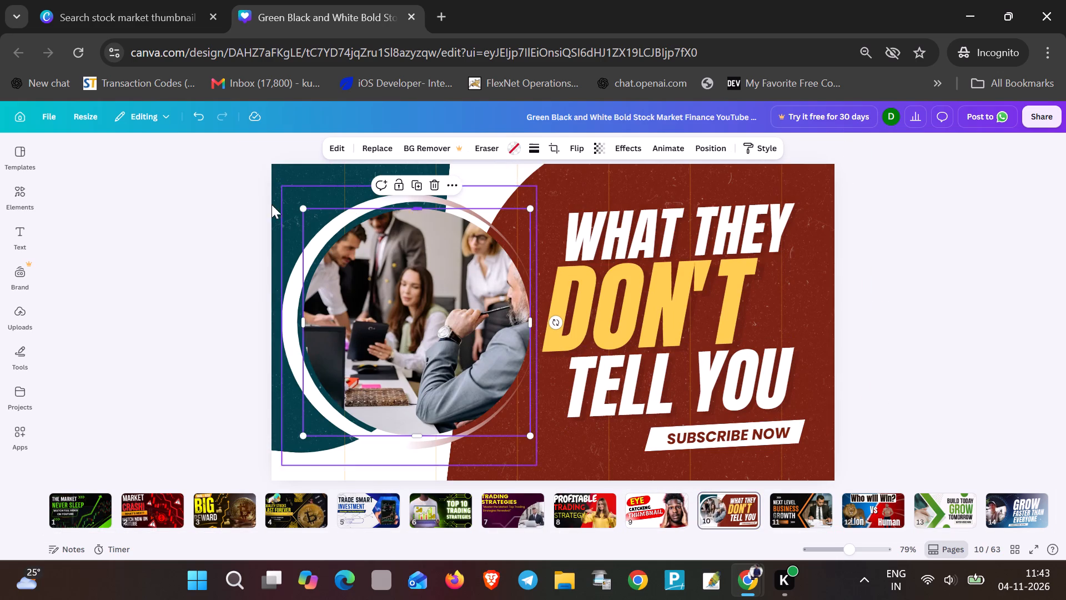
drag(287, 276, 283, 249)
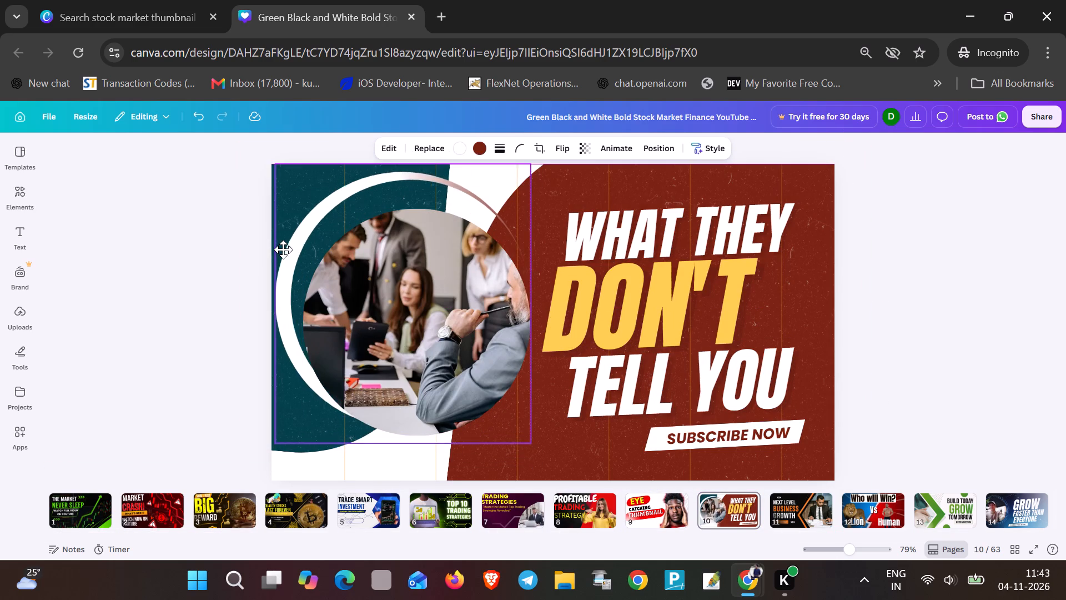
drag(283, 249, 278, 243)
drag(460, 315, 457, 308)
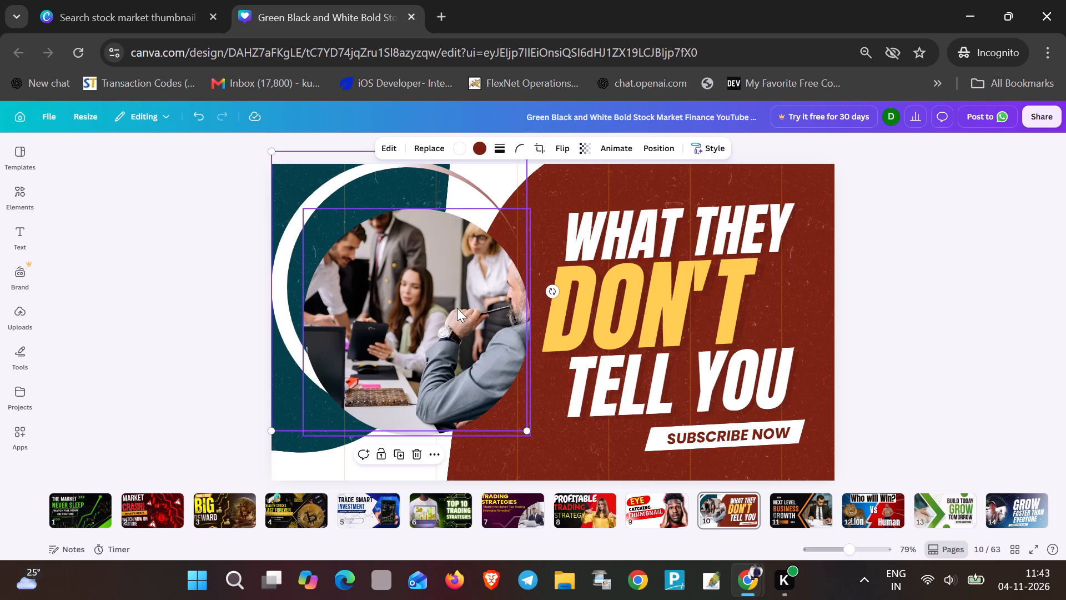
drag(457, 308, 445, 336)
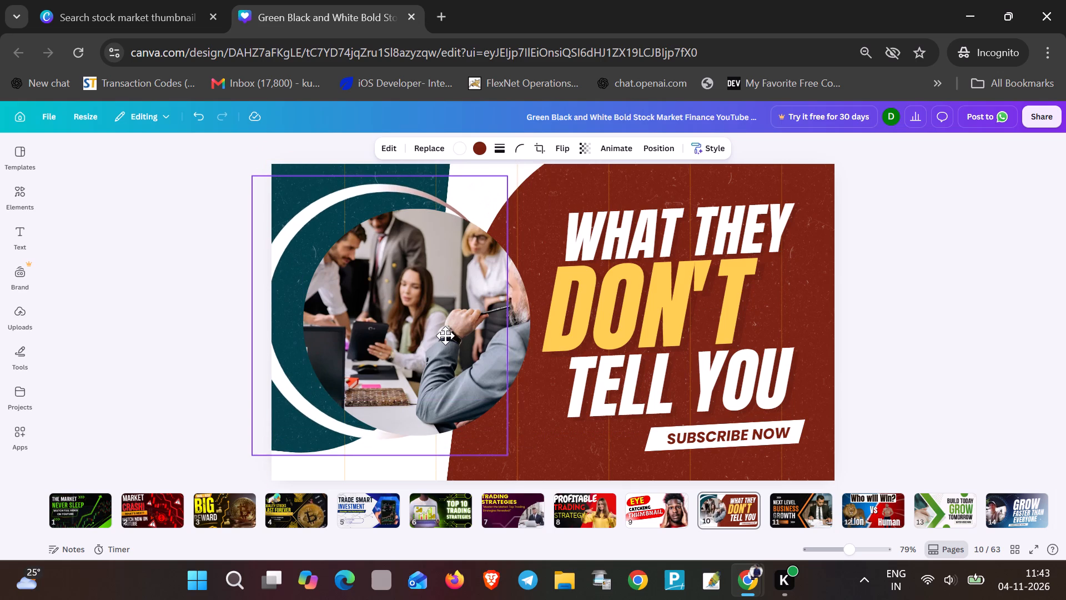
drag(445, 336, 446, 336)
drag(474, 336, 475, 329)
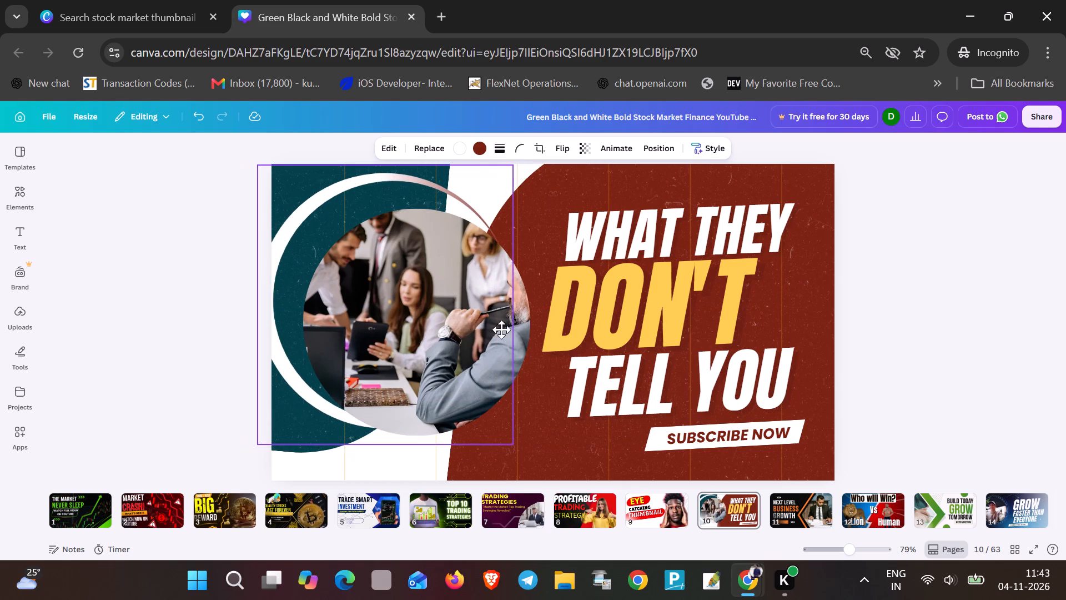
drag(529, 337, 502, 323)
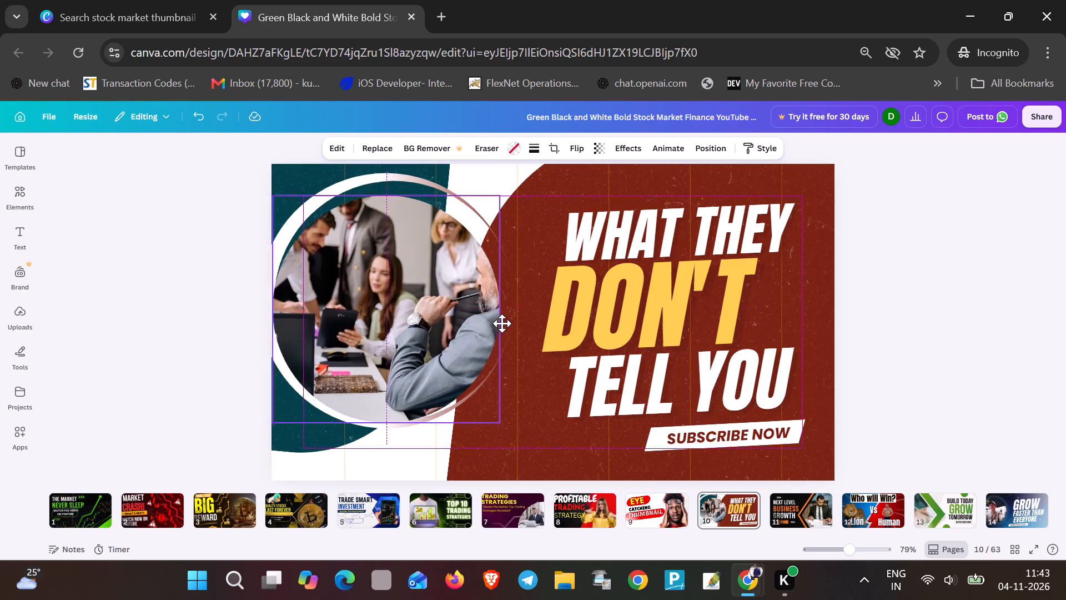
drag(502, 323, 509, 319)
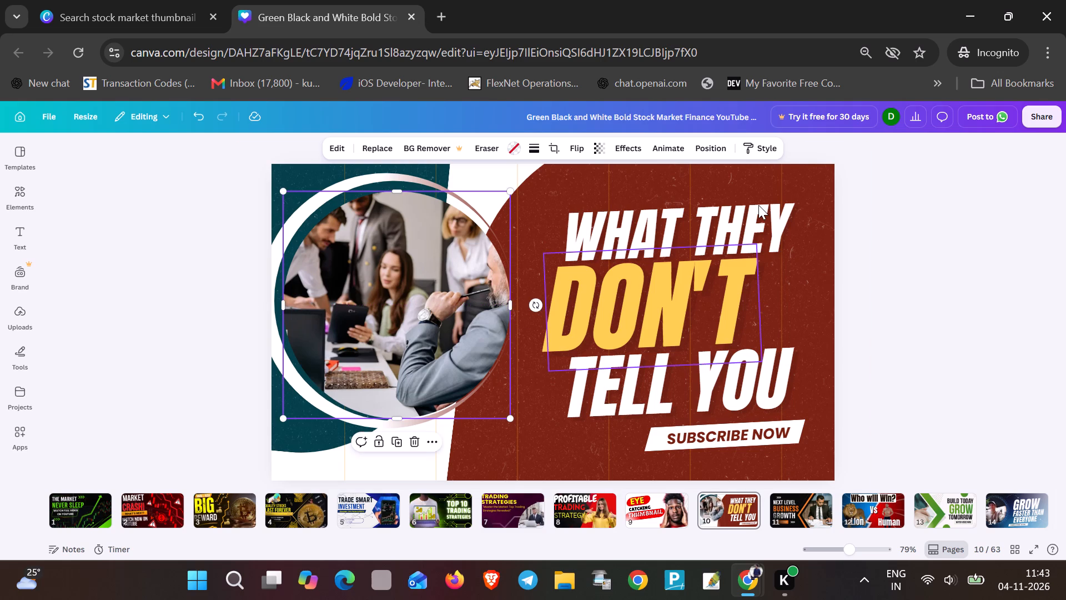
Move the "WHAT THEY" text up near the canvas's top edge and slightly left, leaving a gap above "DON'T".
double_click(757, 206)
click(808, 369)
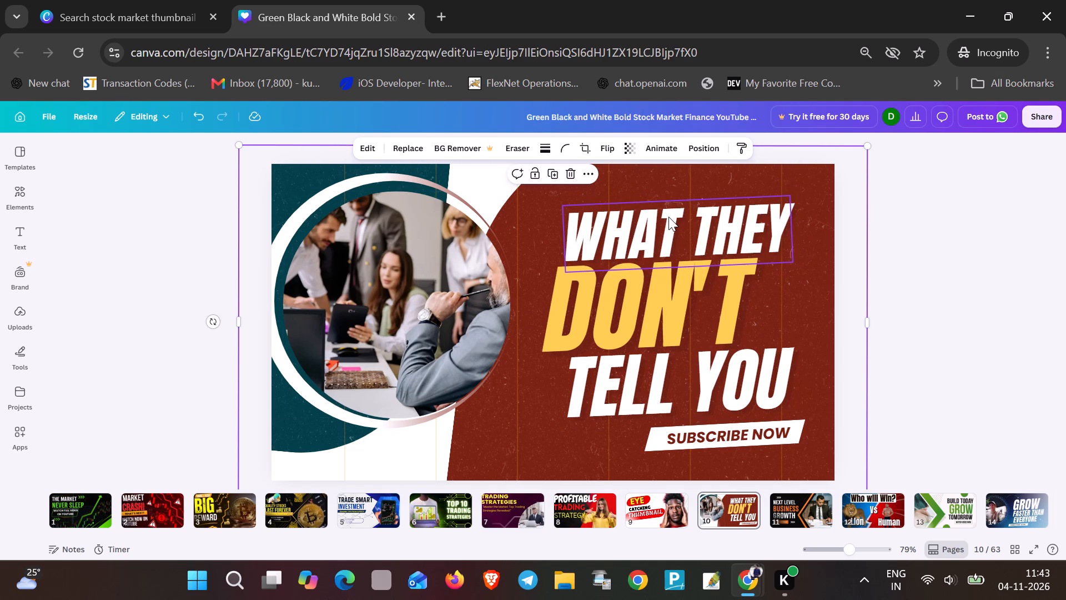
click(668, 217)
key(Up)
key(Up)
key(Up)
key(Up)
key(Up)
key(Up)
key(Up)
key(Up)
key(Up)
key(Up)
key(Up)
key(Up)
key(Up)
key(Up)
key(Up)
key(Up)
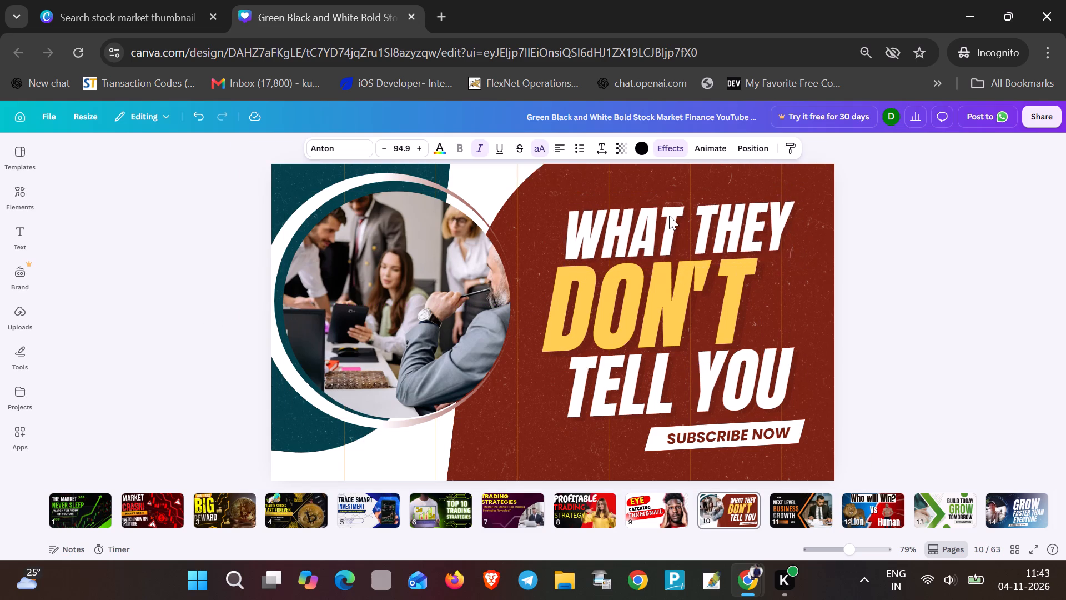
key(Up)
key(Up)
key(Up)
key(Up)
key(Up)
key(Up)
key(Up)
key(Up)
key(Up)
key(Up)
key(Up)
key(Up)
key(Up)
key(Up)
key(Up)
key(Up)
key(Up)
key(Up)
key(Up)
key(Up)
key(Up)
key(Up)
key(Up)
key(Up)
key(Up)
key(Up)
key(Up)
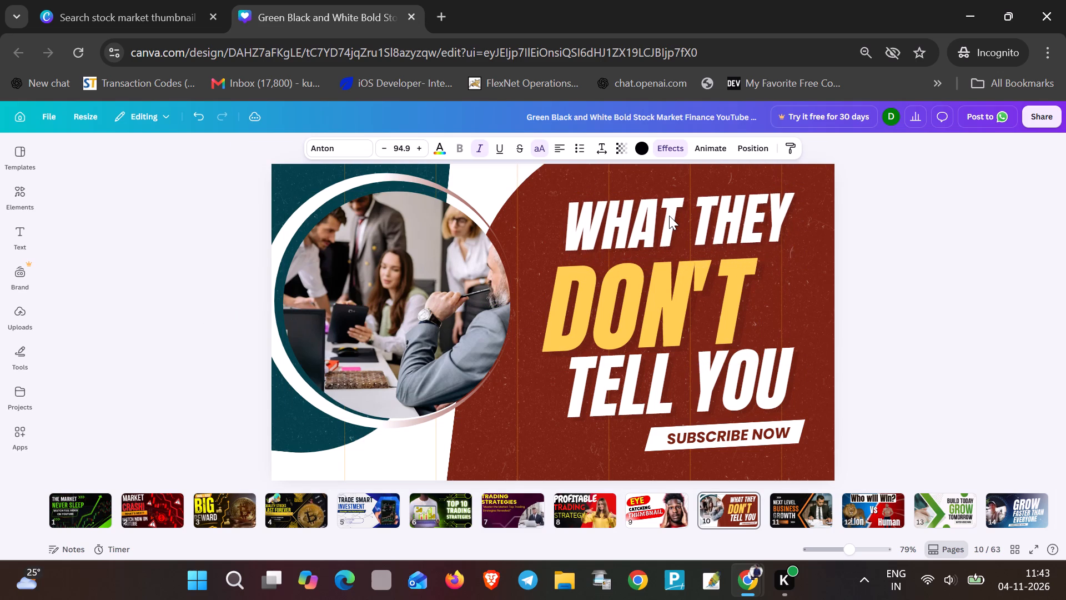
key(Up)
key(Up)
key(Up)
key(Up)
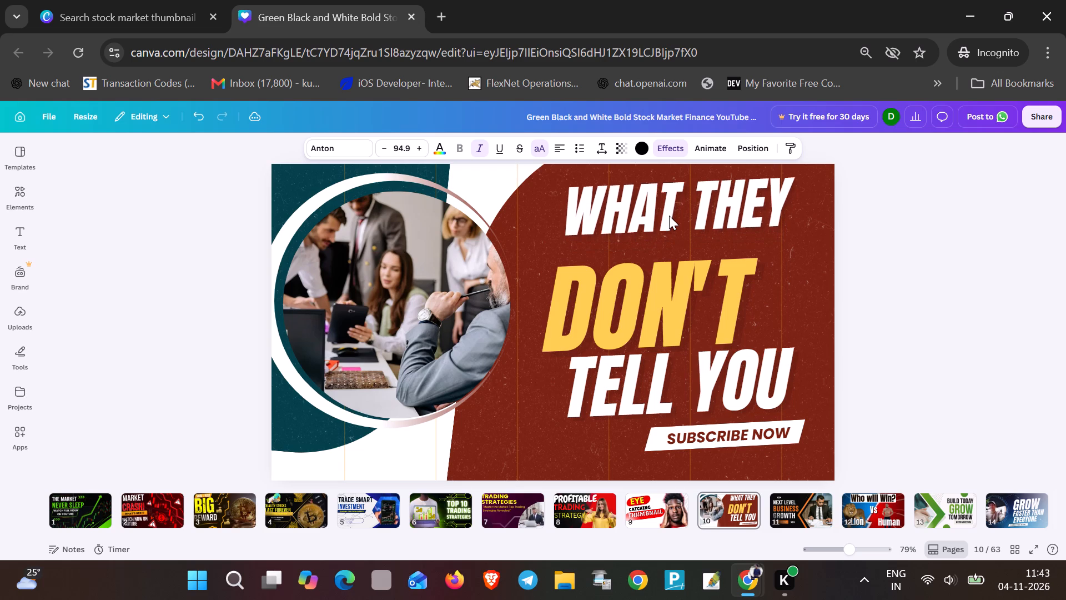
key(Up)
key(Up)
key(Up)
key(Up)
key(Up)
key(Up)
key(Up)
key(Up)
key(Up)
key(Up)
key(Up)
key(Up)
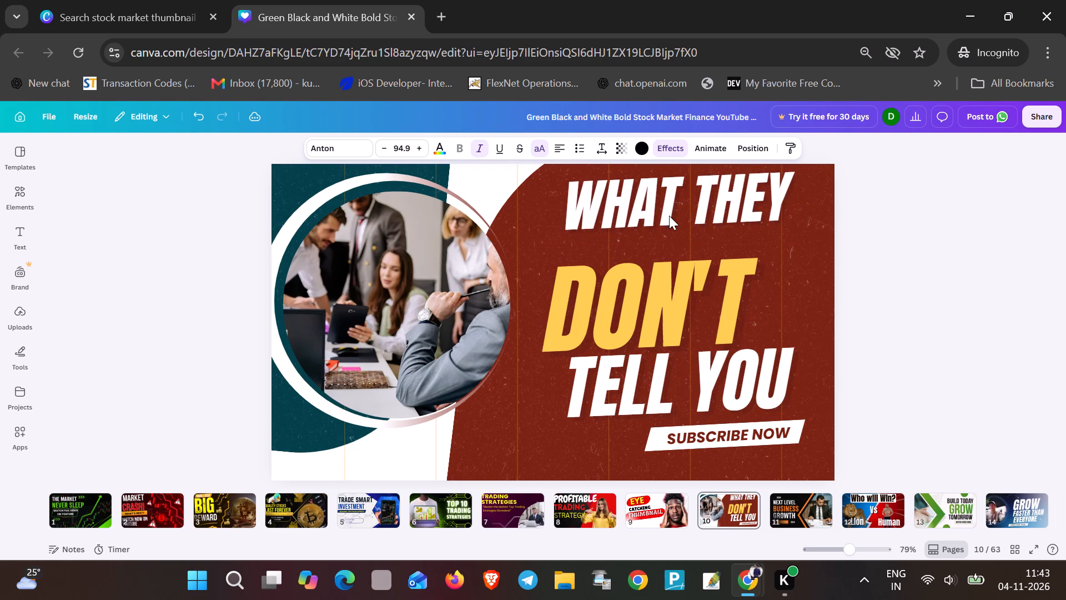
key(Up)
key(Up)
double_click(710, 201)
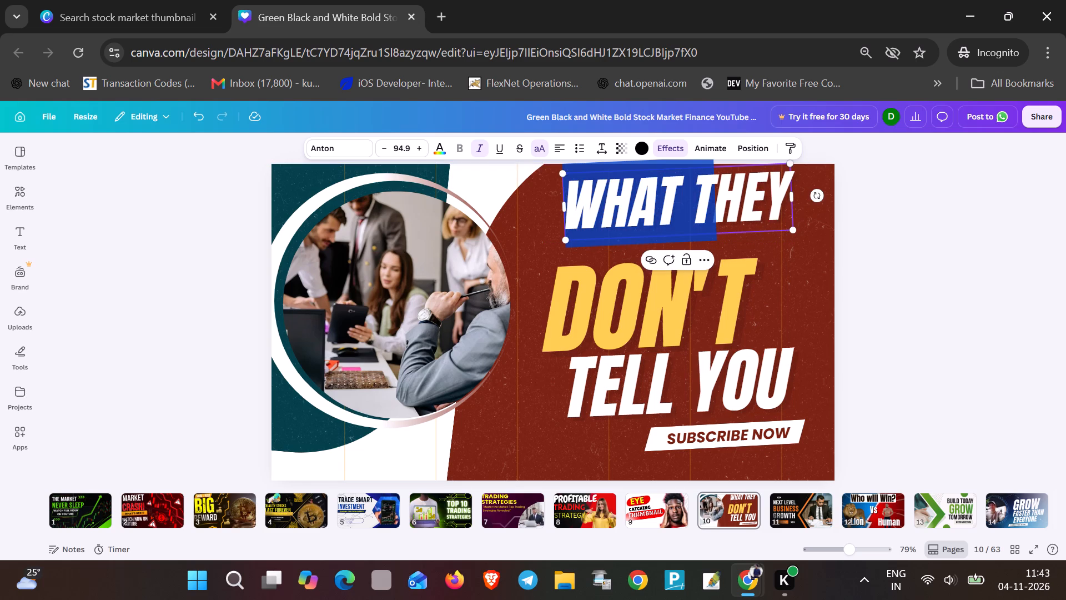
drag(710, 199, 701, 214)
drag(701, 216, 696, 224)
click(696, 234)
Retype the top heading on page 10 as "WHAT THEY".
triple_click(650, 198)
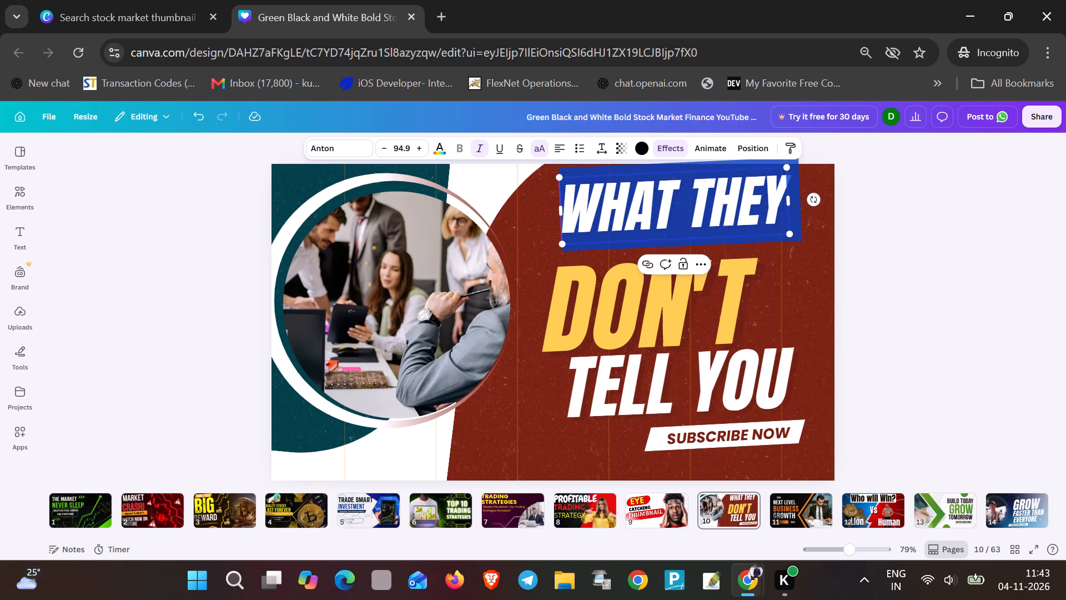
double_click(649, 198)
text(WHAT THEY)
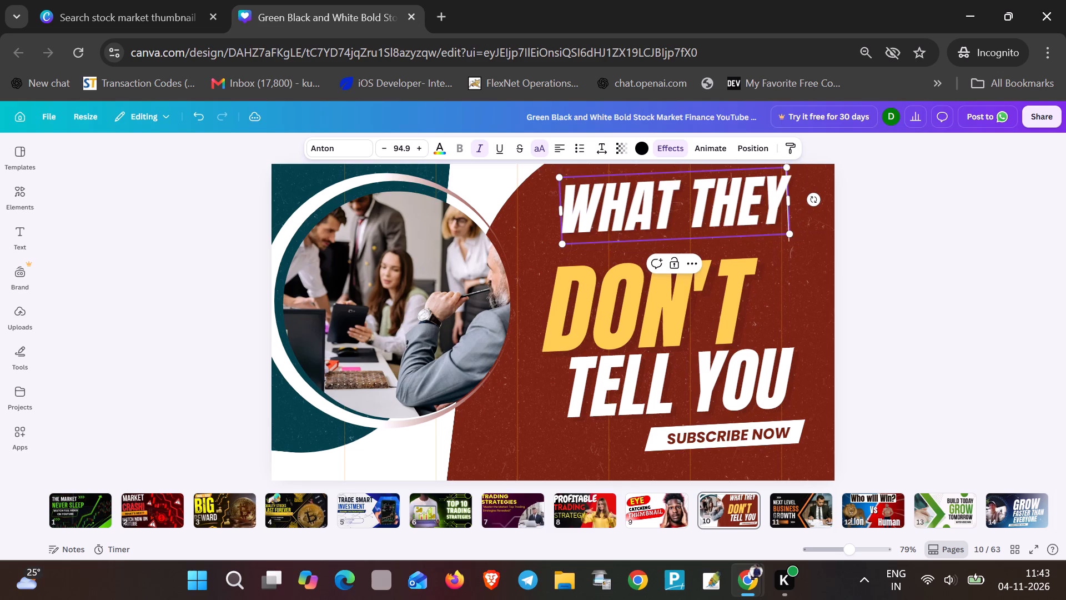
click(788, 312)
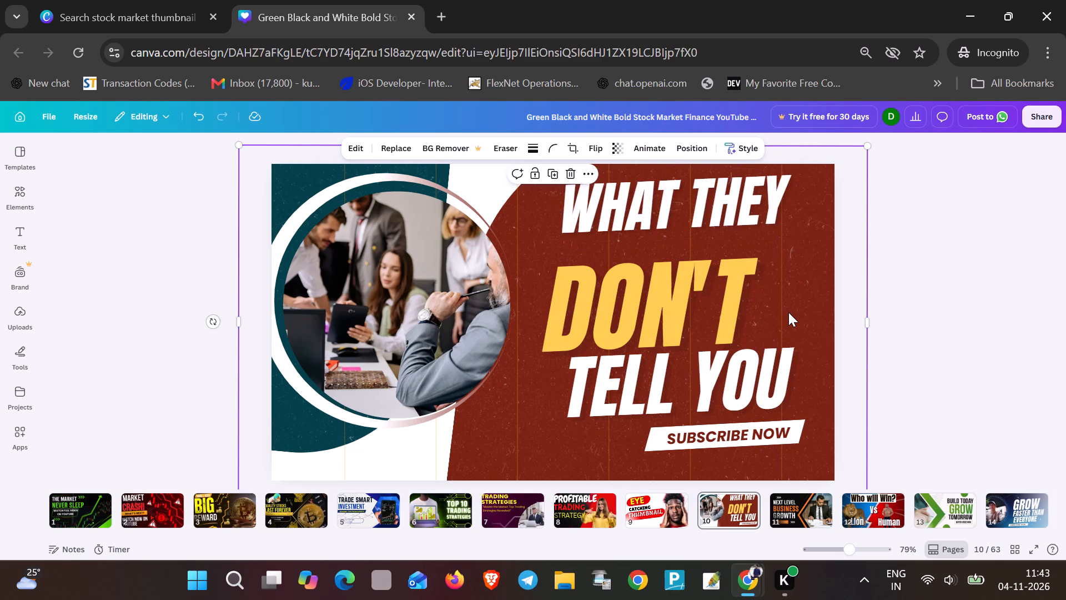
Move the yellow "DON'T" text up and right beneath "WHAT THEY" and retype it as "DON'T" with its apostrophe.
drag(647, 307, 676, 281)
double_click(676, 281)
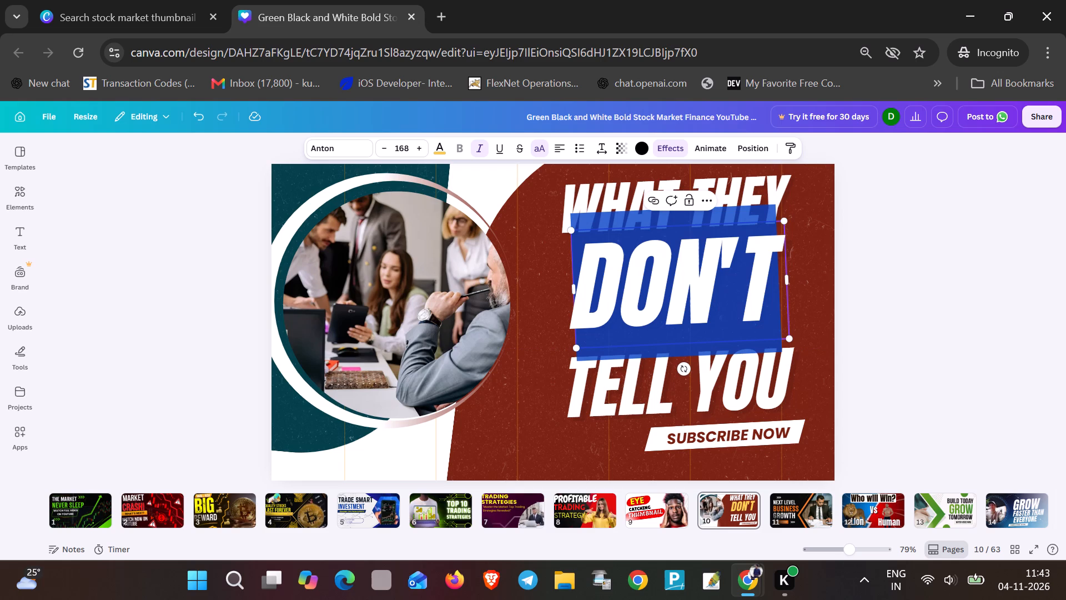
text(DONT)
key(BackSpace)
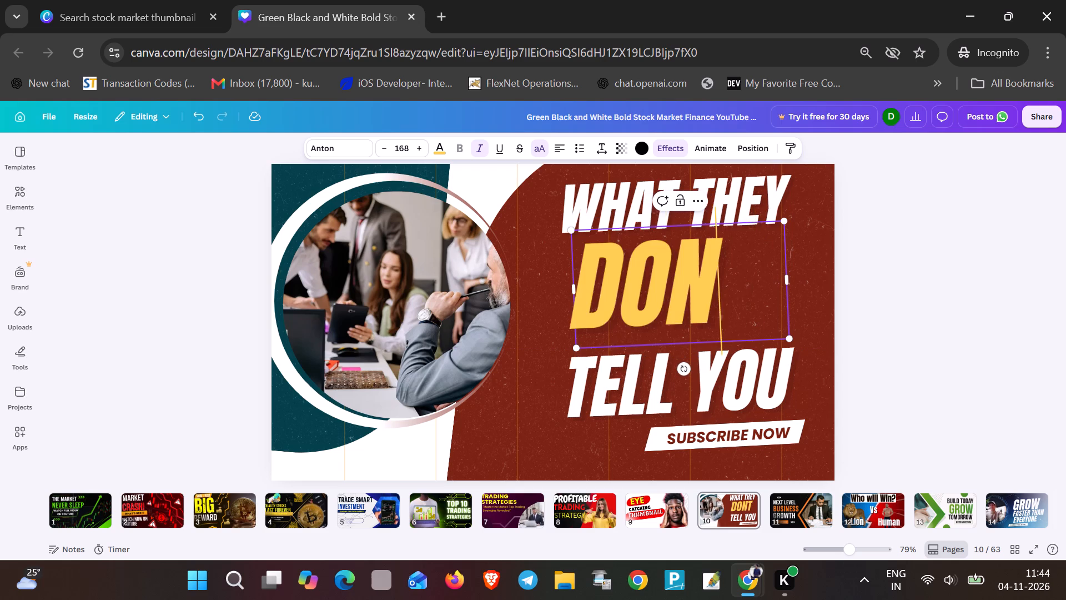
key(apostrophe)
key(t)
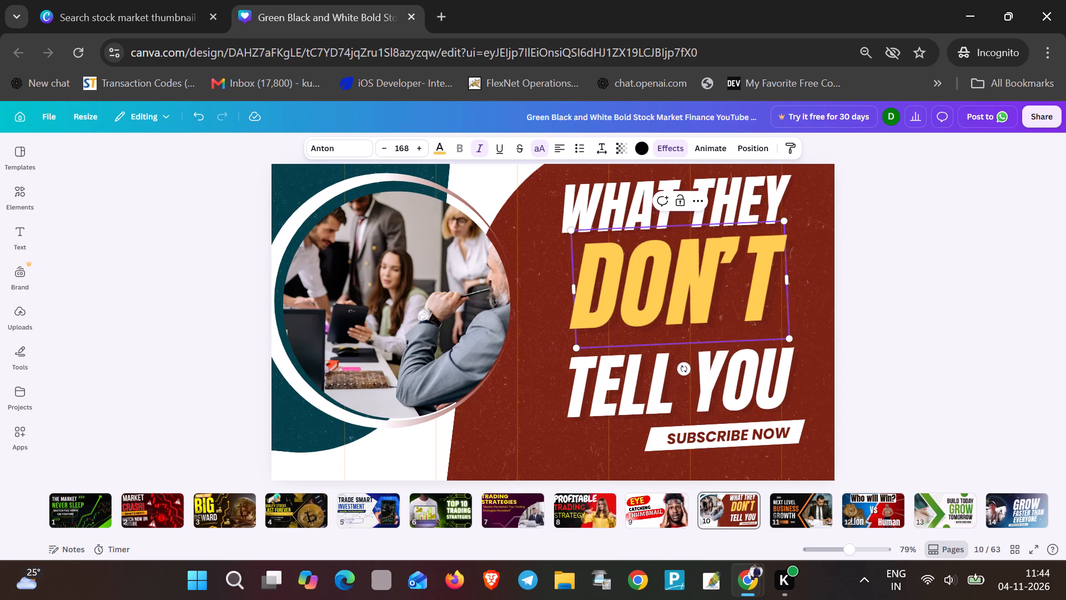
Retype the white text line above "SUBSCRIBE NOW" as "TELL YOU".
double_click(646, 379)
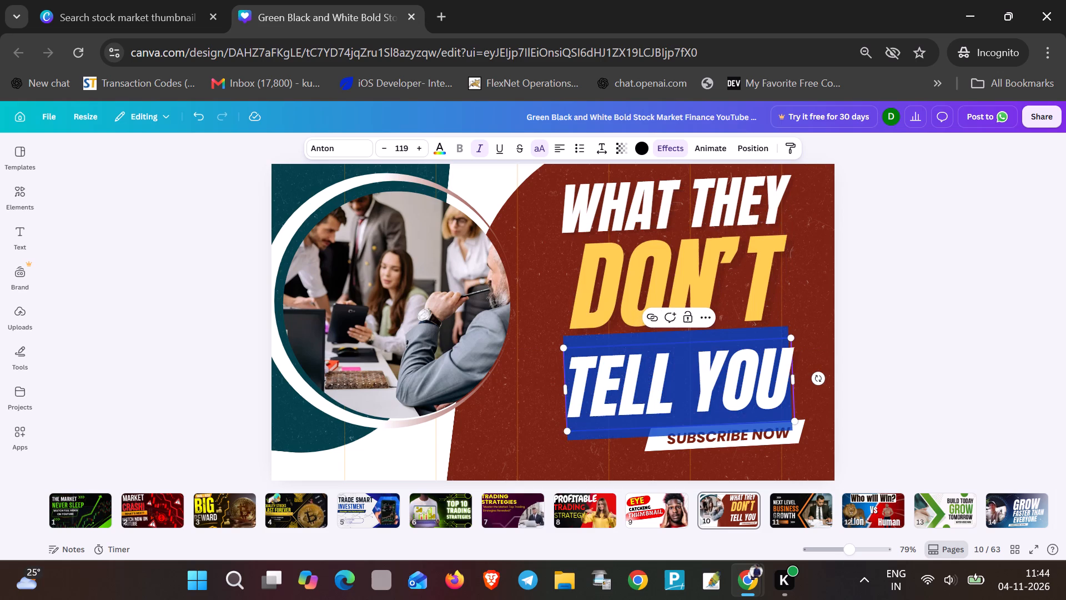
text(TELL YOU)
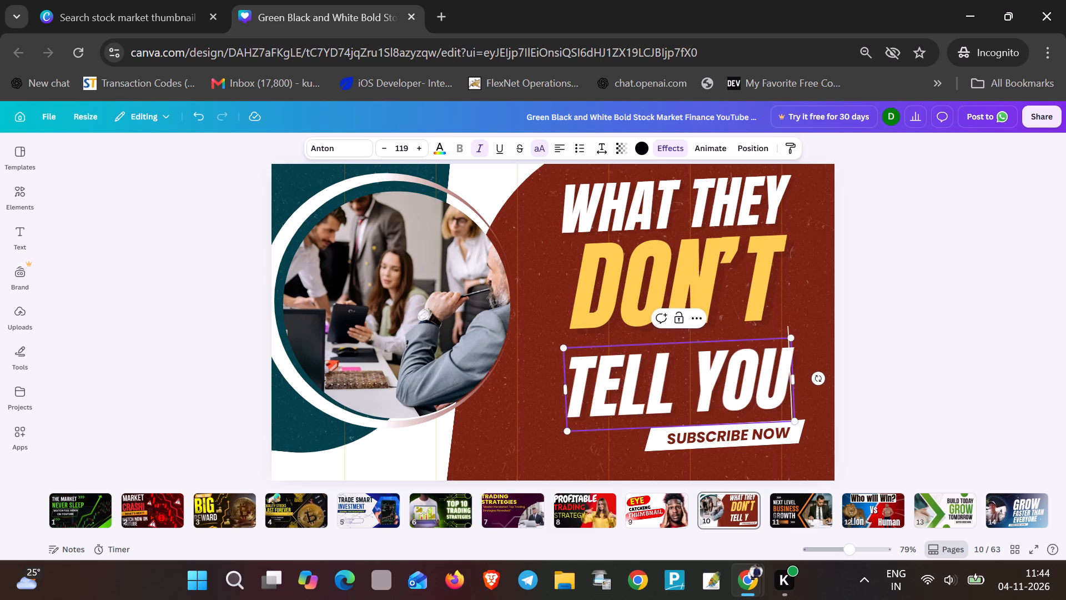
click(594, 386)
Move the "WHAT THEY" text slightly up and left and change its font to Barabara.
drag(681, 203, 673, 194)
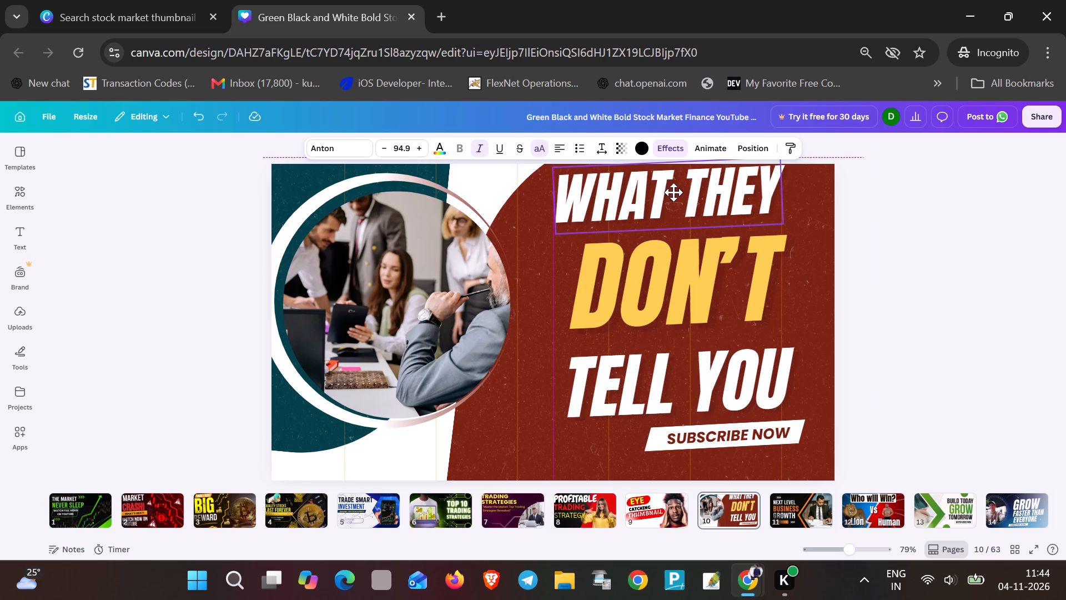
click(347, 141)
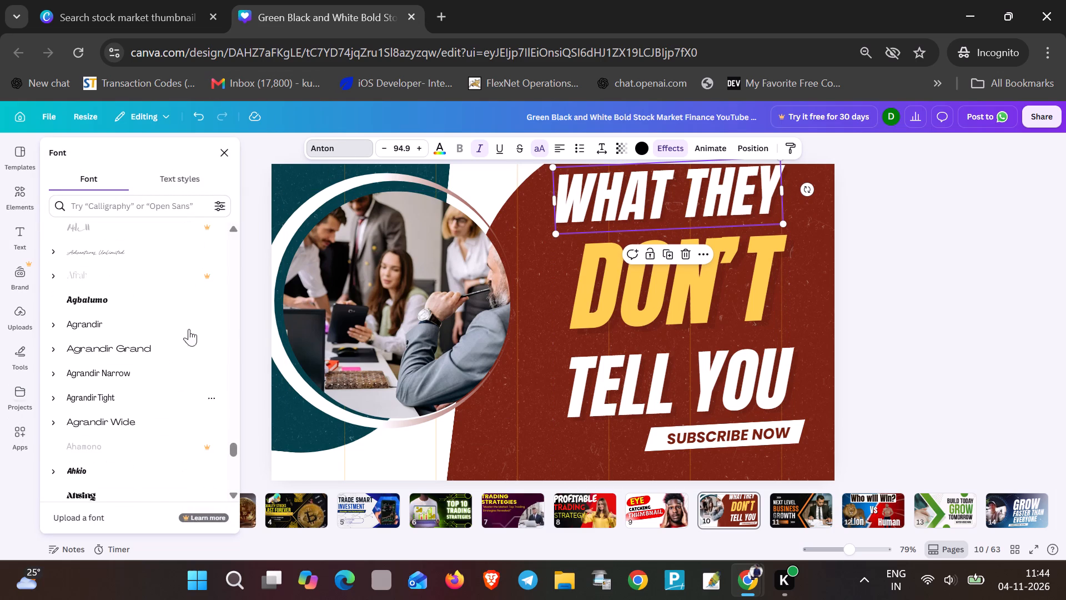
scroll(155, 391, down, 9)
scroll(155, 391, up, 1)
scroll(155, 391, down, 6)
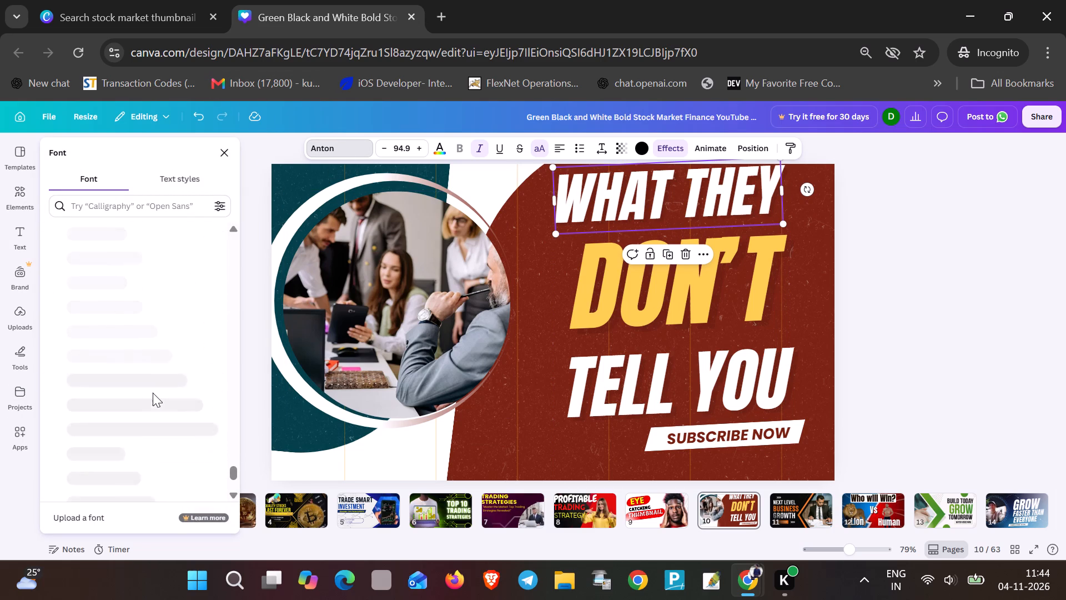
scroll(142, 396, down, 4)
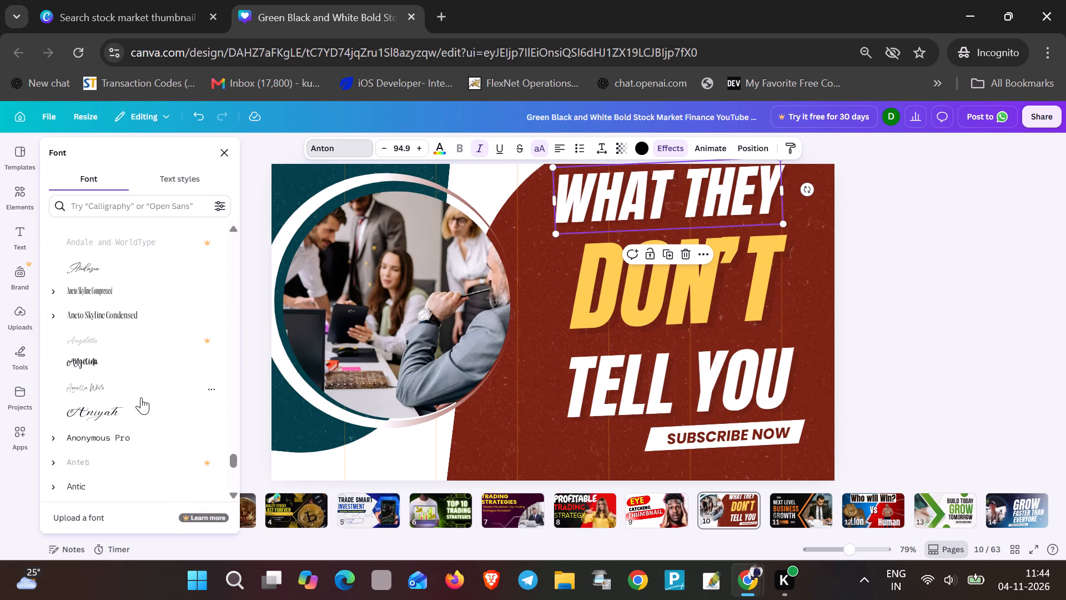
scroll(140, 398, down, 9)
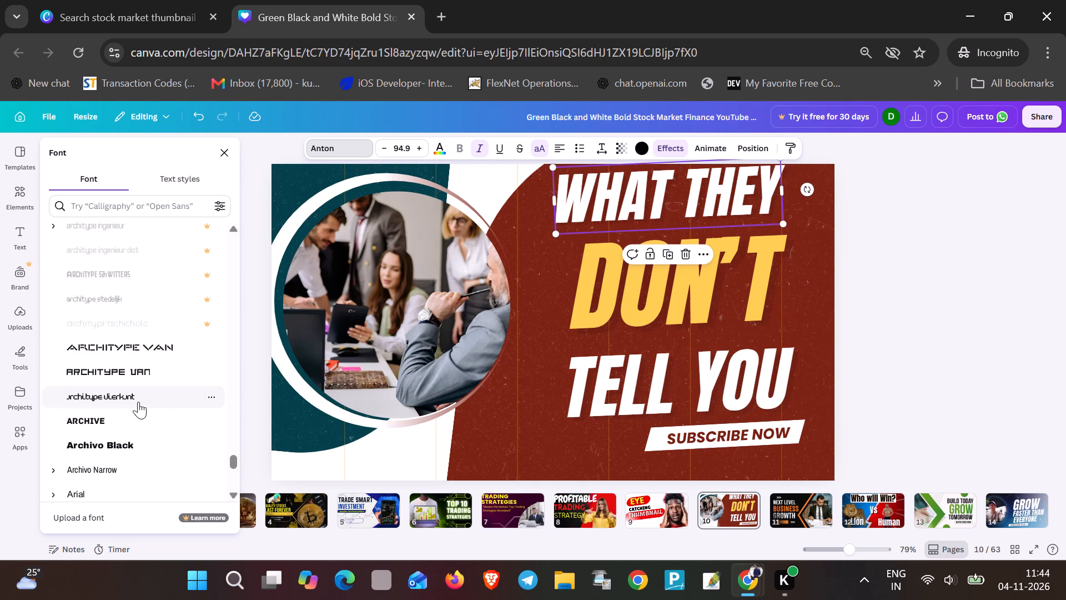
scroll(138, 404, down, 5)
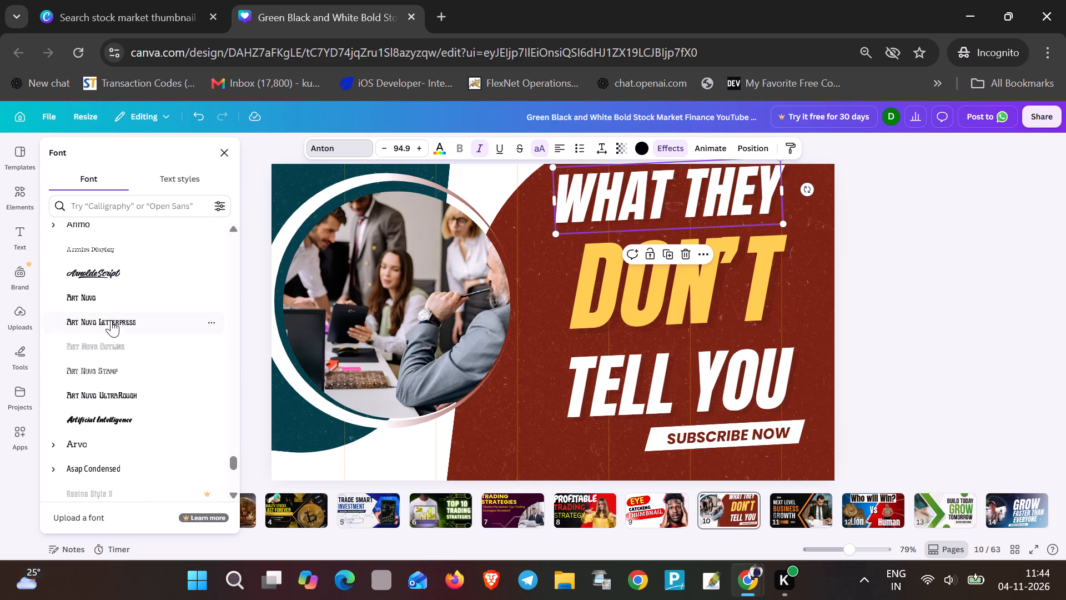
scroll(98, 357, up, 1)
scroll(98, 357, down, 10)
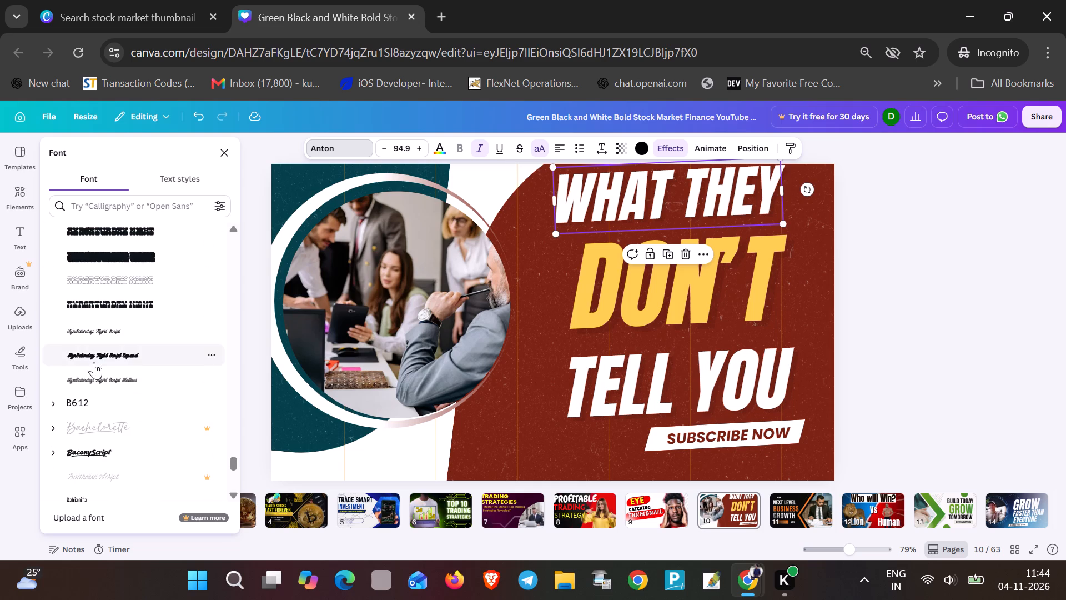
scroll(89, 404, down, 8)
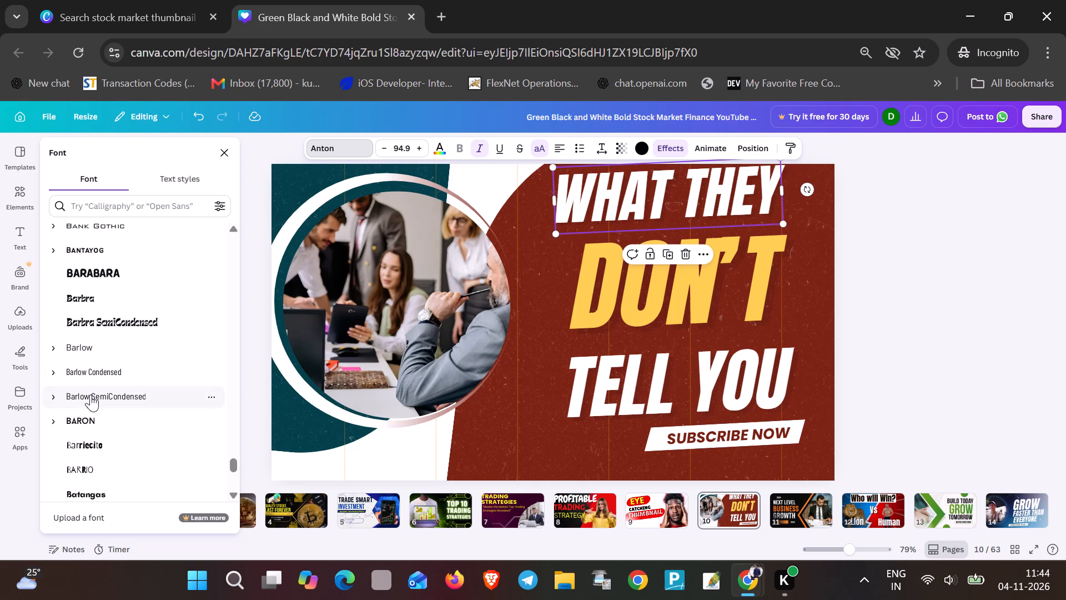
click(108, 270)
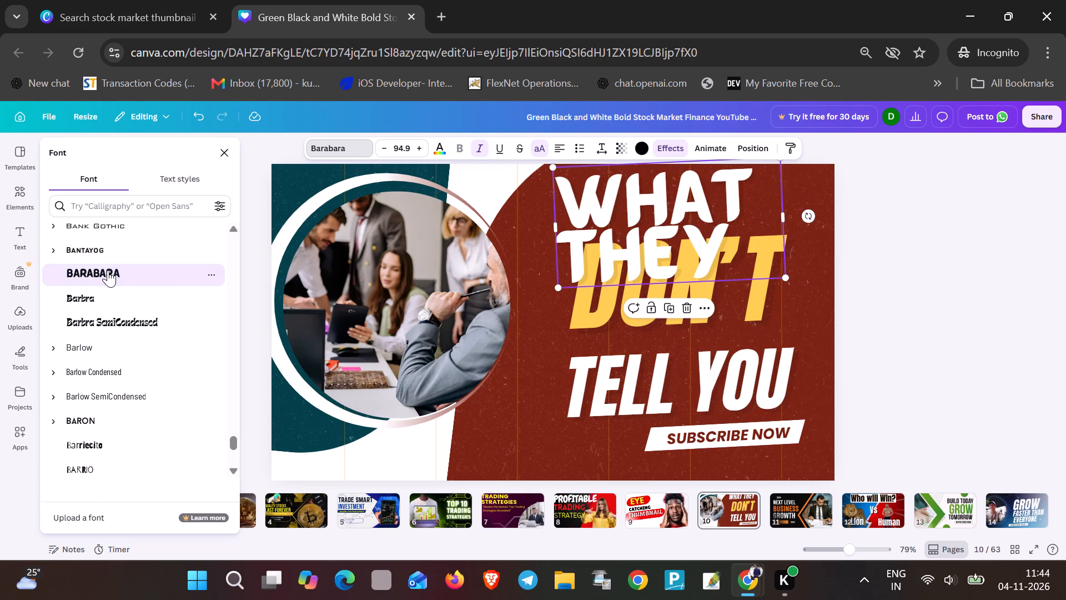
Scale the "WHAT THEY" text down to font size 72.
click(661, 221)
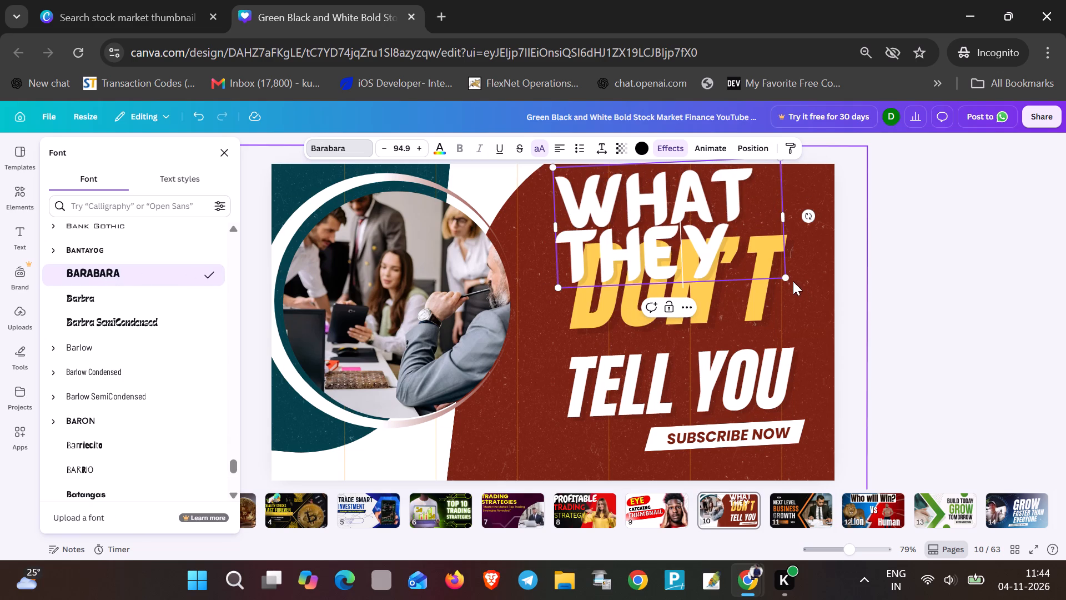
drag(786, 282, 777, 264)
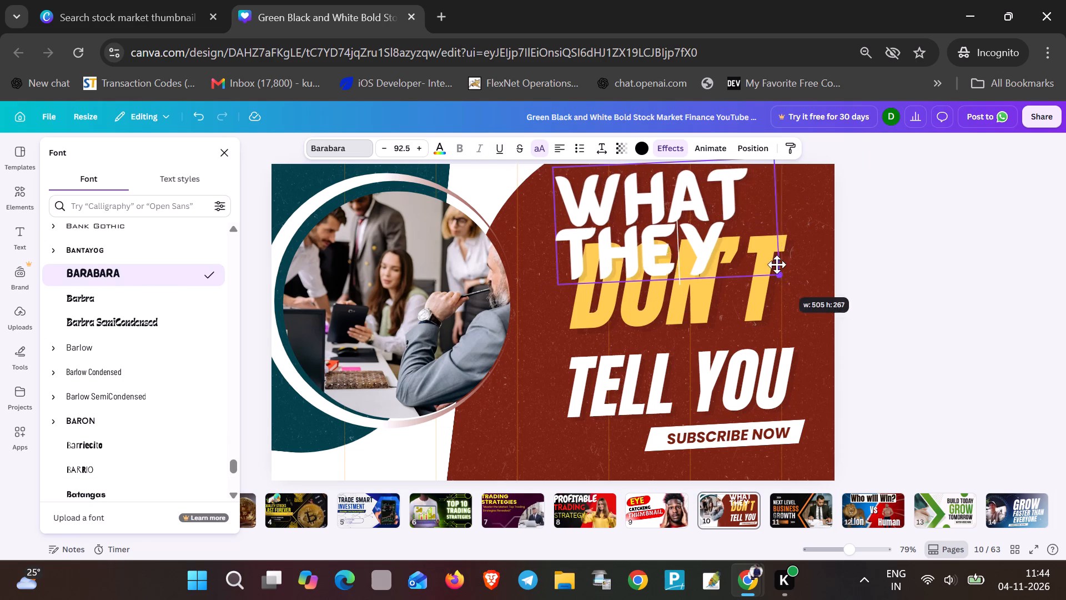
drag(777, 264, 754, 208)
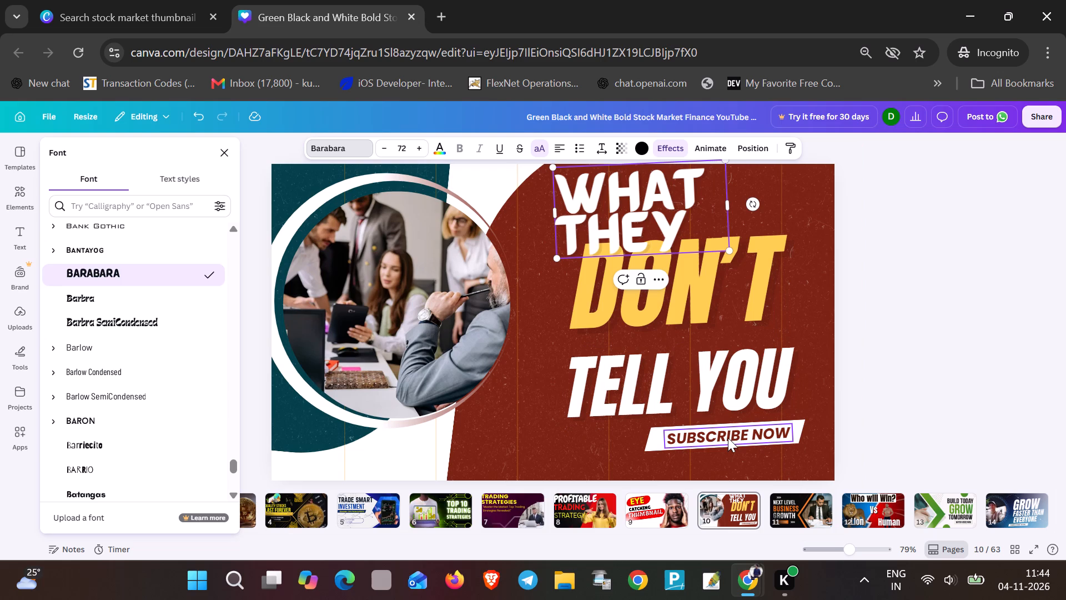
Move the "SUBSCRIBE NOW" text and its white shape down and slightly right, close to the canvas's bottom edge.
drag(728, 438, 734, 463)
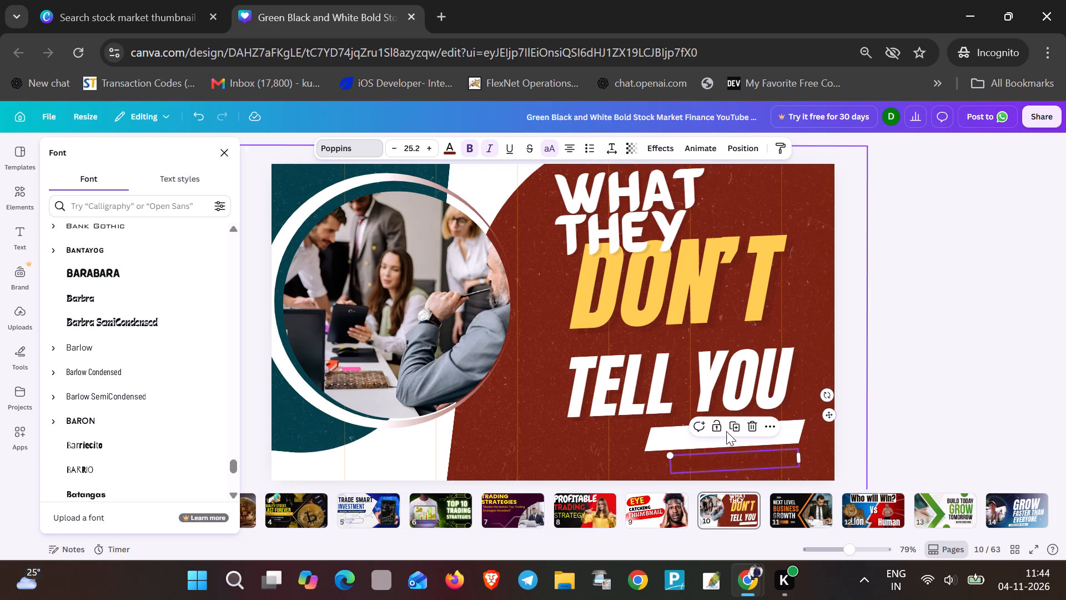
drag(672, 431, 687, 458)
Move the "TELL YOU" text down and left beside the circular photo and widen its text box toward the canvas's right edge.
drag(632, 385, 546, 424)
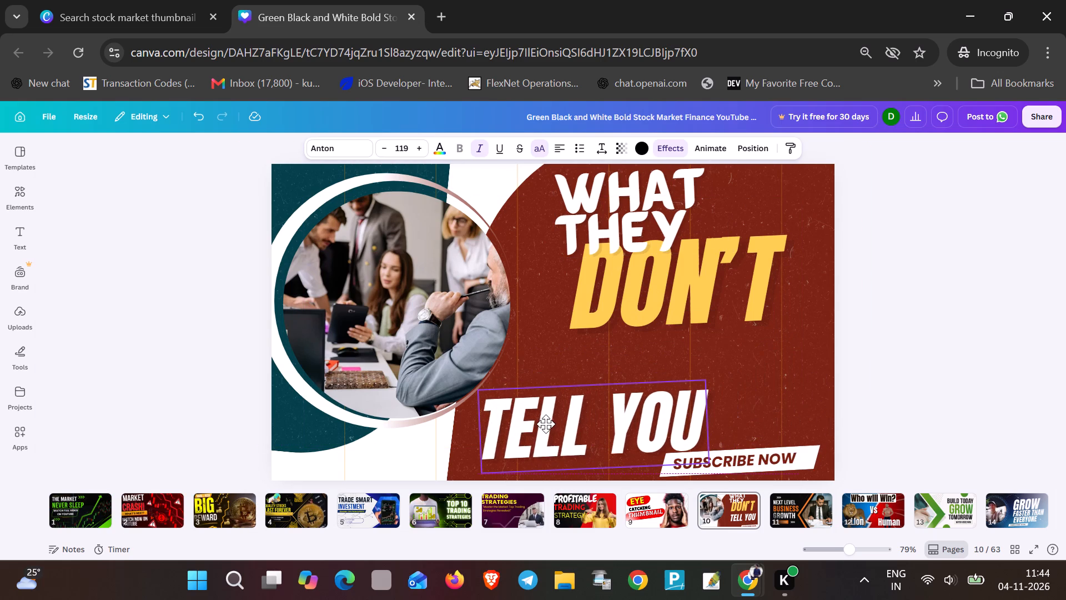
drag(546, 424, 548, 421)
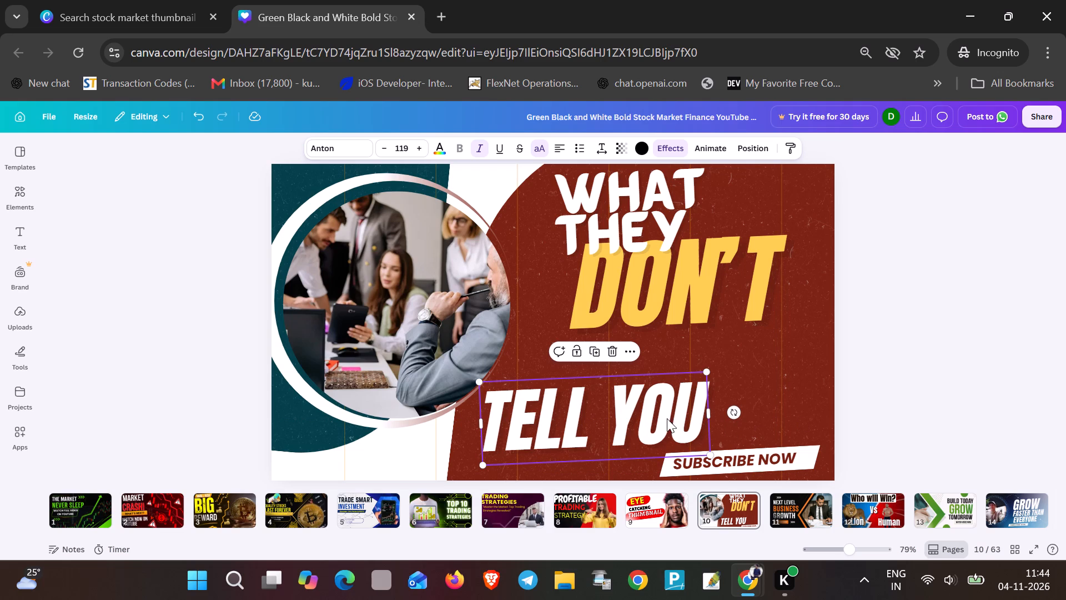
drag(712, 421, 801, 419)
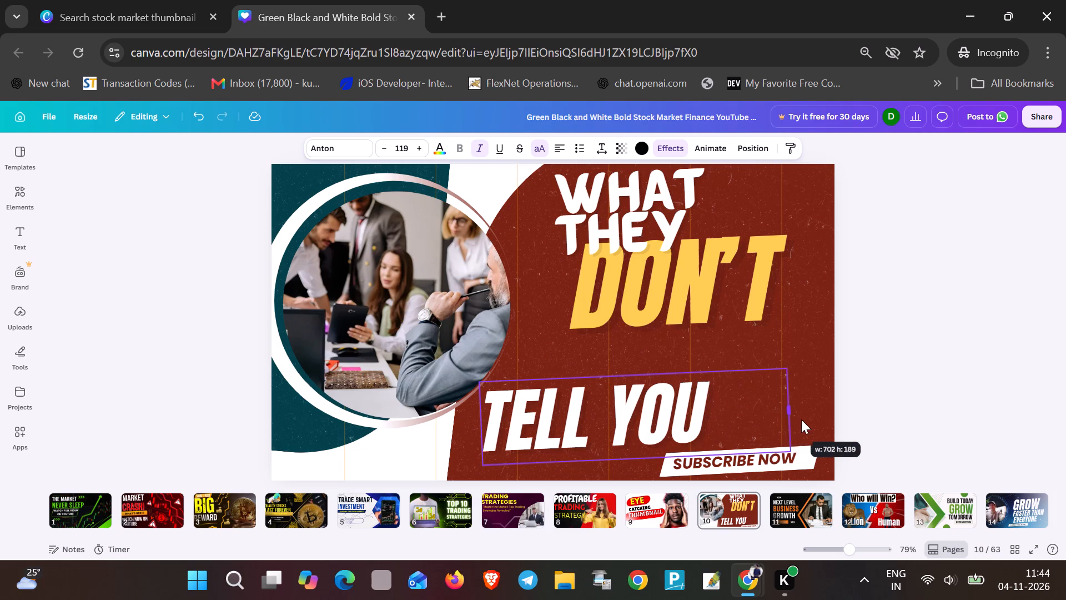
drag(801, 419, 826, 417)
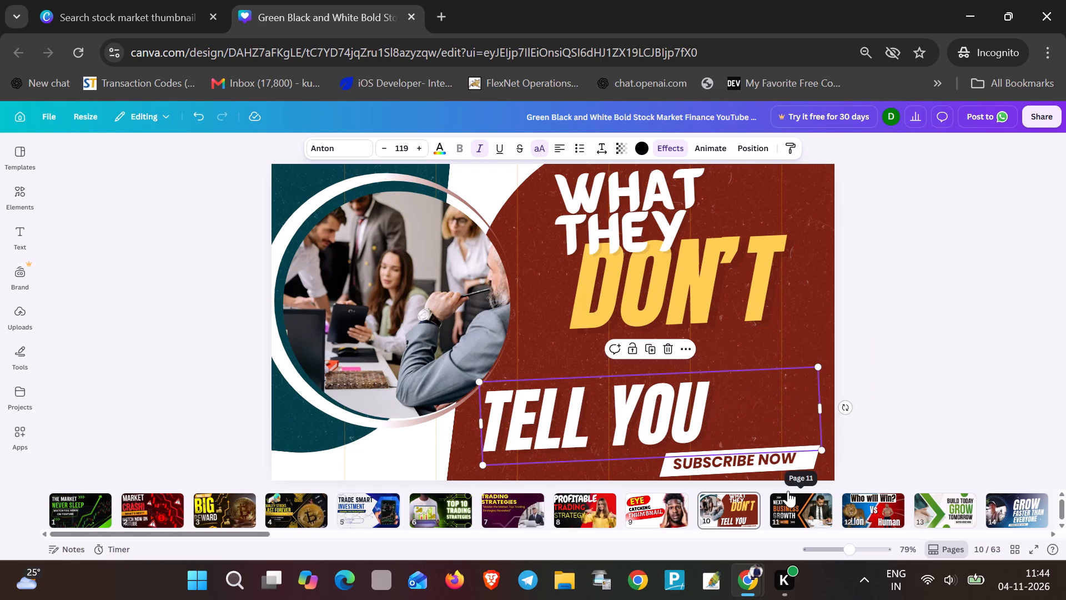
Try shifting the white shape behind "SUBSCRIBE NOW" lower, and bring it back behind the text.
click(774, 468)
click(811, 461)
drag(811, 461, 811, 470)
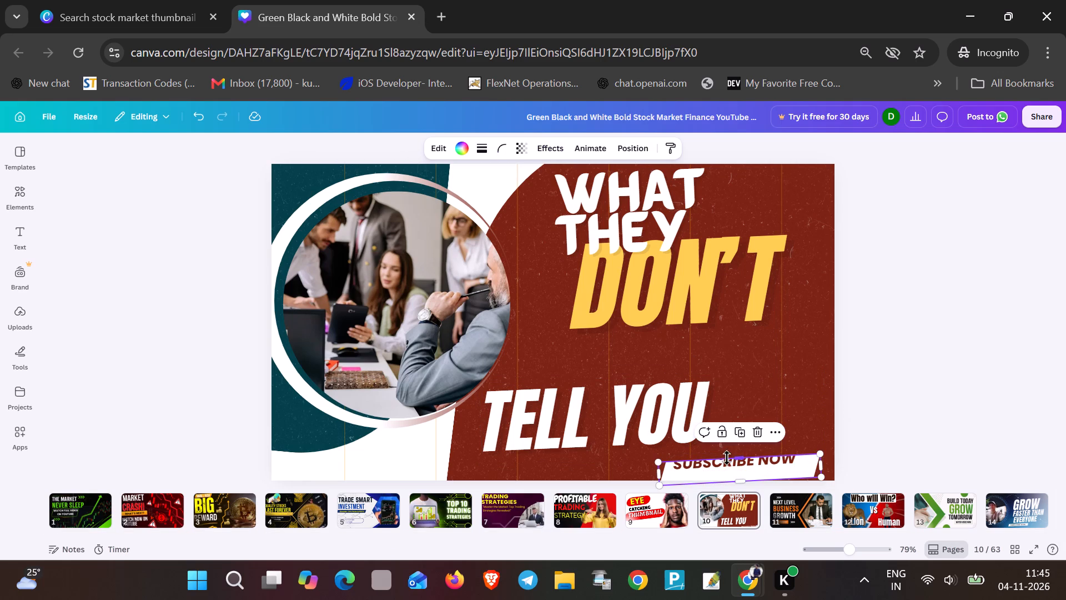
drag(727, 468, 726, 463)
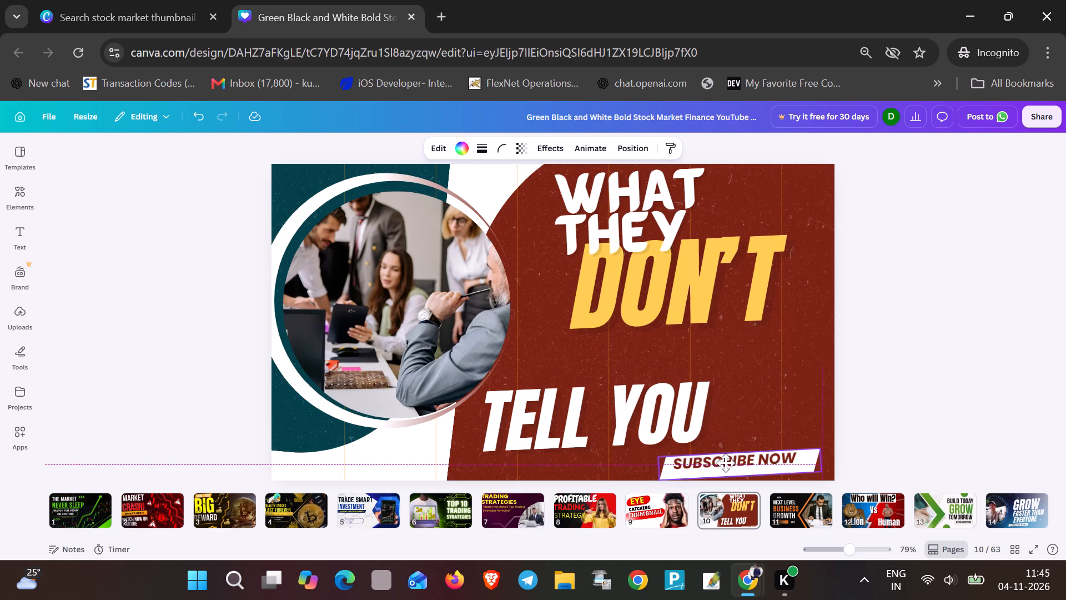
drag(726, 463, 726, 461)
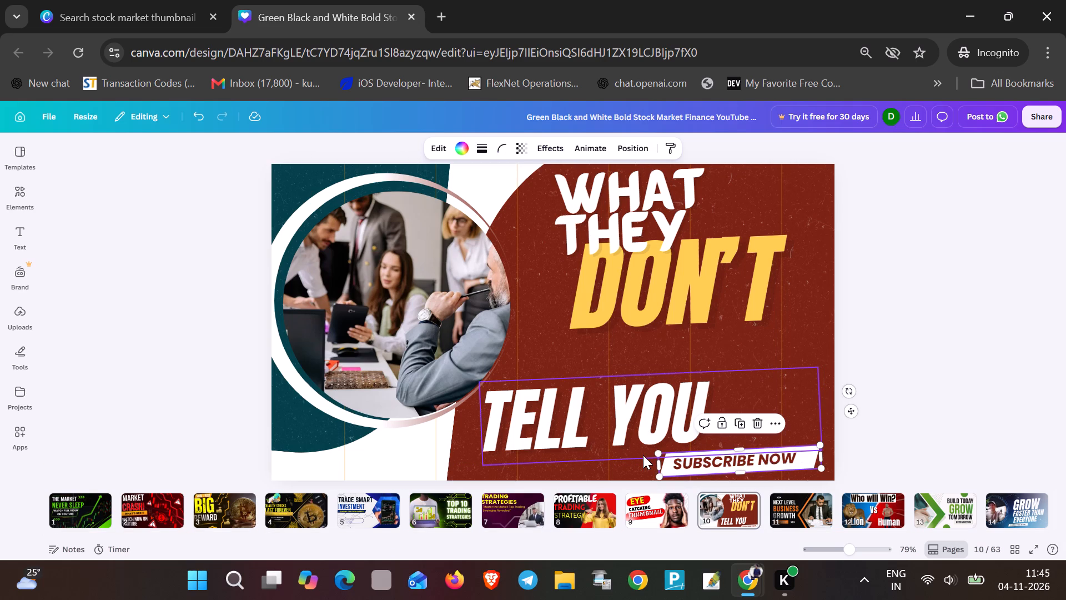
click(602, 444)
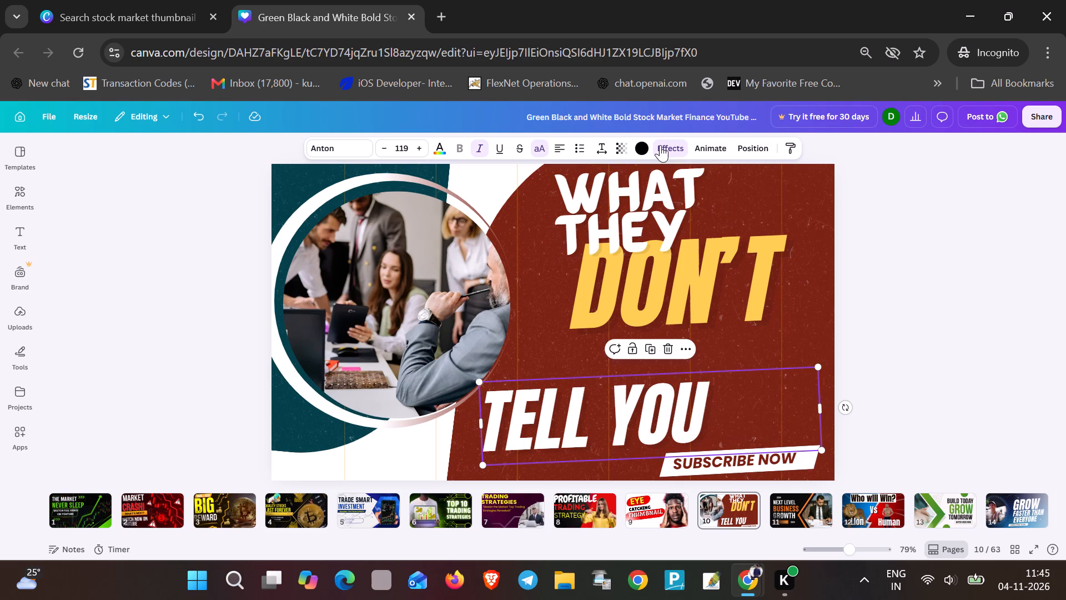
Widen the "WHAT THEY" text box to the right, keeping font size 72.
click(634, 194)
drag(731, 204, 735, 206)
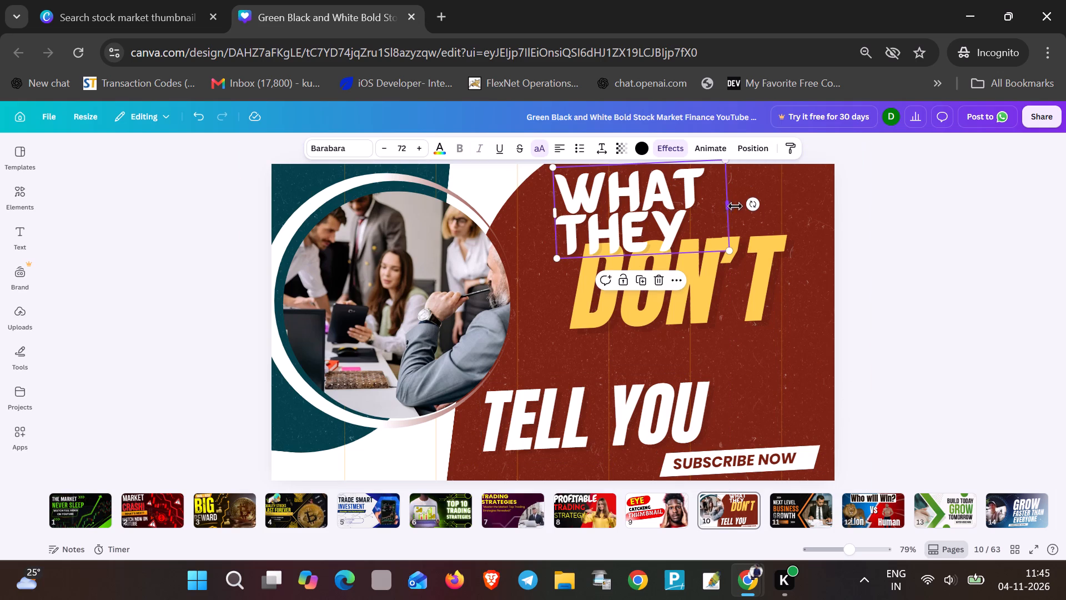
drag(735, 206, 762, 206)
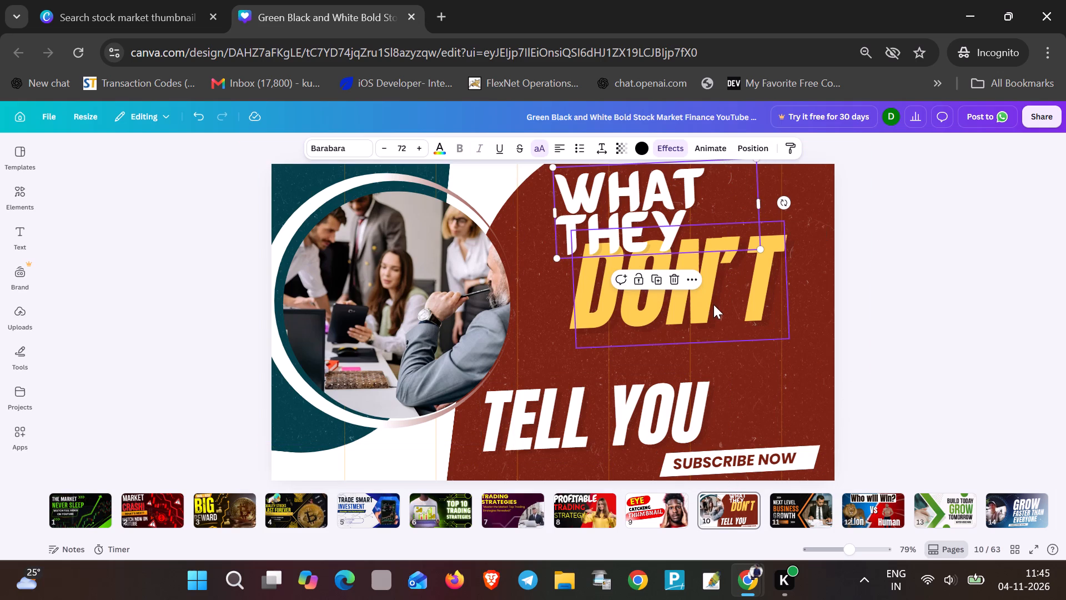
Move the yellow "DON'T" text down and left so it sits directly above "TELL YOU".
drag(713, 304, 672, 353)
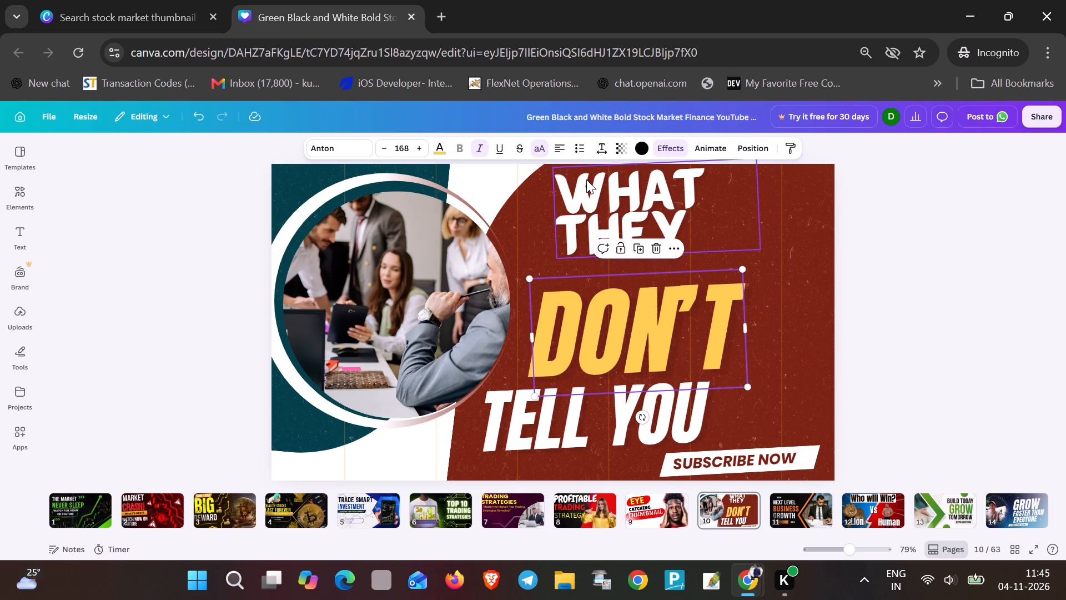
Widen the "WHAT THEY" text box on its left side and move it slightly right and down above "DON'T".
click(586, 179)
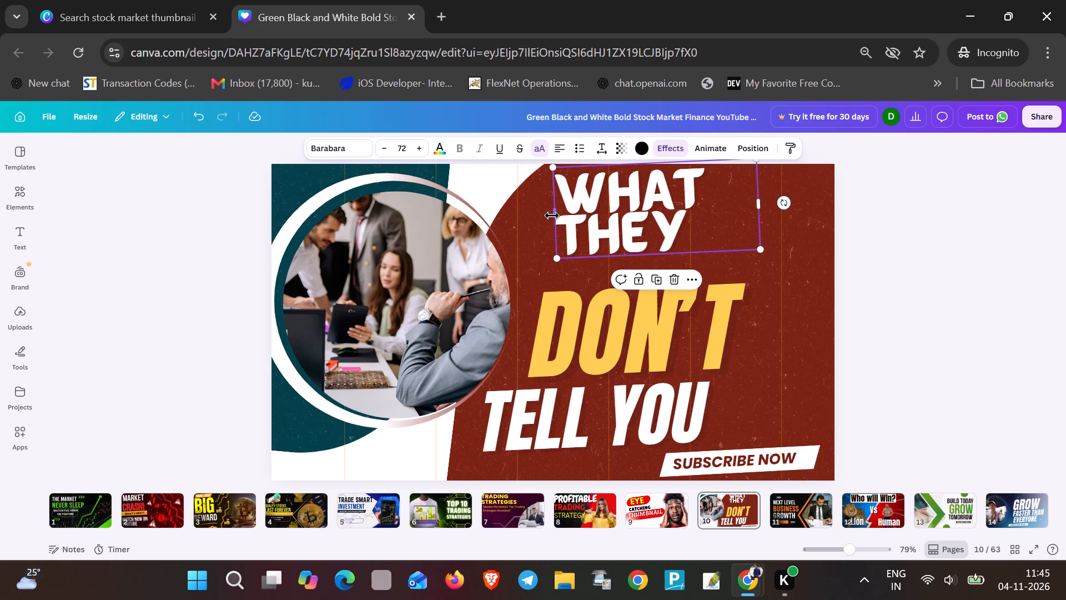
drag(551, 212, 520, 219)
drag(758, 207, 793, 221)
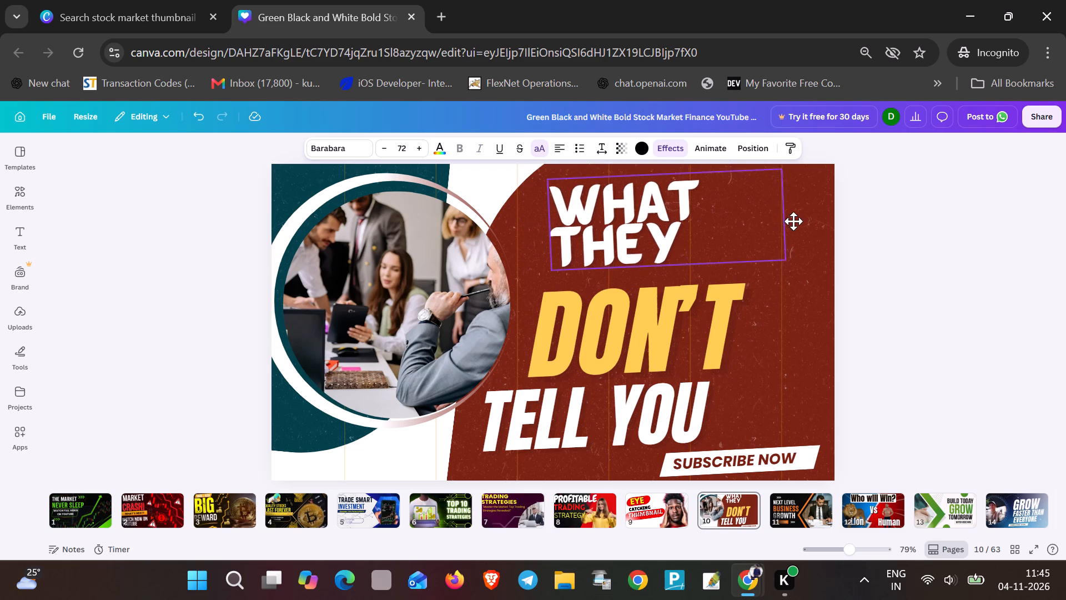
drag(793, 221, 782, 218)
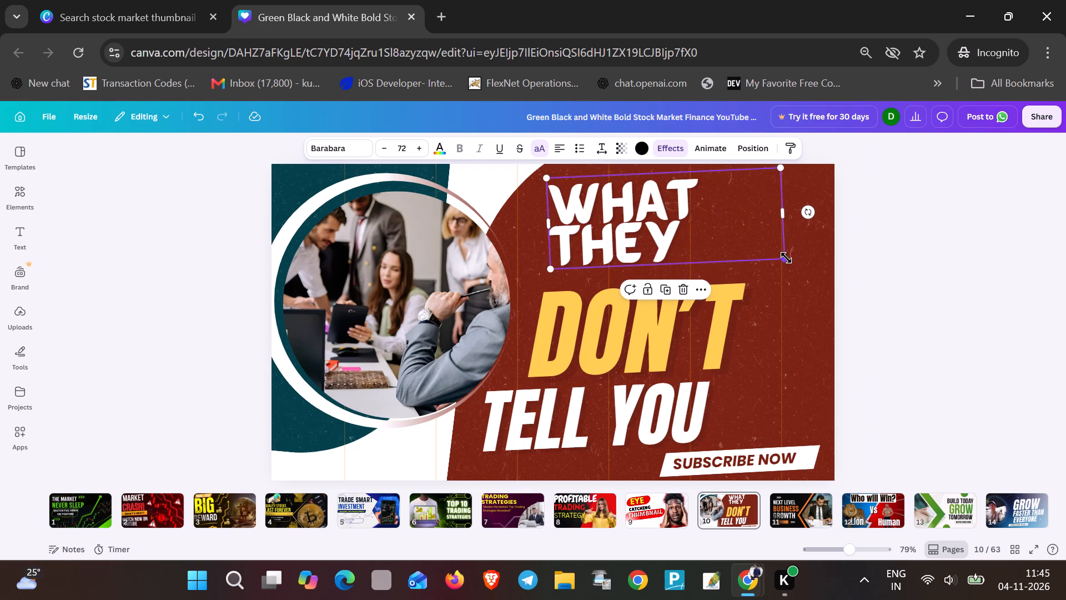
Enlarge the "WHAT THEY" text to about font size 89.5 and move it slightly up above "DON'T".
drag(786, 258, 823, 294)
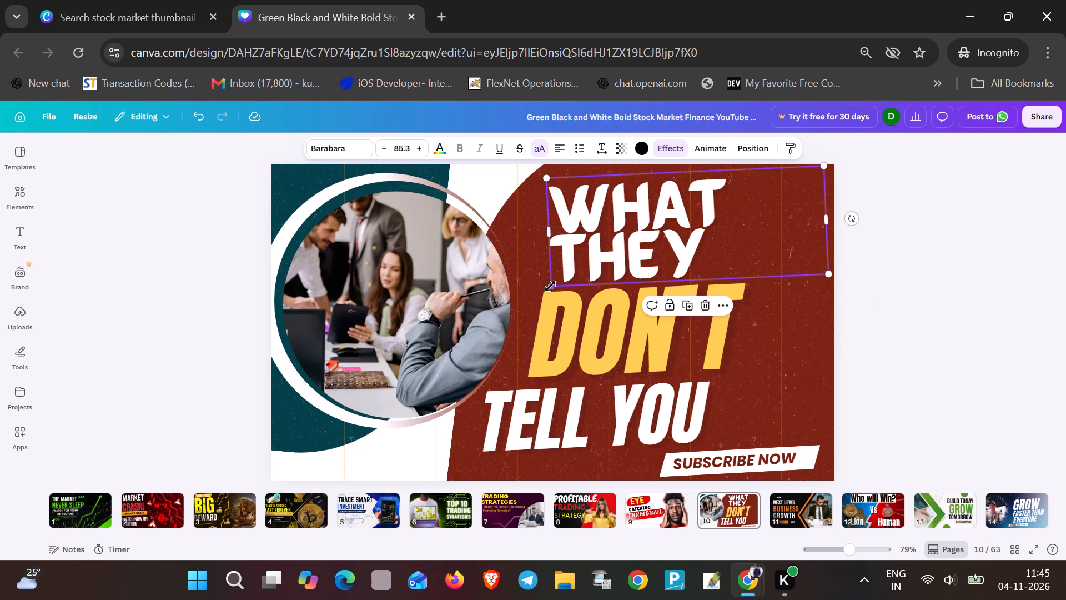
drag(550, 286, 537, 292)
drag(601, 232, 604, 221)
Change the font of the "WHAT THEY" text to Cosmic Octo.
click(348, 138)
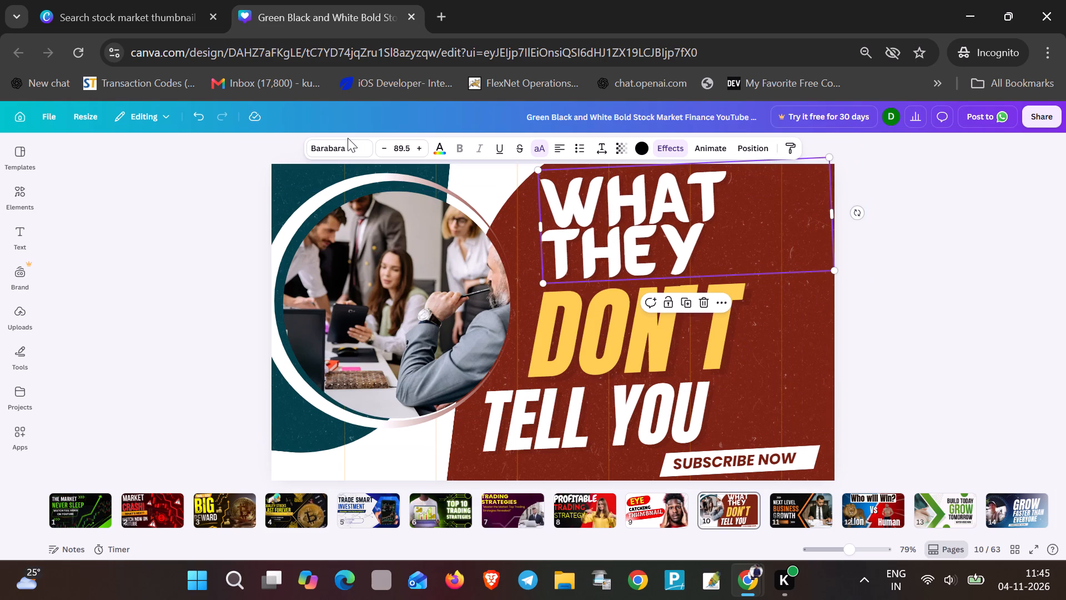
click(348, 141)
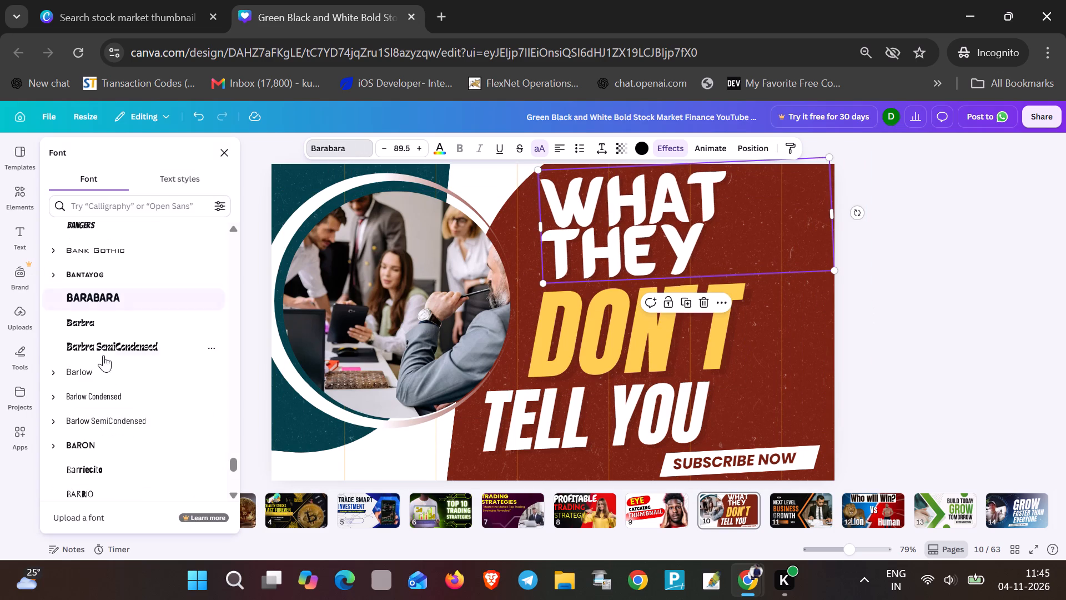
scroll(125, 366, down, 13)
scroll(118, 396, up, 1)
scroll(118, 396, down, 2)
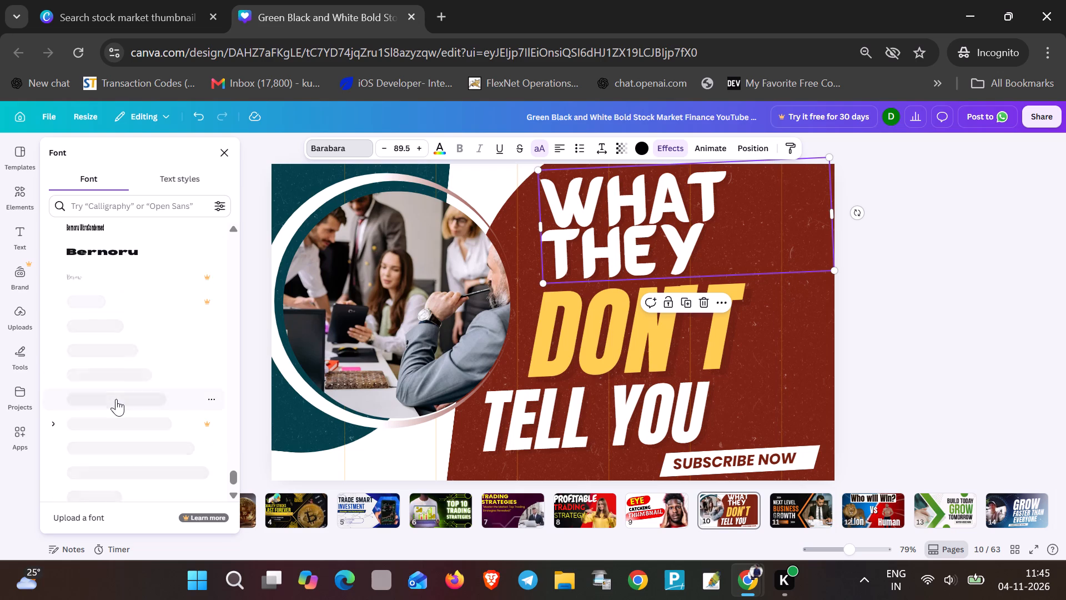
scroll(116, 399, down, 10)
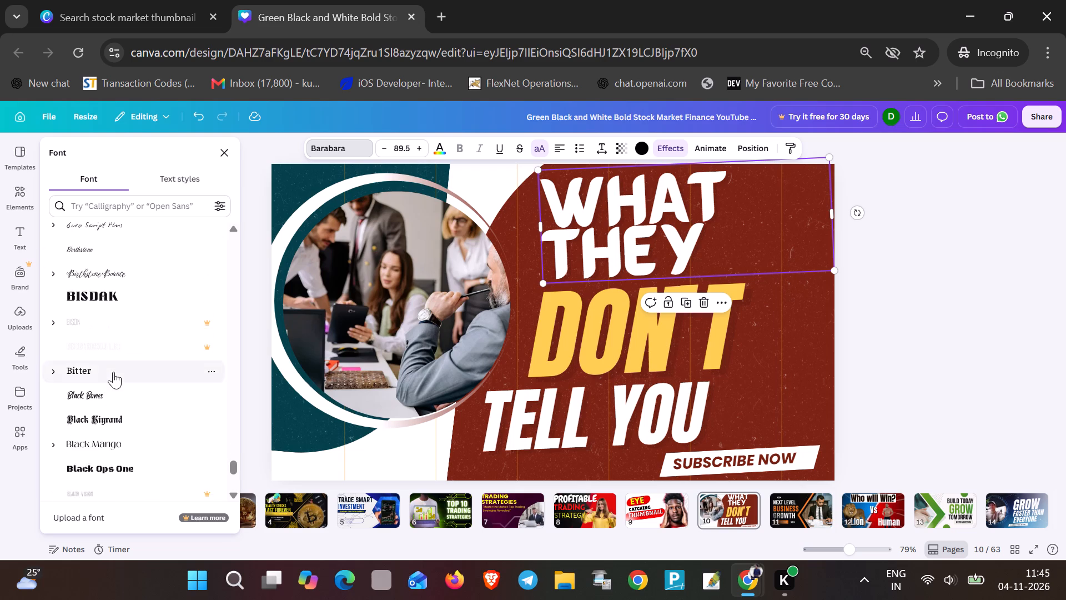
scroll(112, 388, down, 5)
scroll(109, 390, up, 2)
scroll(109, 390, down, 6)
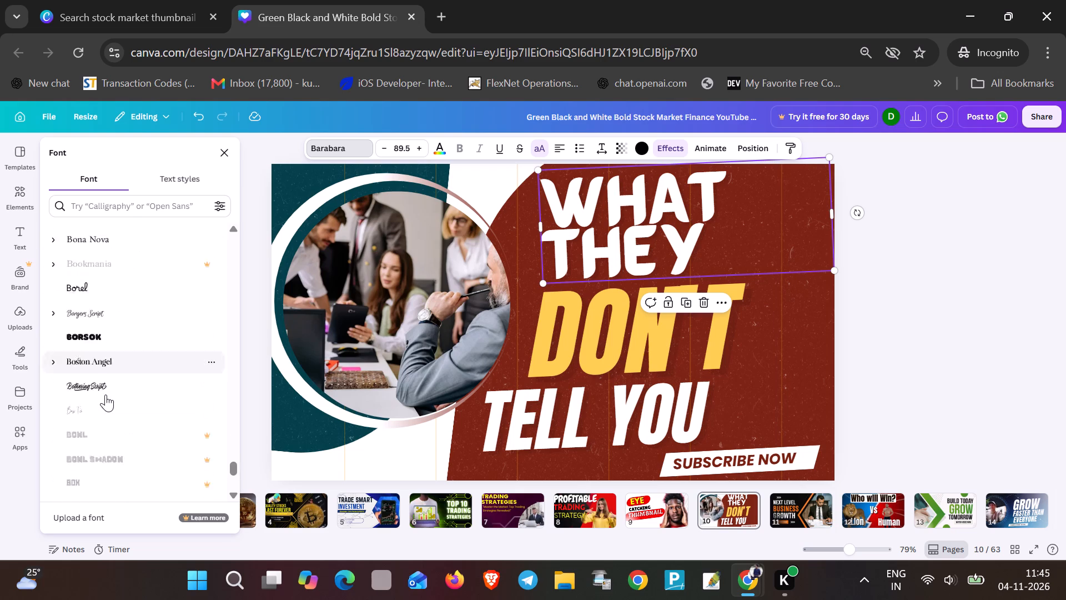
scroll(105, 394, down, 11)
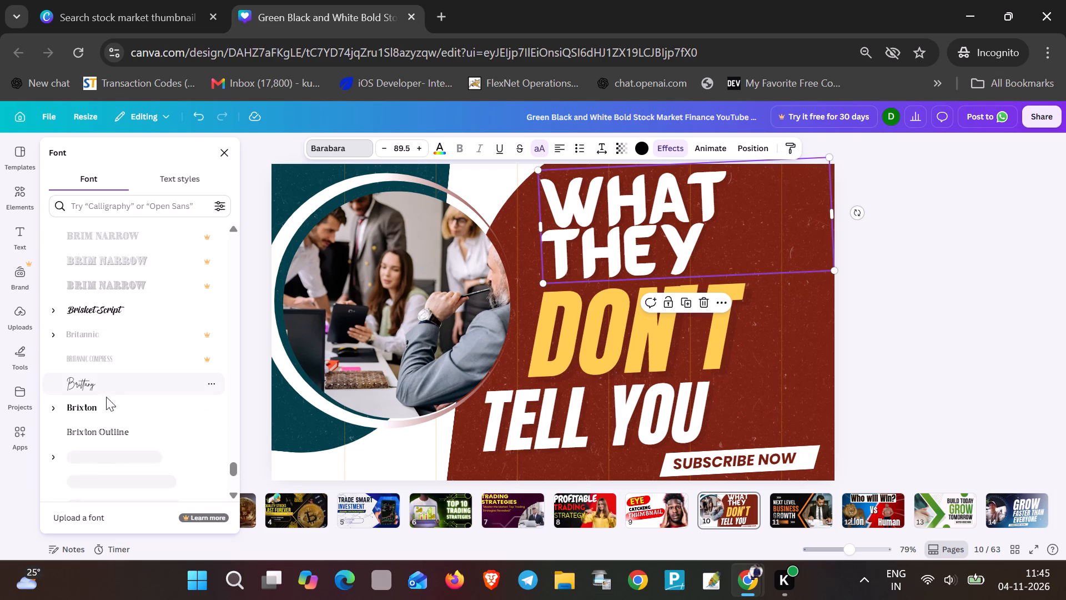
scroll(106, 398, down, 6)
scroll(106, 398, up, 1)
scroll(106, 398, down, 9)
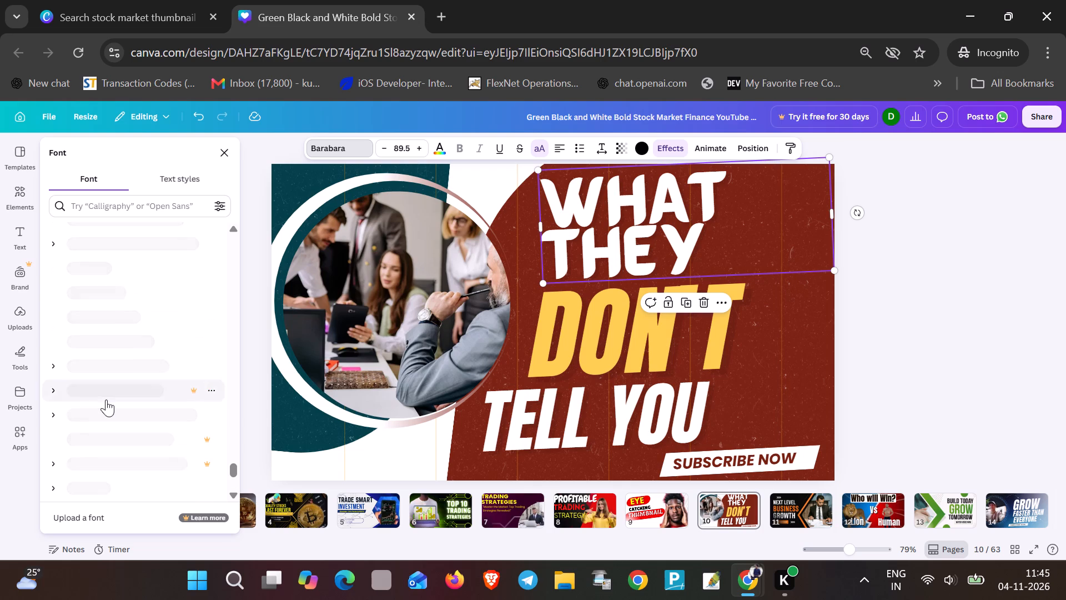
scroll(106, 399, down, 6)
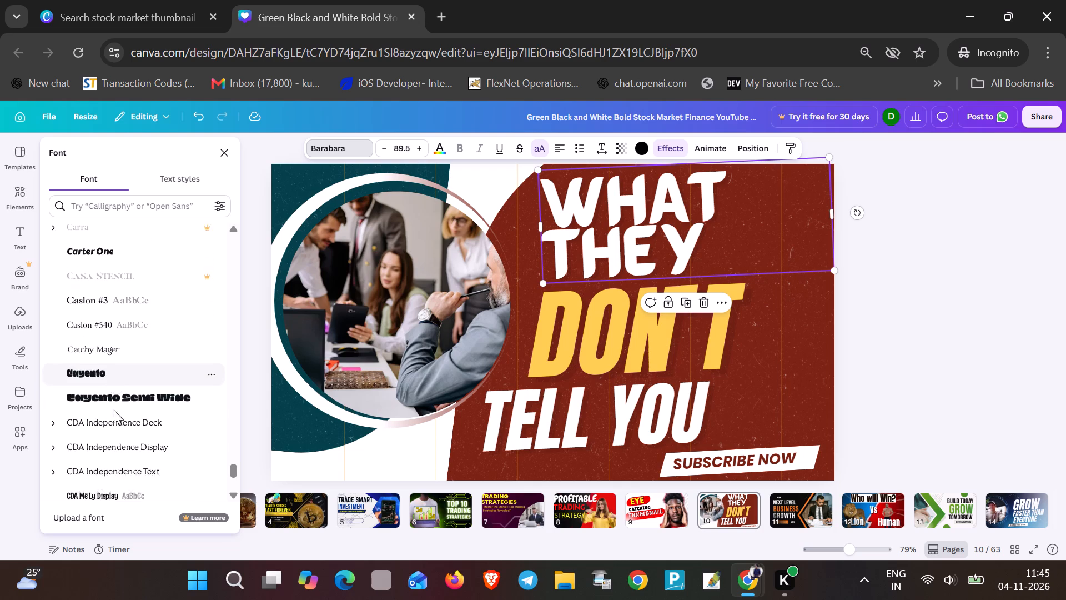
scroll(114, 410, down, 7)
scroll(114, 411, up, 1)
scroll(114, 411, down, 1)
scroll(114, 411, up, 1)
scroll(114, 411, down, 10)
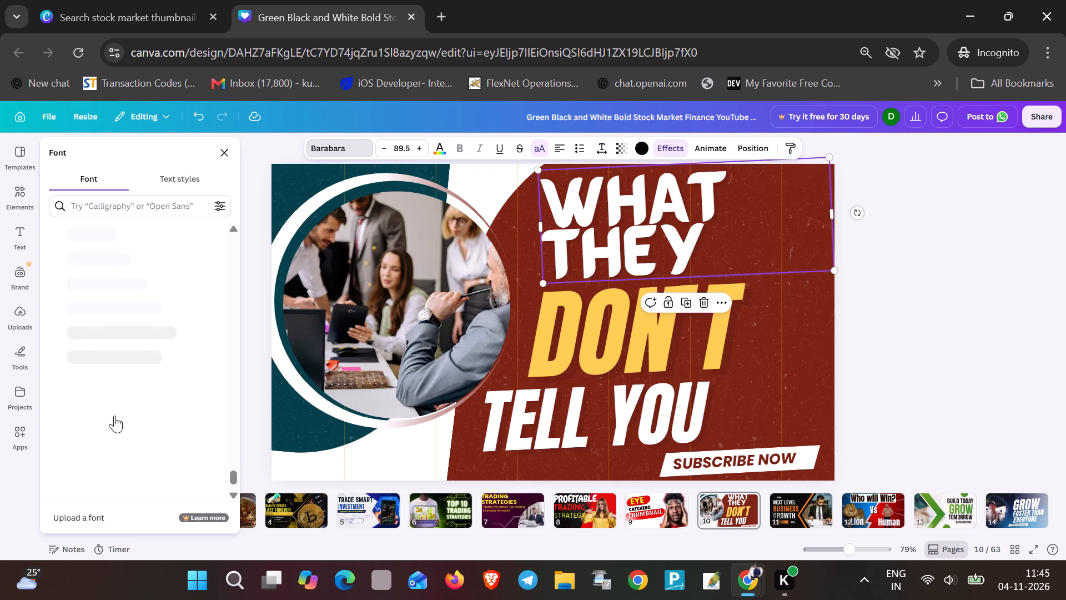
scroll(142, 347, up, 2)
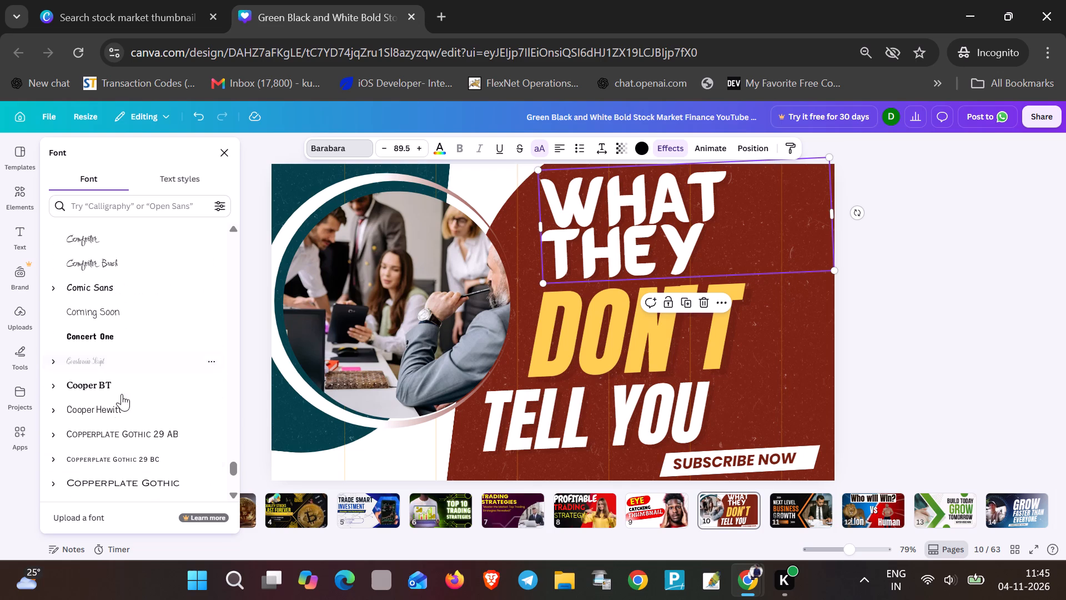
scroll(115, 419, down, 1)
click(100, 467)
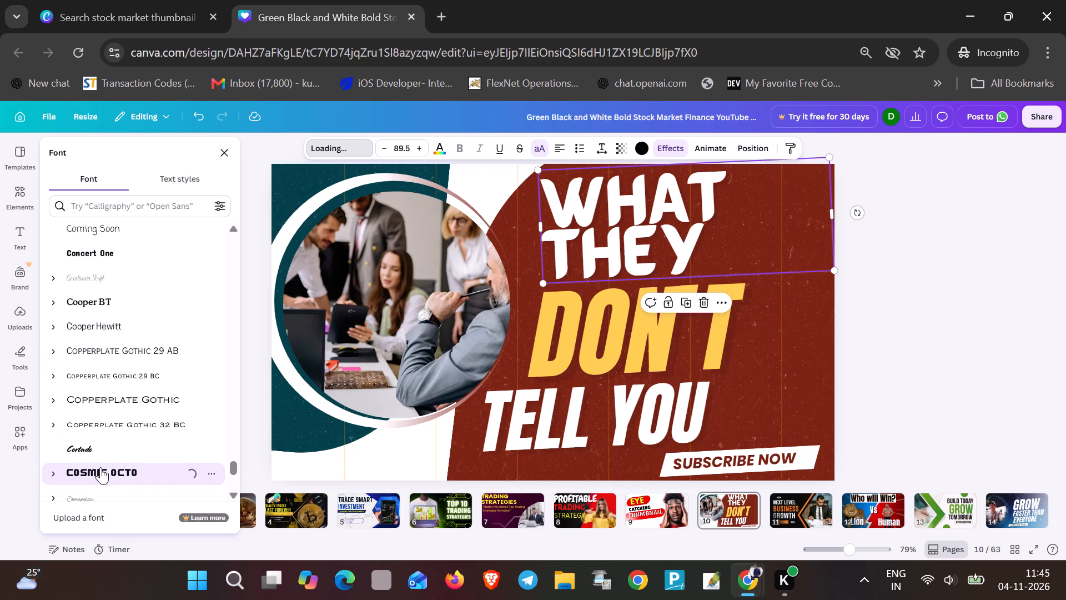
Enlarge the "WHAT THEY" text to about font size 101 and nudge it slightly up and right.
click(668, 212)
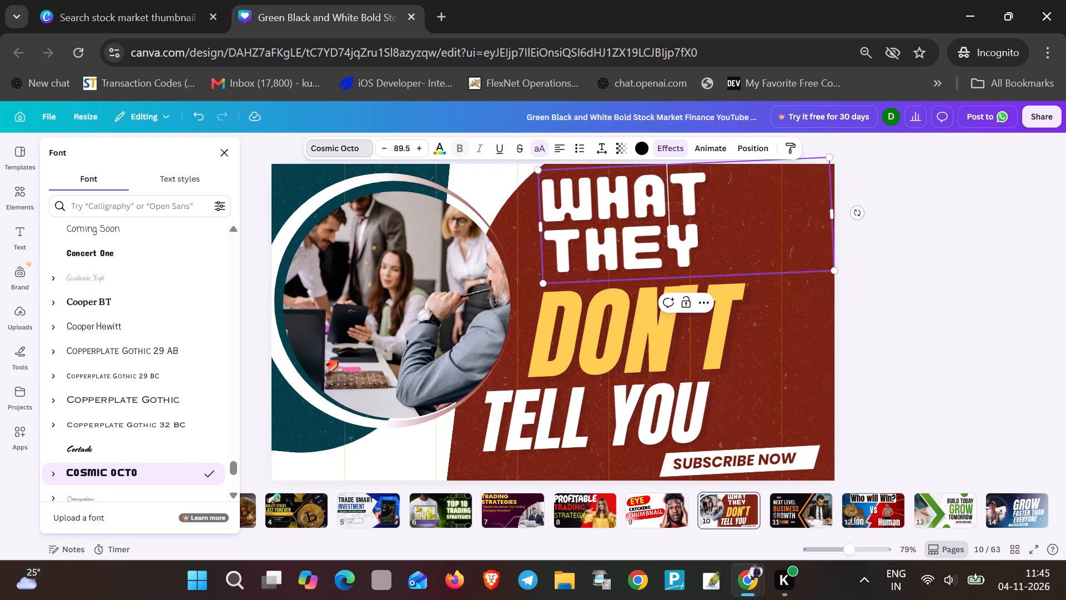
click(685, 234)
click(769, 337)
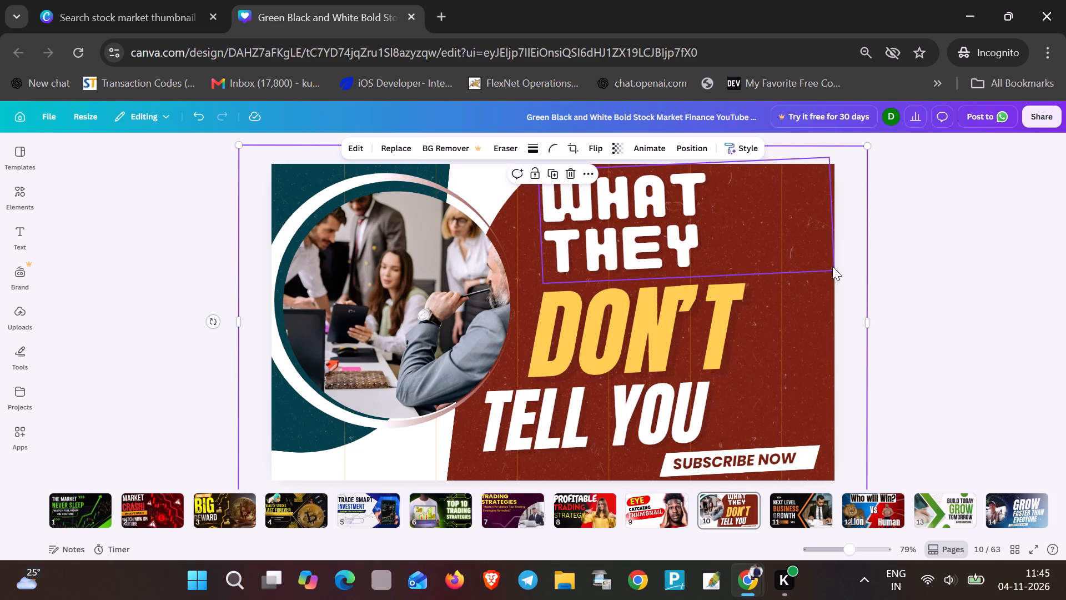
click(821, 224)
drag(834, 274, 847, 294)
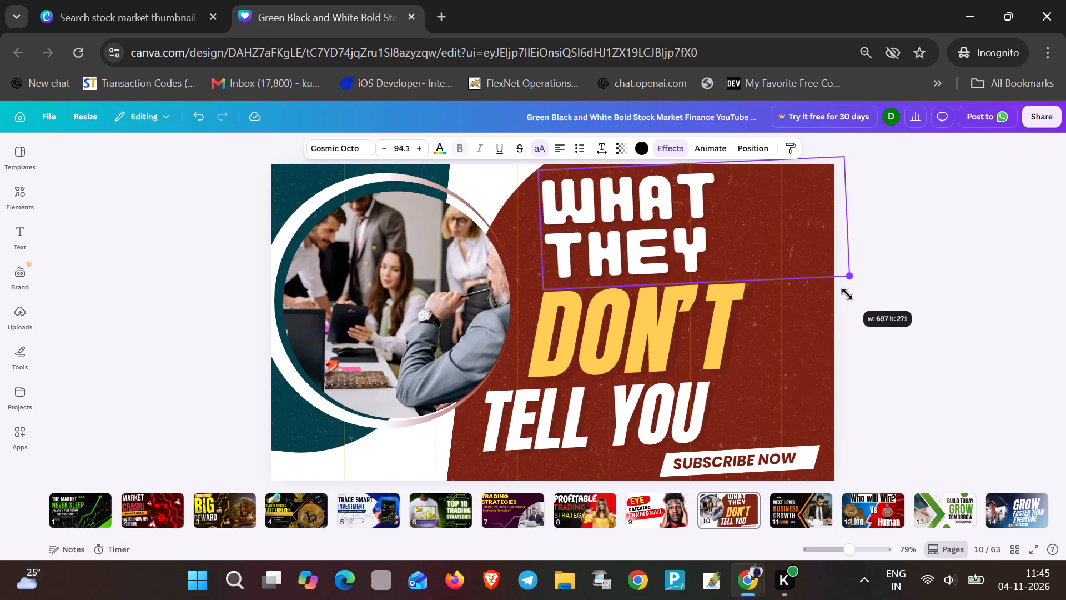
drag(847, 294, 864, 306)
drag(644, 219, 647, 214)
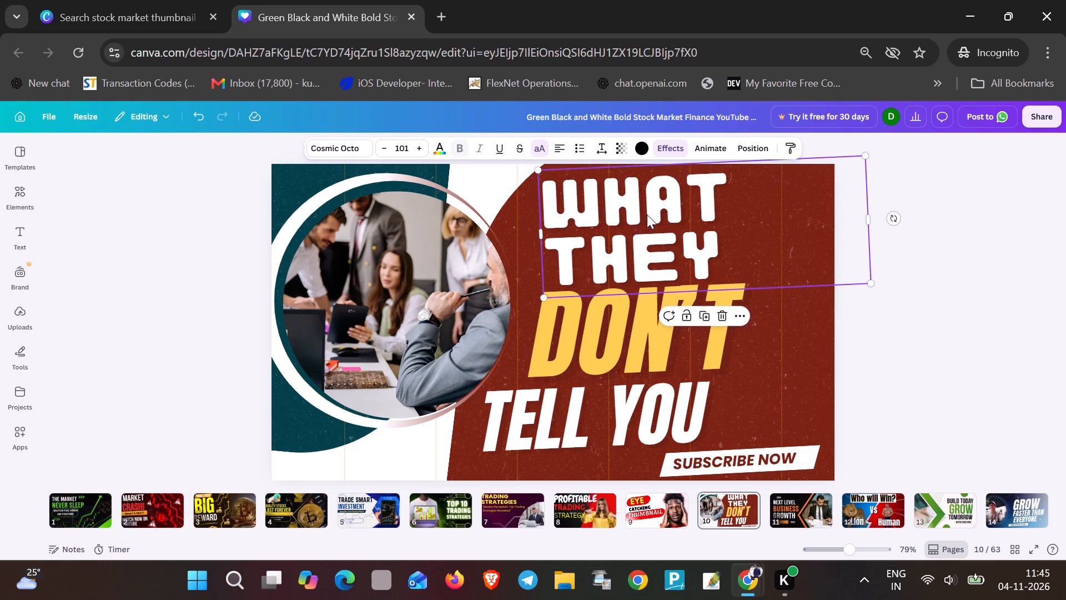
drag(647, 214, 648, 212)
Shrink the yellow "DON'T" text to about font size 145 and move it toward the thumbnail's right edge.
click(623, 333)
double_click(622, 334)
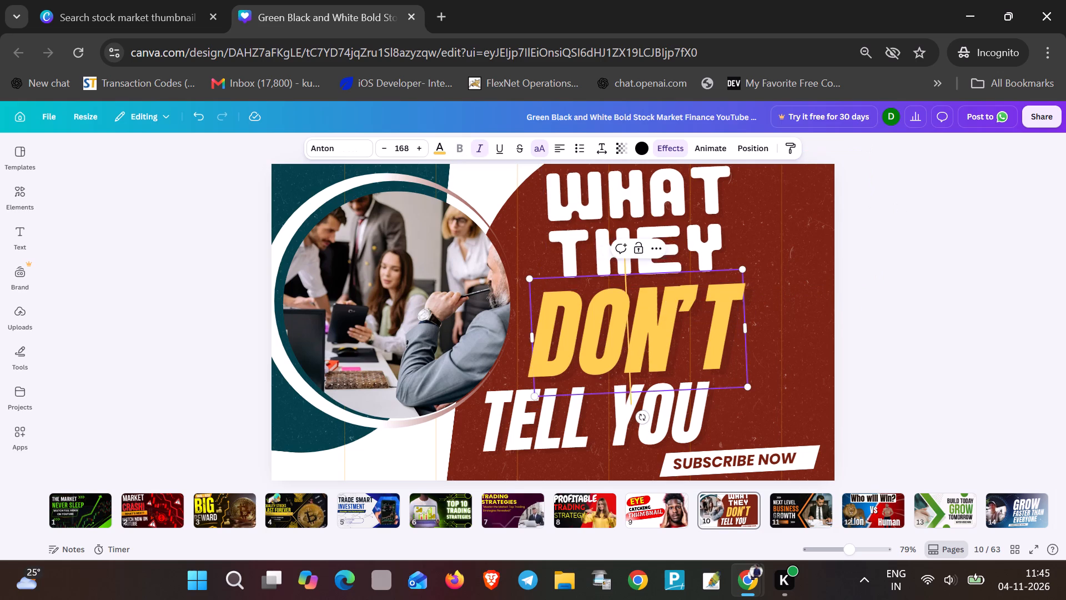
click(622, 334)
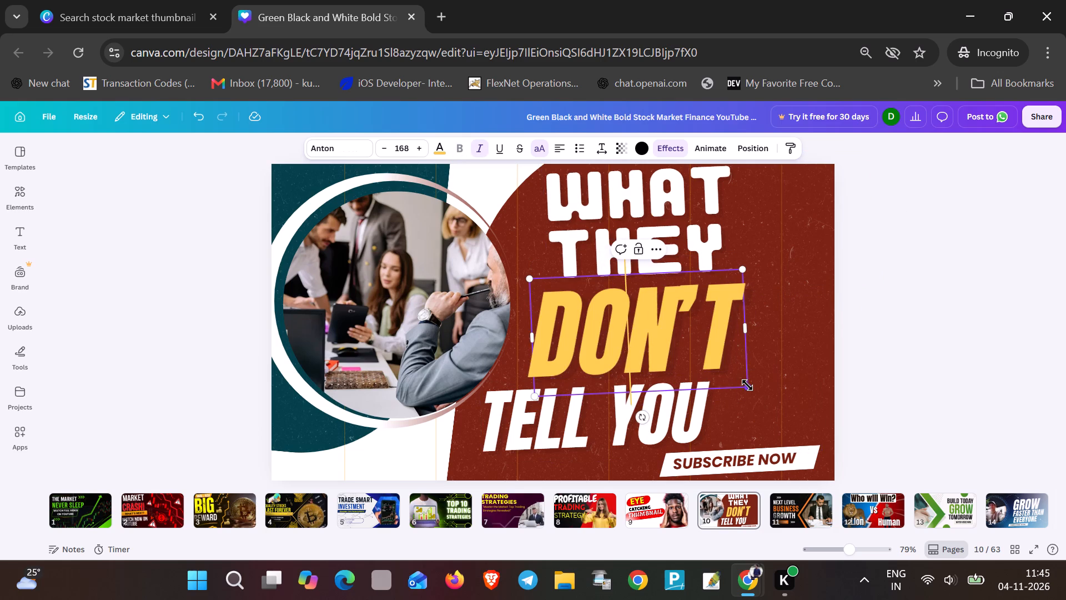
drag(746, 384, 722, 357)
drag(622, 321, 641, 322)
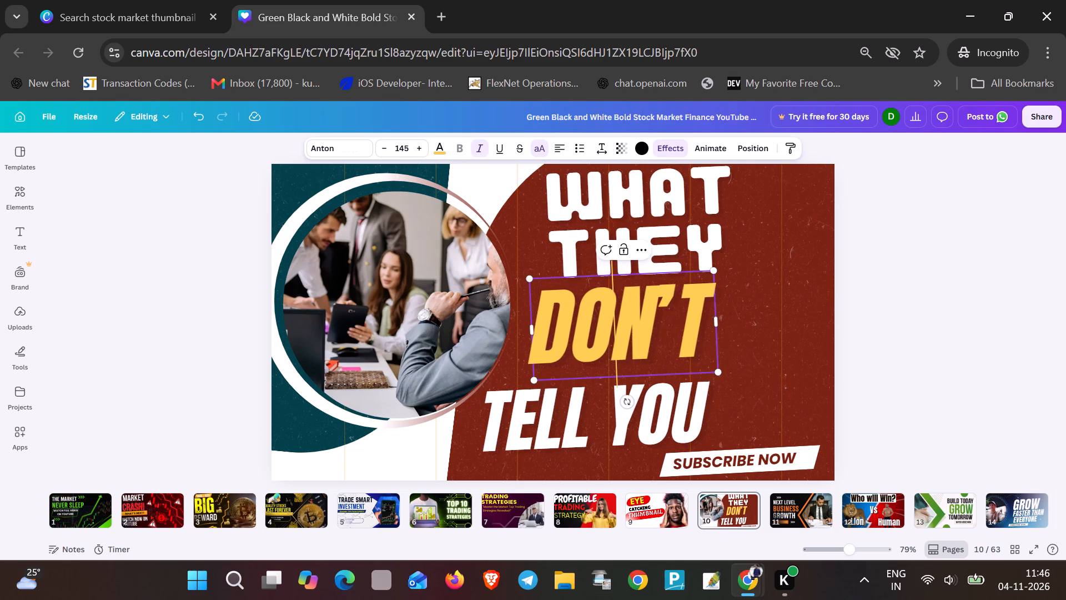
drag(641, 322, 662, 326)
click(761, 379)
drag(626, 307, 682, 312)
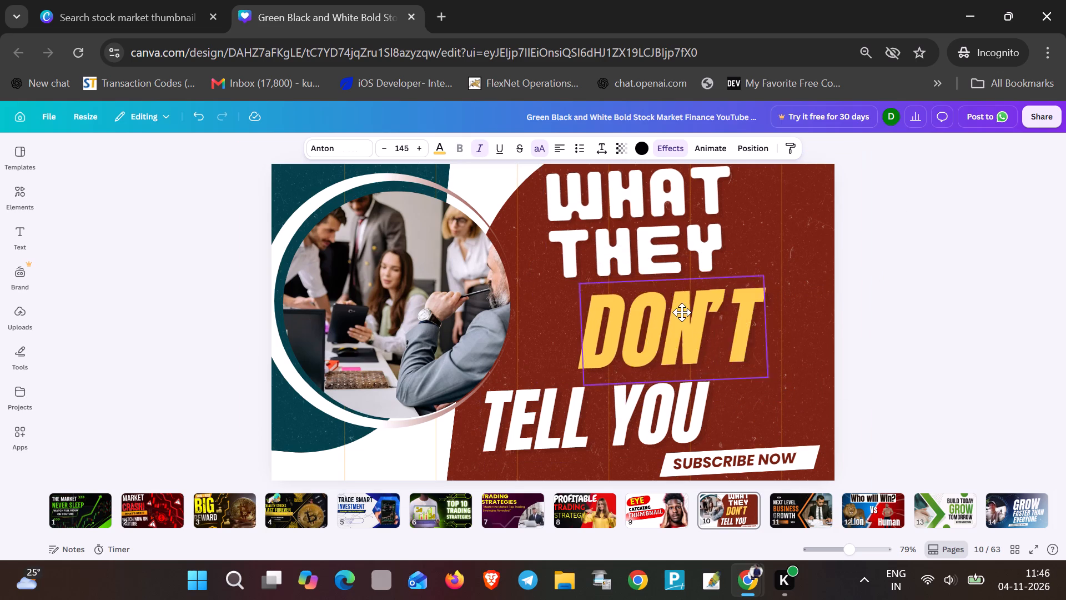
drag(682, 312, 737, 309)
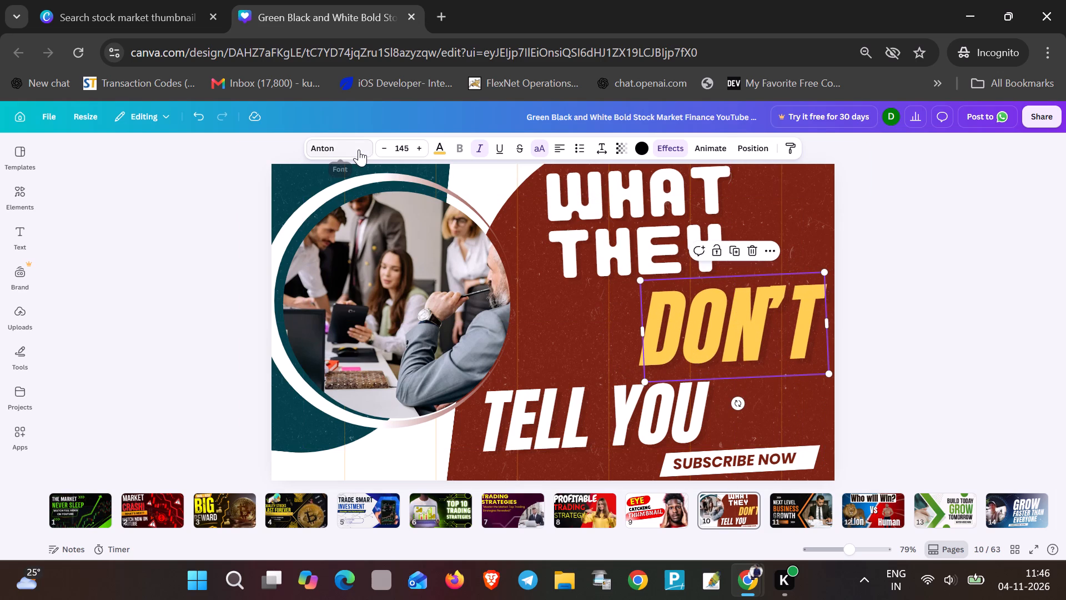
Change the font of the yellow "DON'T" text to Gliker Expanded.
click(359, 149)
scroll(127, 398, down, 3)
scroll(126, 401, up, 1)
scroll(126, 401, down, 3)
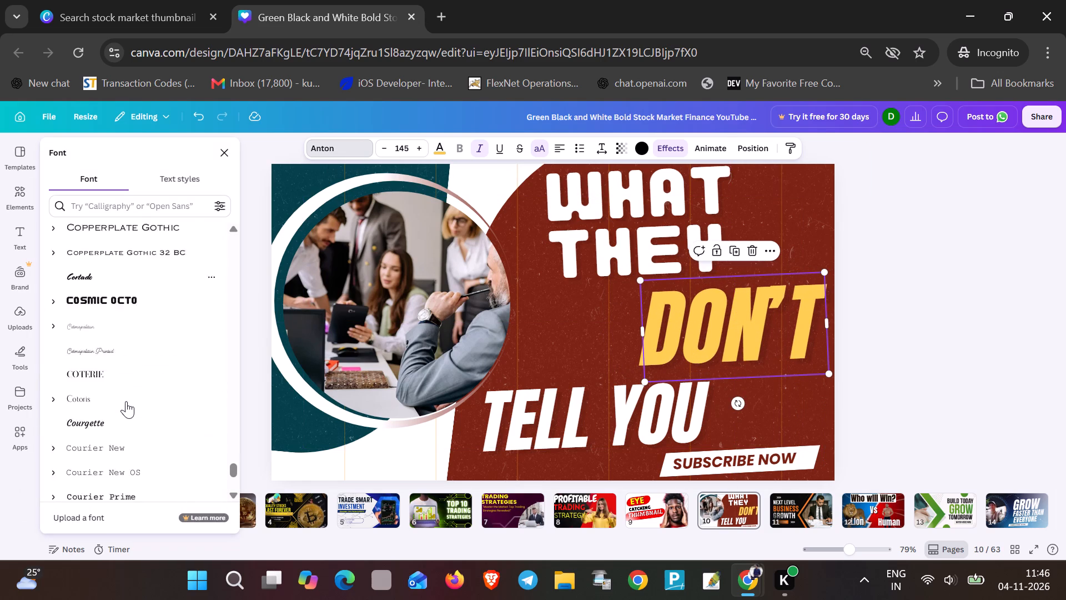
scroll(125, 404, up, 1)
scroll(125, 404, down, 11)
scroll(125, 405, up, 1)
scroll(125, 405, down, 2)
scroll(125, 405, up, 1)
scroll(125, 405, down, 2)
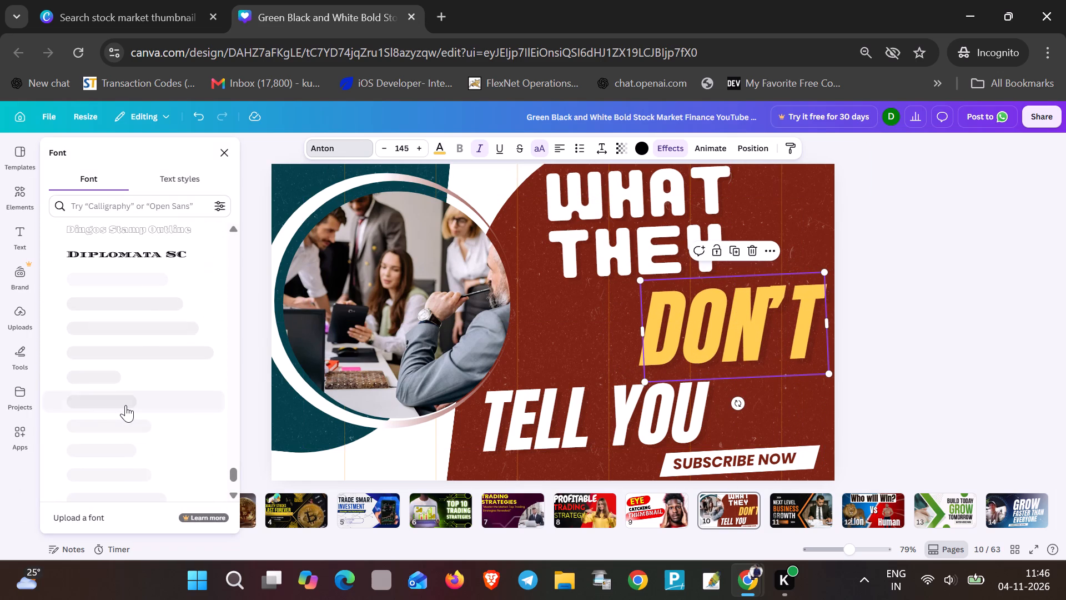
scroll(126, 373, down, 3)
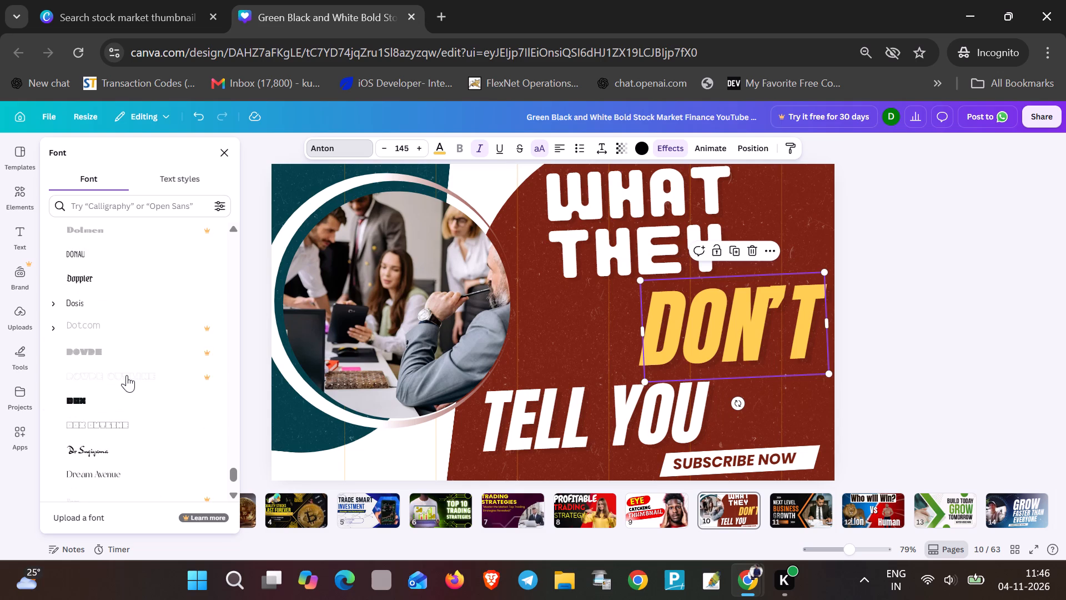
scroll(127, 376, down, 12)
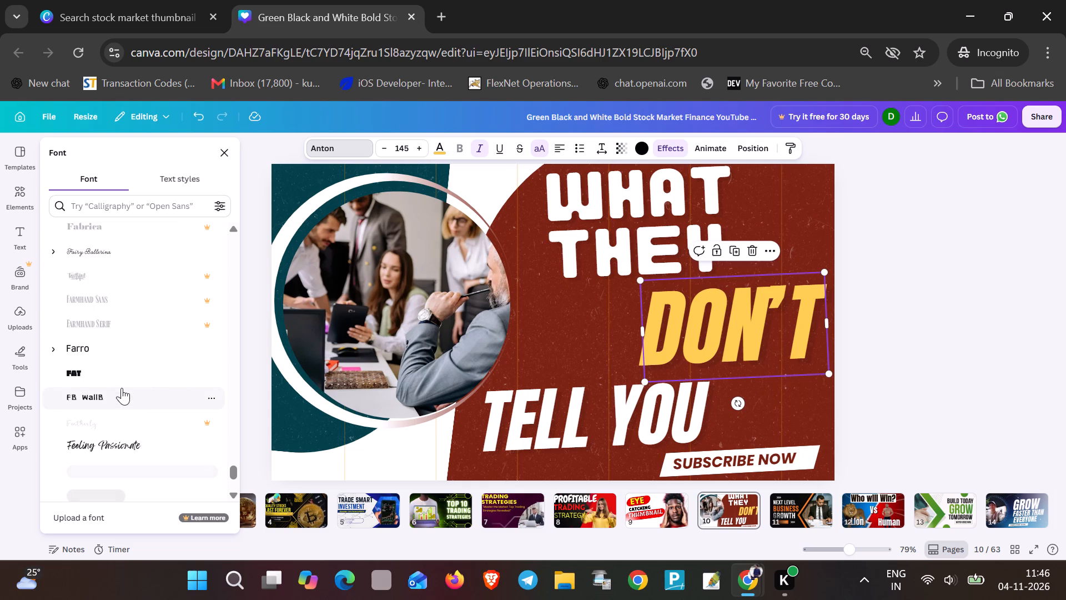
scroll(122, 388, down, 6)
scroll(115, 369, up, 1)
scroll(114, 372, down, 9)
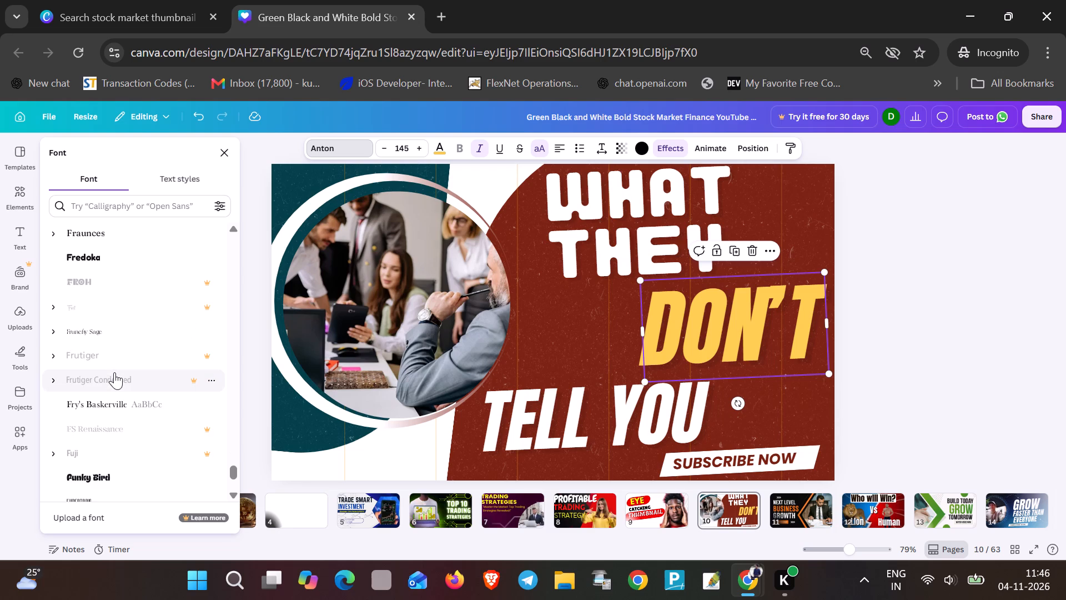
scroll(114, 372, down, 10)
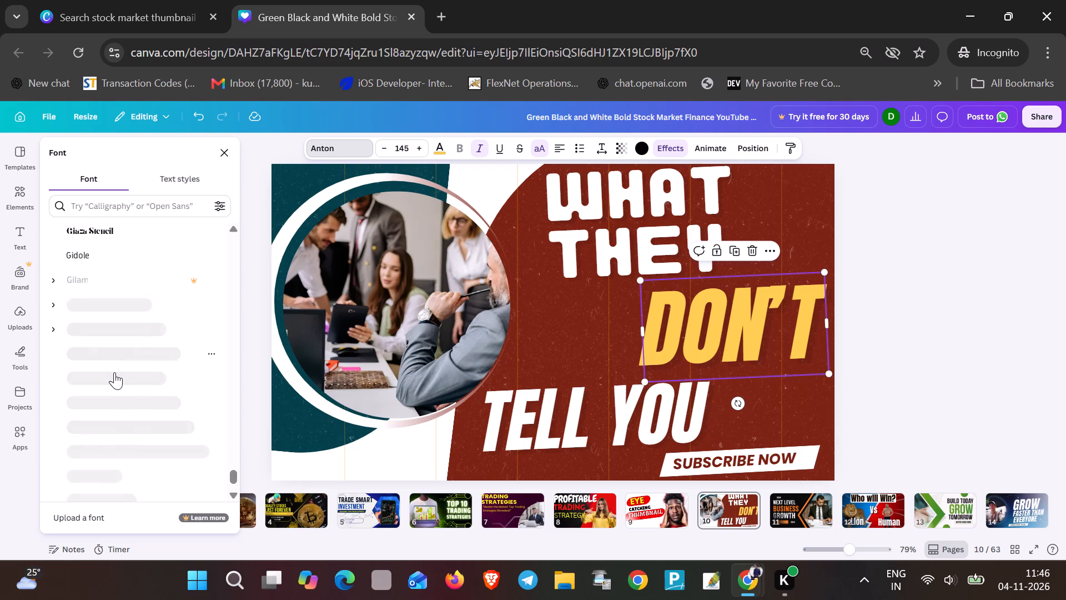
scroll(113, 373, down, 4)
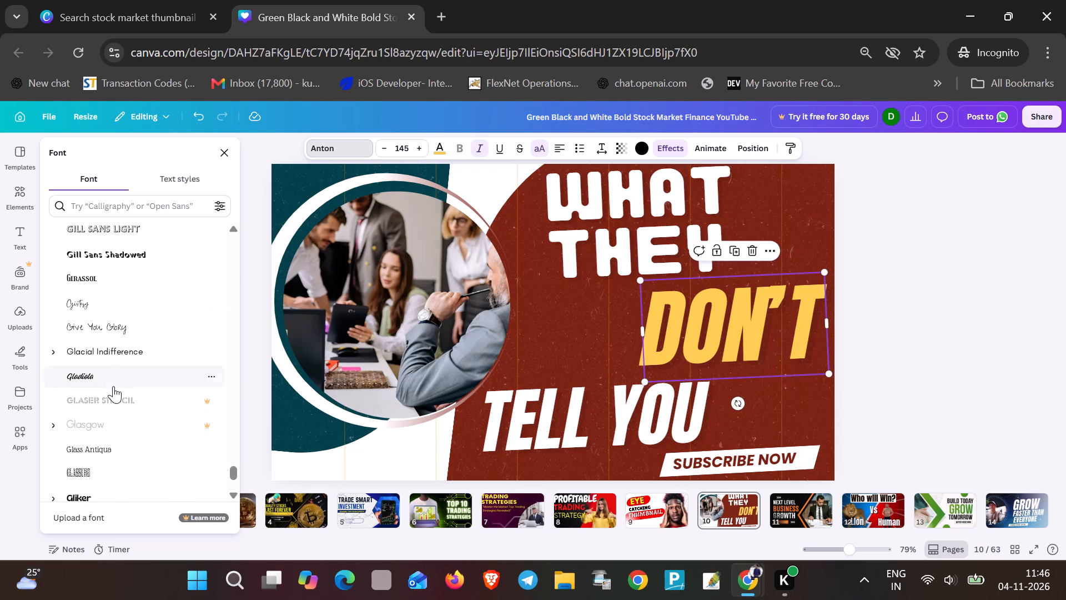
scroll(113, 390, down, 1)
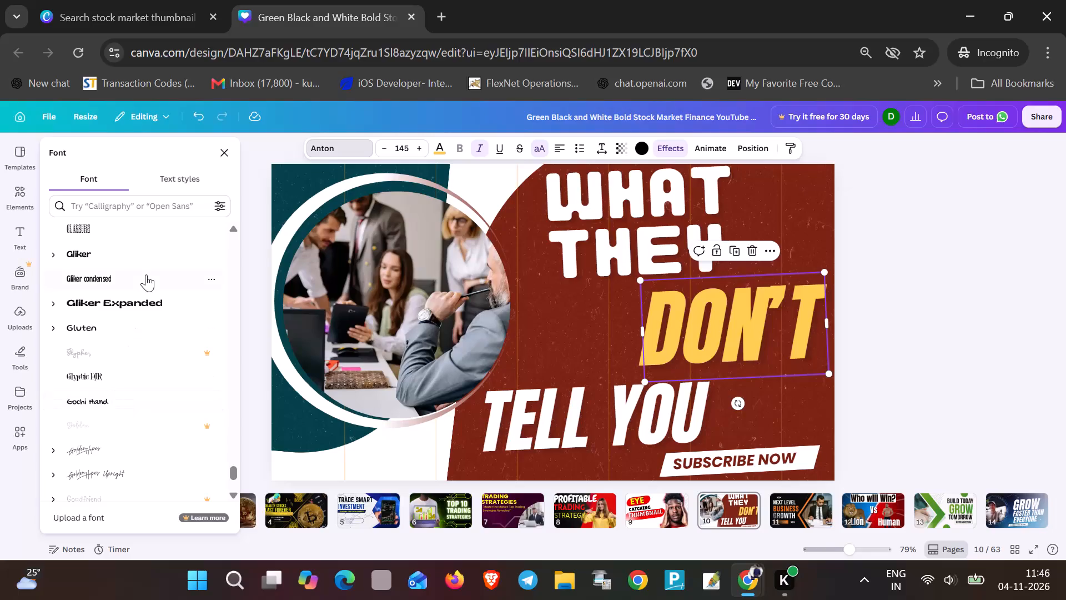
click(137, 307)
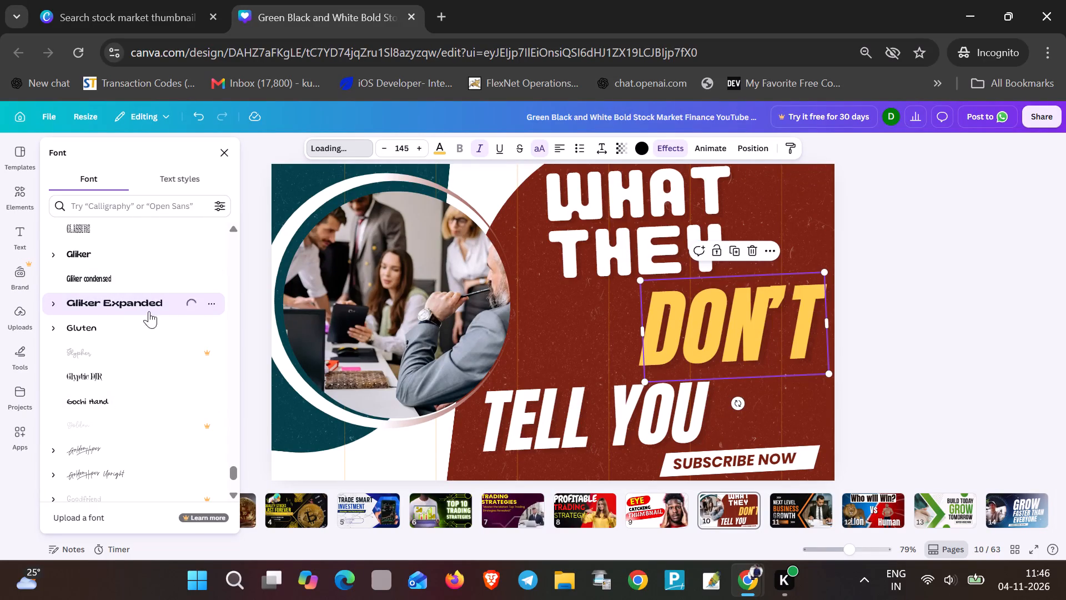
Shrink the "DON'T" text to about font size 98.1 and place it between "THEY" and "TELL YOU".
click(667, 352)
drag(687, 335, 633, 313)
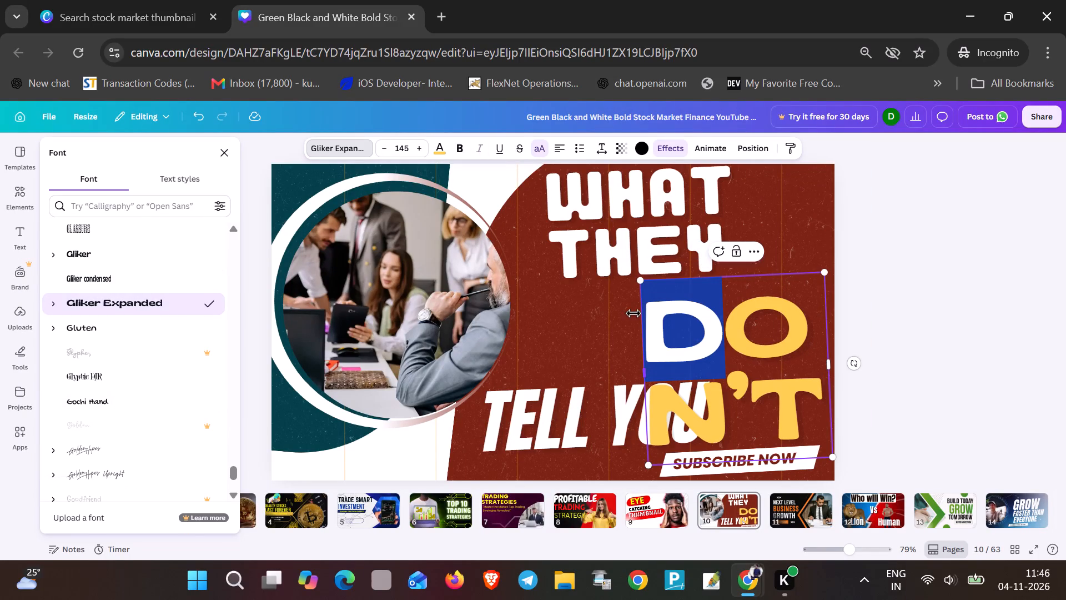
drag(633, 313, 633, 313)
click(602, 319)
drag(782, 328, 698, 281)
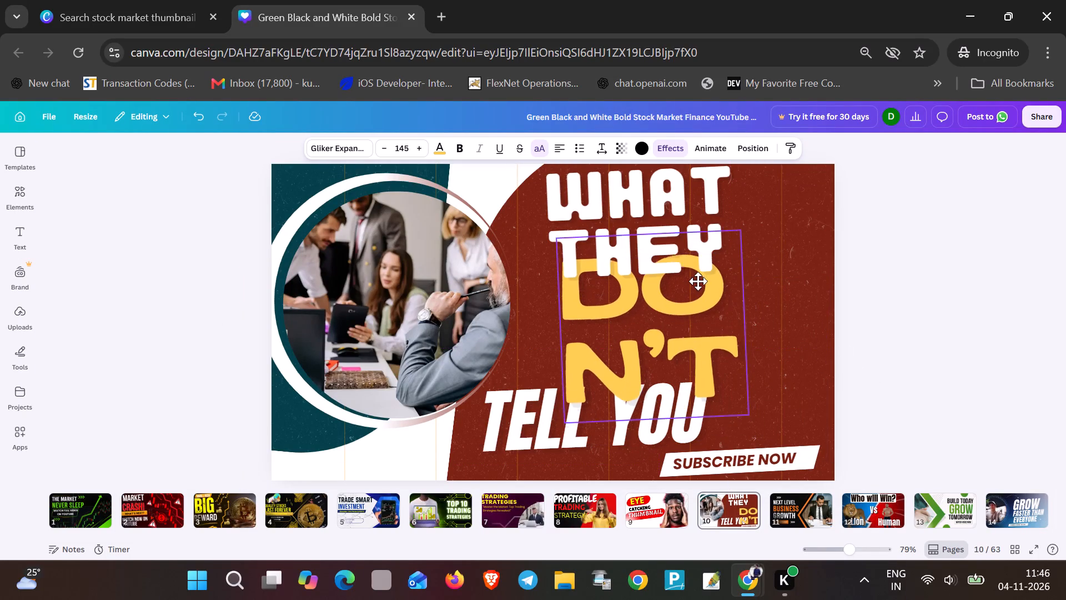
drag(698, 281, 698, 280)
drag(747, 409, 696, 342)
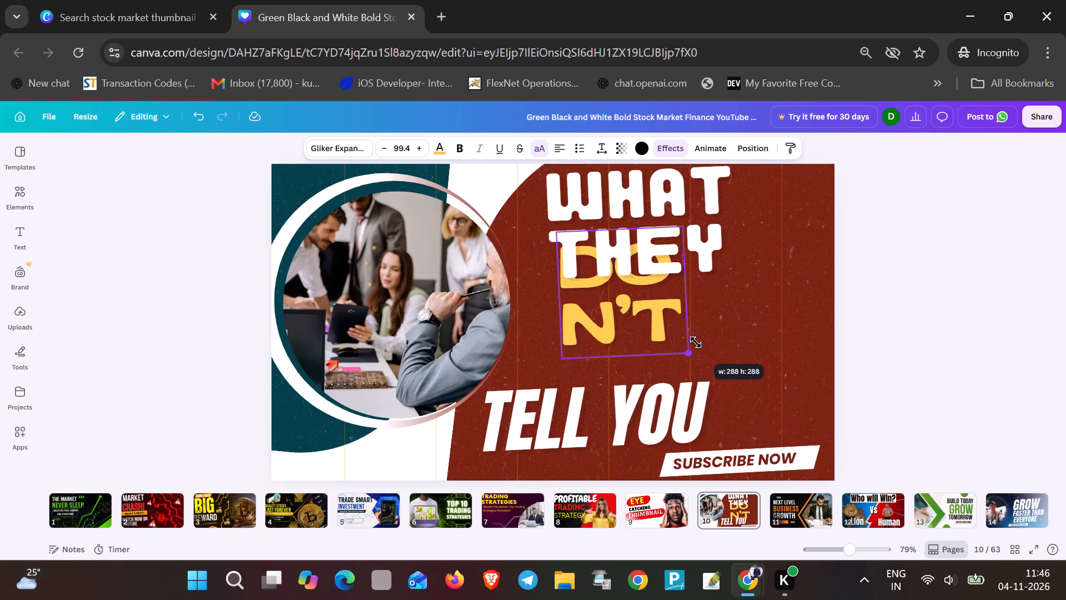
drag(696, 342, 696, 341)
drag(615, 299, 623, 333)
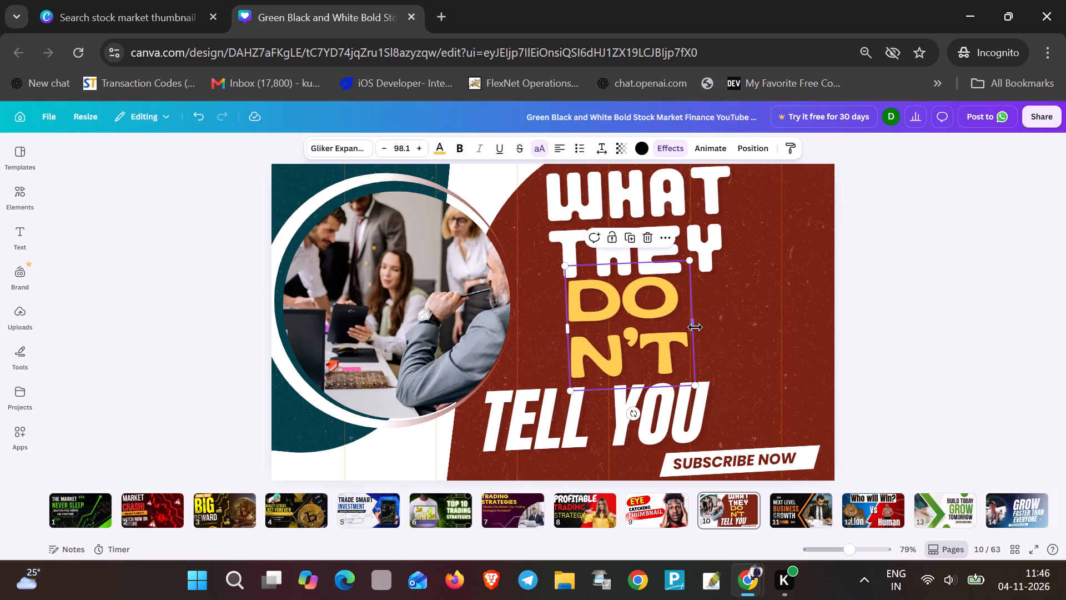
Widen the yellow "DON'T" text to fit on one line below "THEY" and enlarge it to about font size 128.
drag(695, 327, 799, 333)
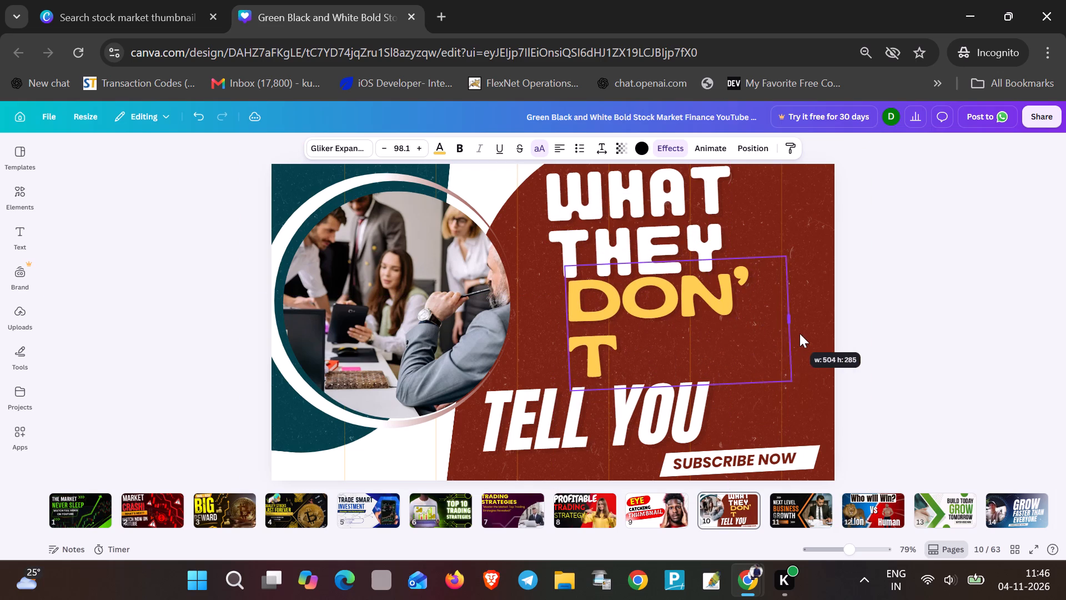
drag(799, 333, 812, 336)
click(716, 380)
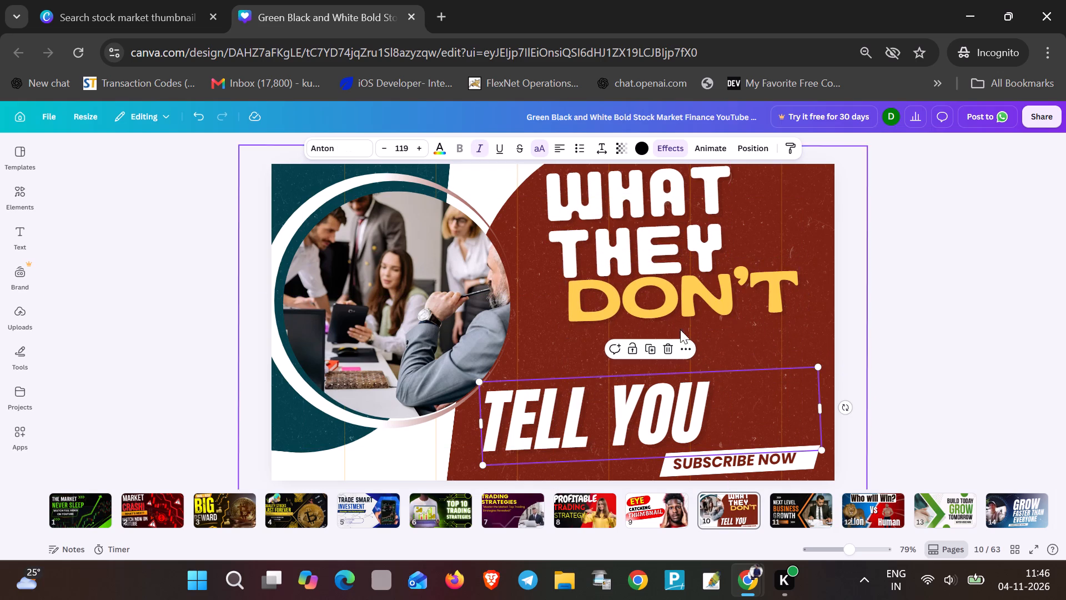
drag(682, 288, 655, 306)
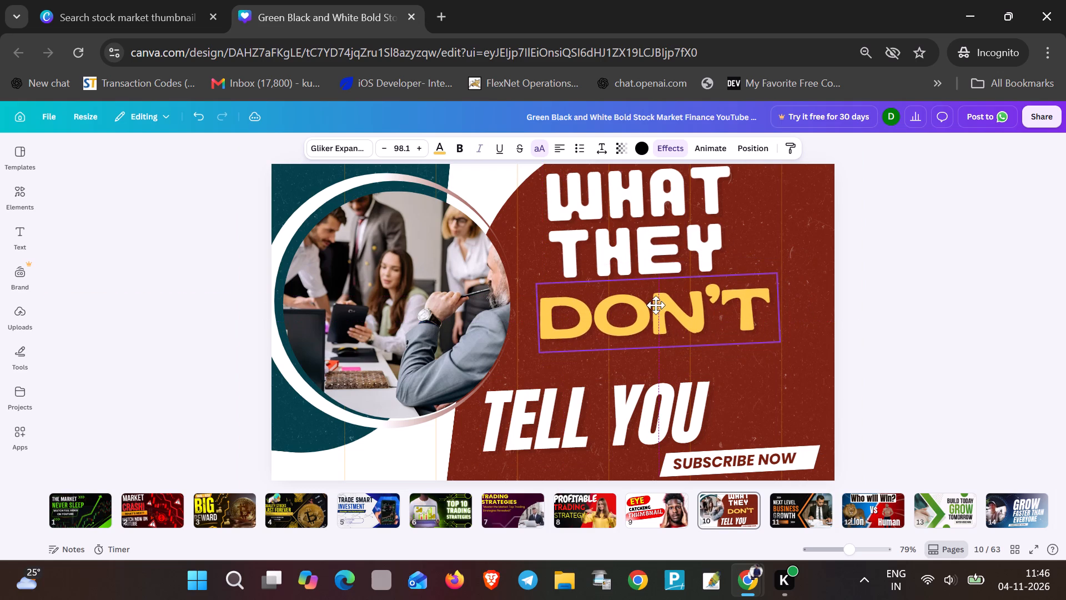
drag(540, 354, 514, 367)
drag(783, 351, 817, 381)
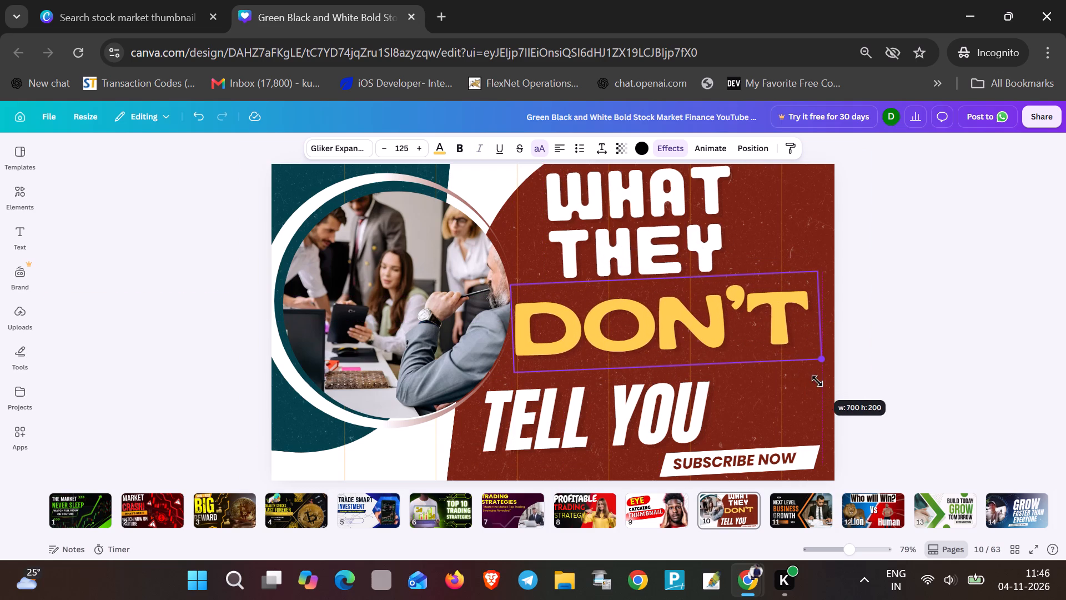
drag(817, 381, 825, 386)
Retype the white text line beneath "DON'T" as "TELL YOU".
triple_click(568, 416)
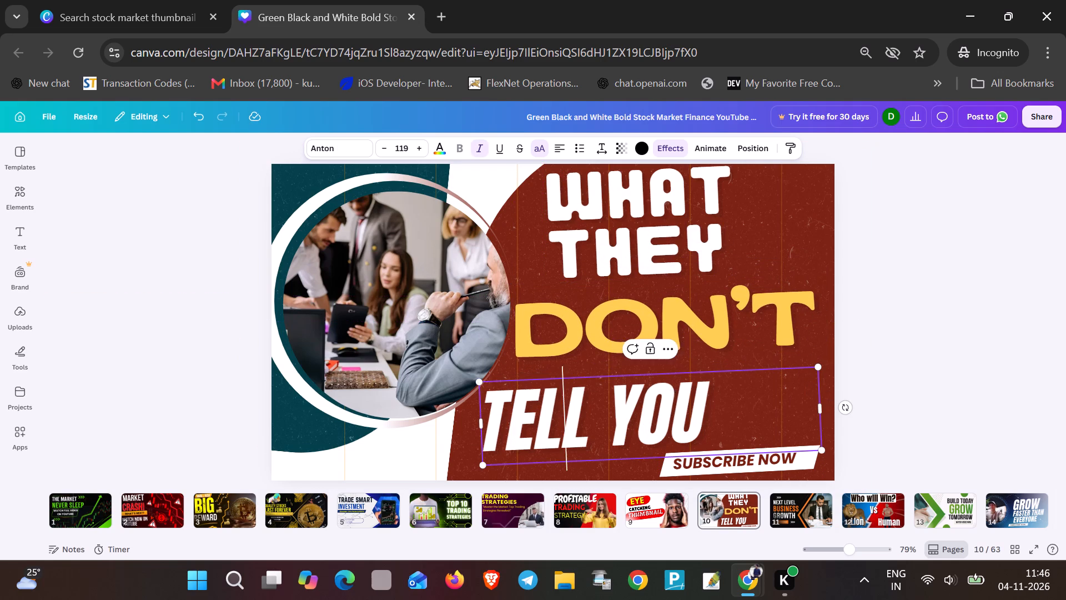
text(TE)
text(LL YOU)
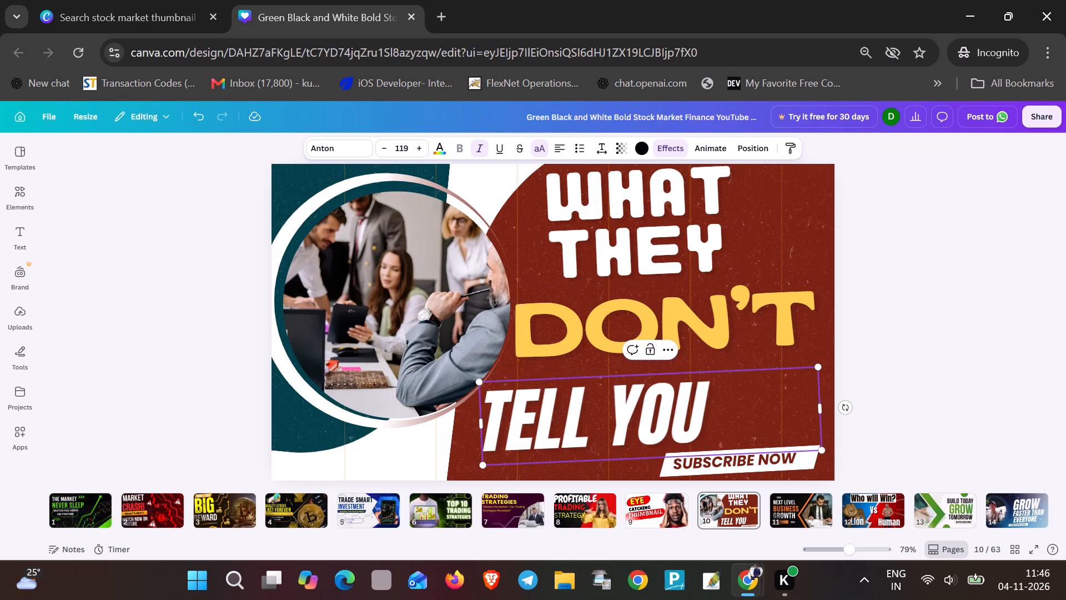
click(703, 417)
click(717, 351)
click(755, 224)
Shrink the "TELL YOU" text to about font size 107 and move it directly beneath "DON'T", aligned with its start.
click(638, 420)
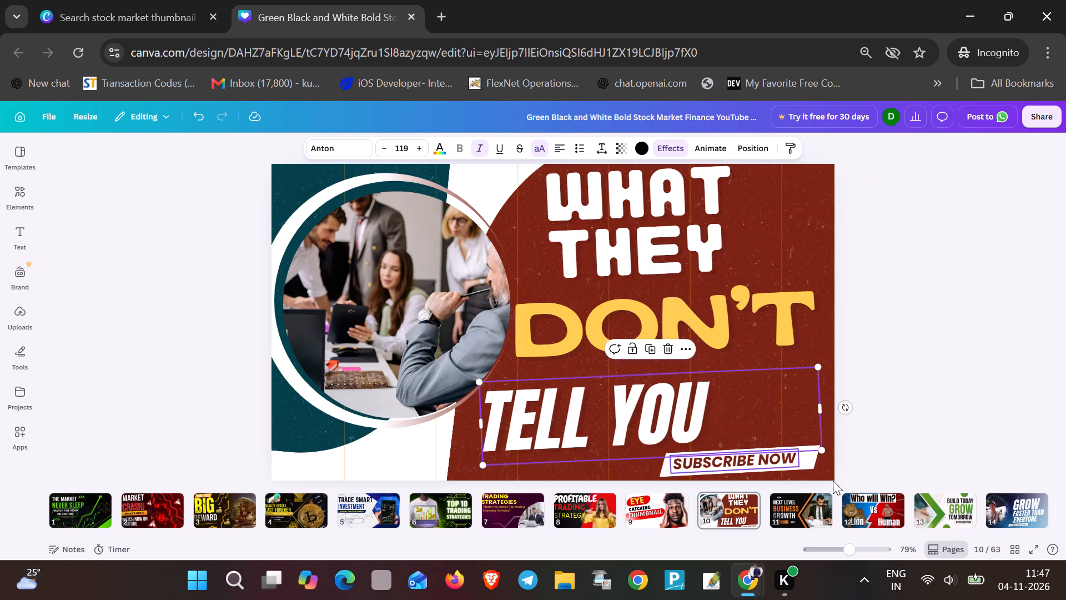
drag(823, 450, 793, 429)
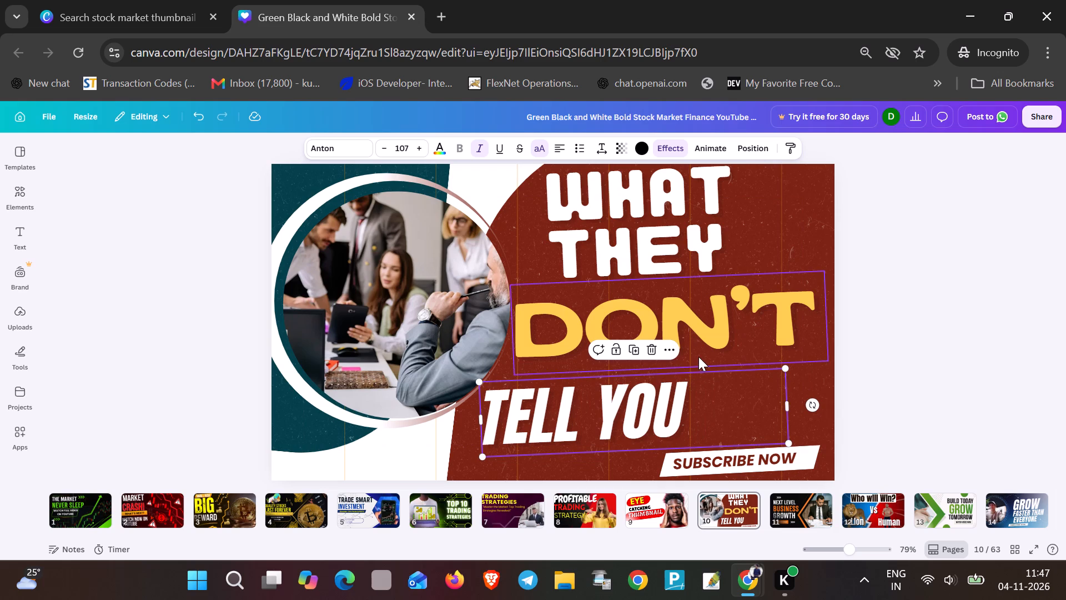
click(698, 357)
drag(612, 413, 645, 401)
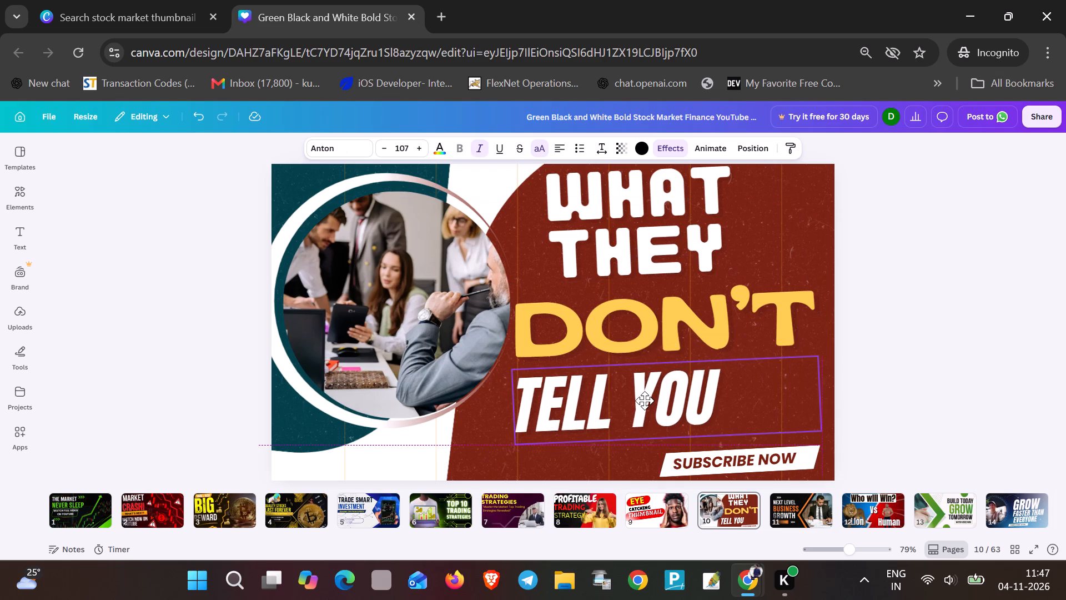
drag(645, 401, 646, 399)
Set the font size of the whole "TELL YOU" text to 106.
double_click(599, 406)
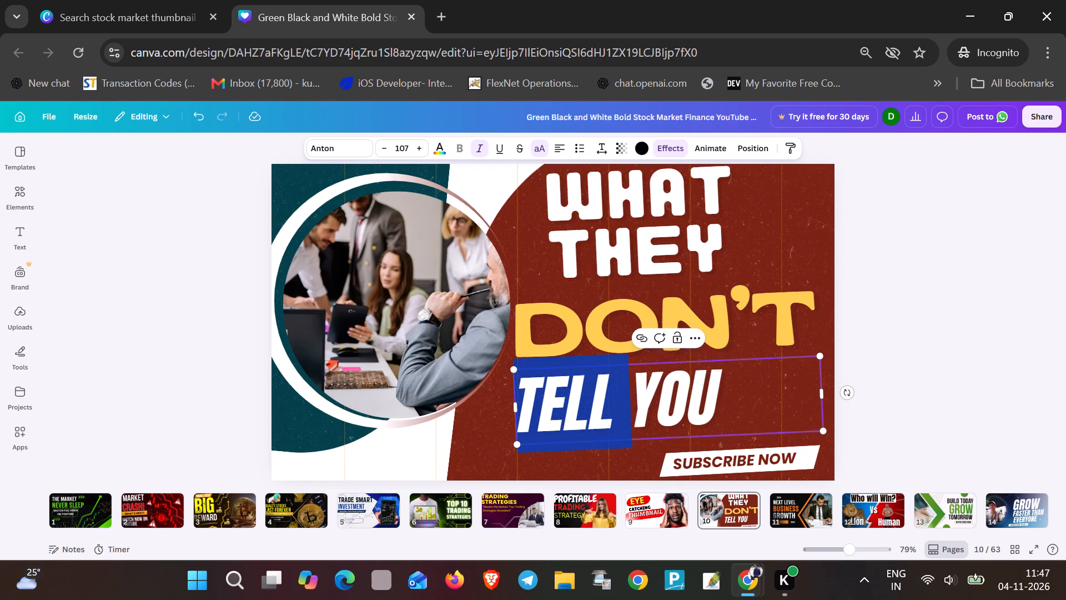
click(657, 405)
drag(737, 402, 530, 396)
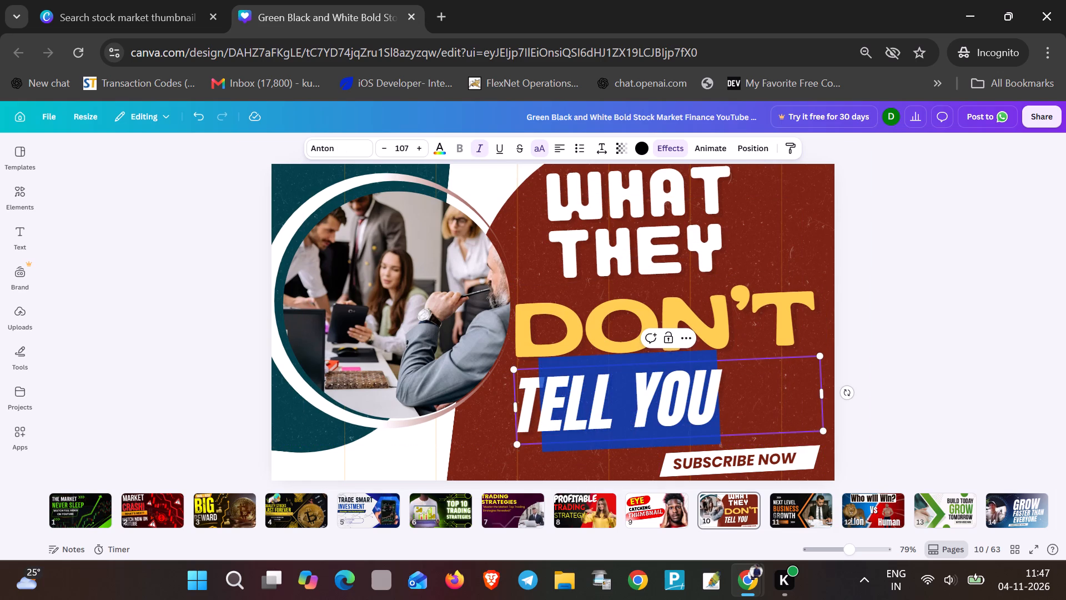
drag(530, 396, 523, 399)
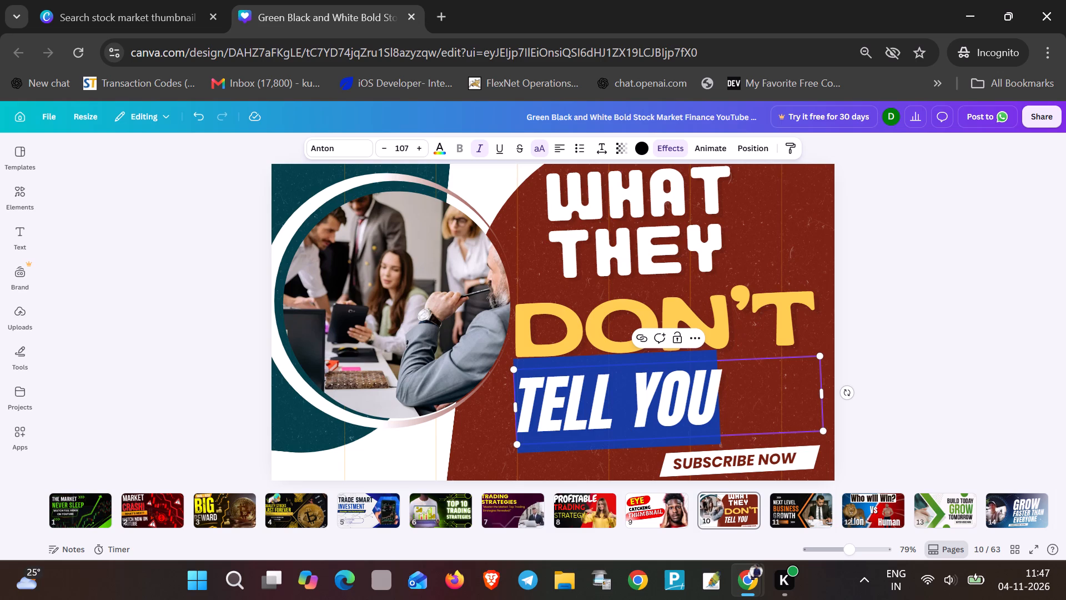
click(344, 154)
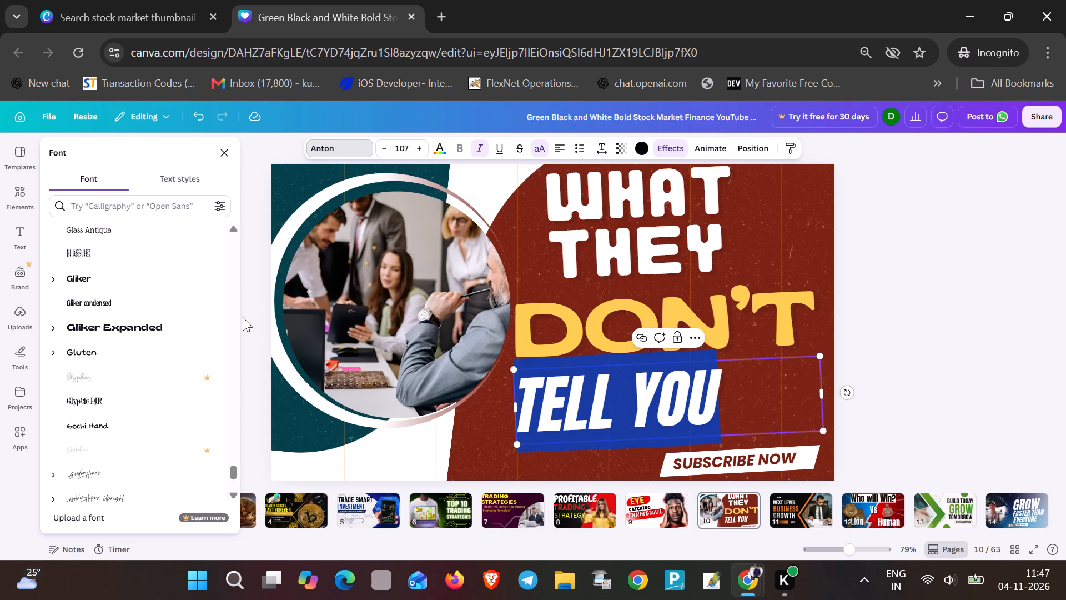
triple_click(382, 144)
triple_click(382, 144)
triple_click(381, 144)
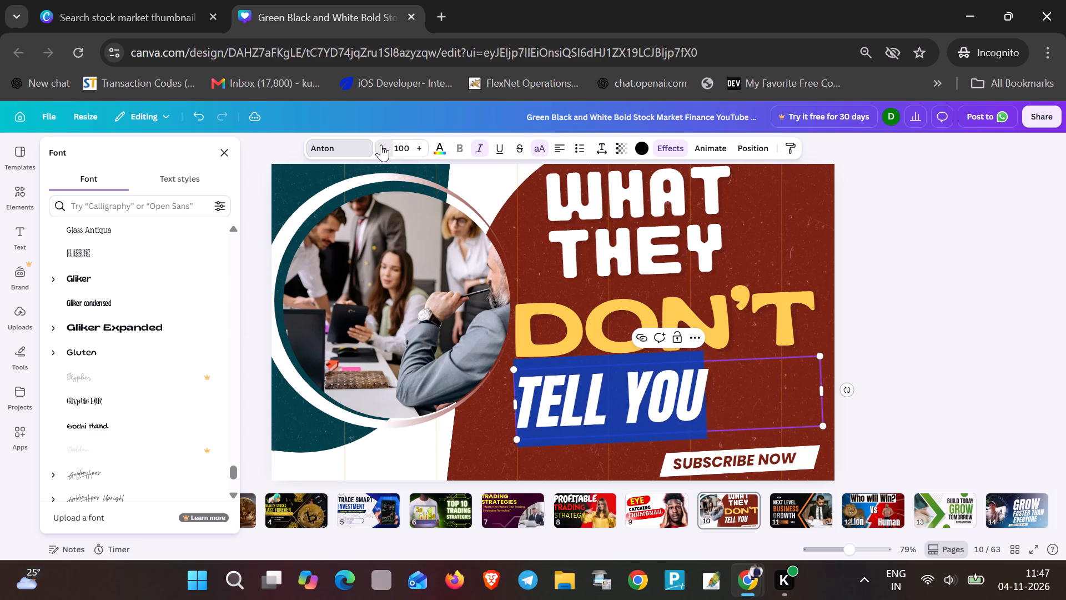
triple_click(381, 144)
click(381, 144)
triple_click(418, 149)
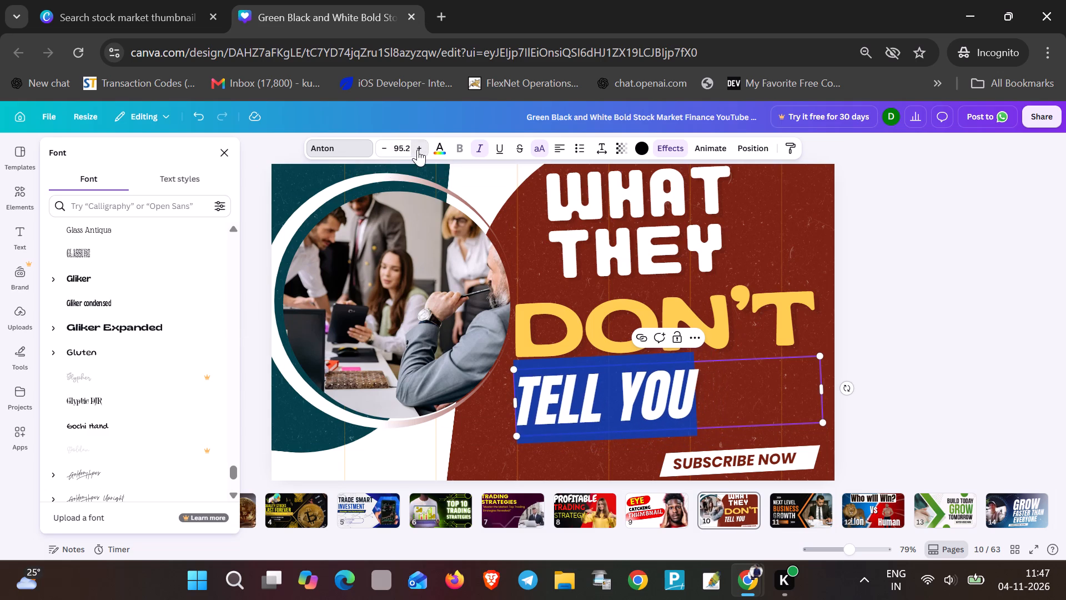
click(418, 149)
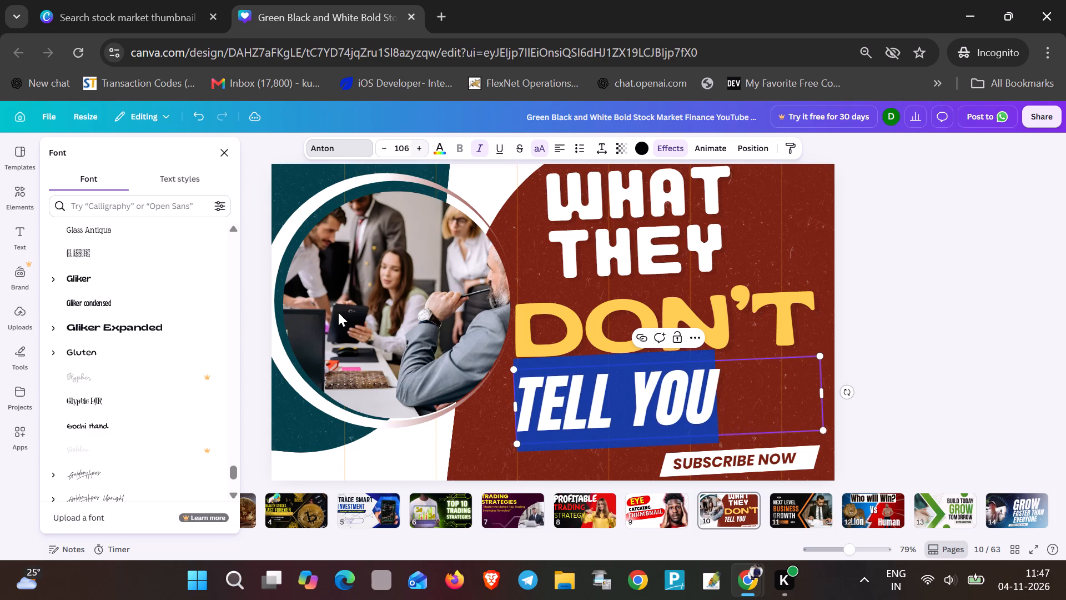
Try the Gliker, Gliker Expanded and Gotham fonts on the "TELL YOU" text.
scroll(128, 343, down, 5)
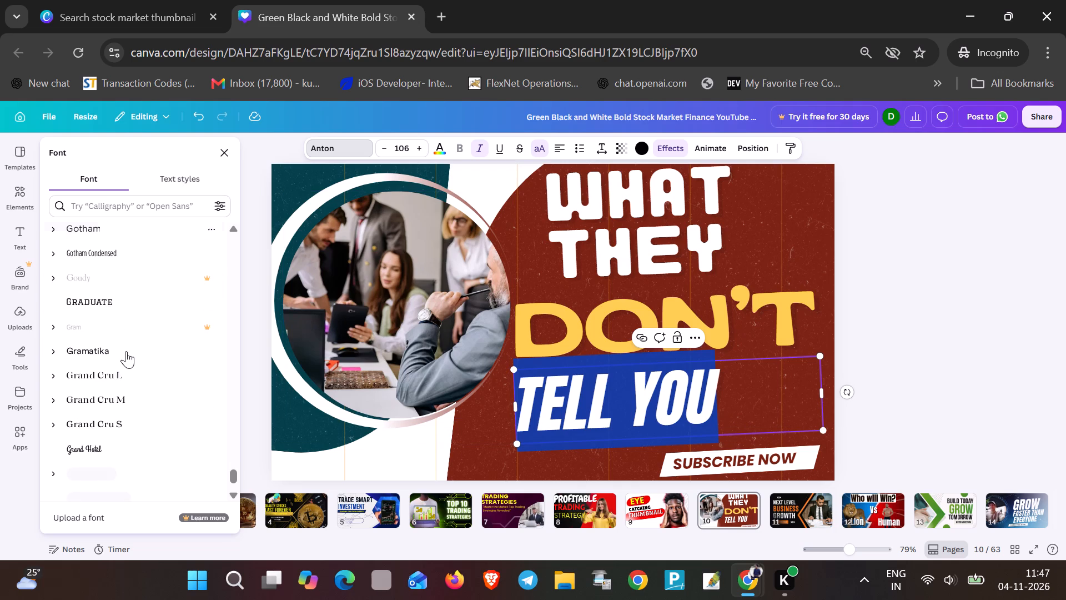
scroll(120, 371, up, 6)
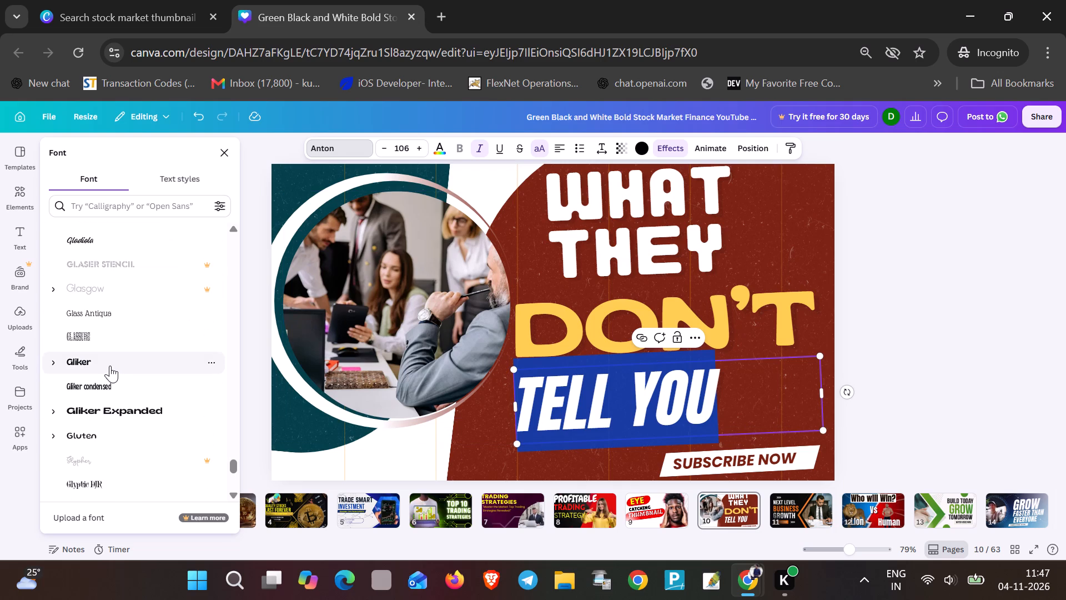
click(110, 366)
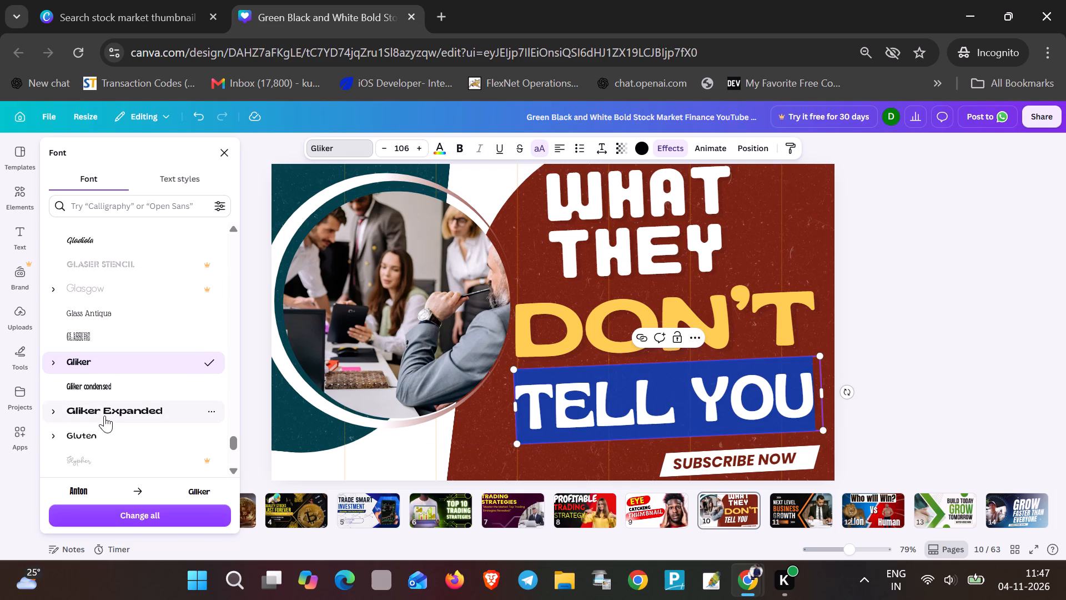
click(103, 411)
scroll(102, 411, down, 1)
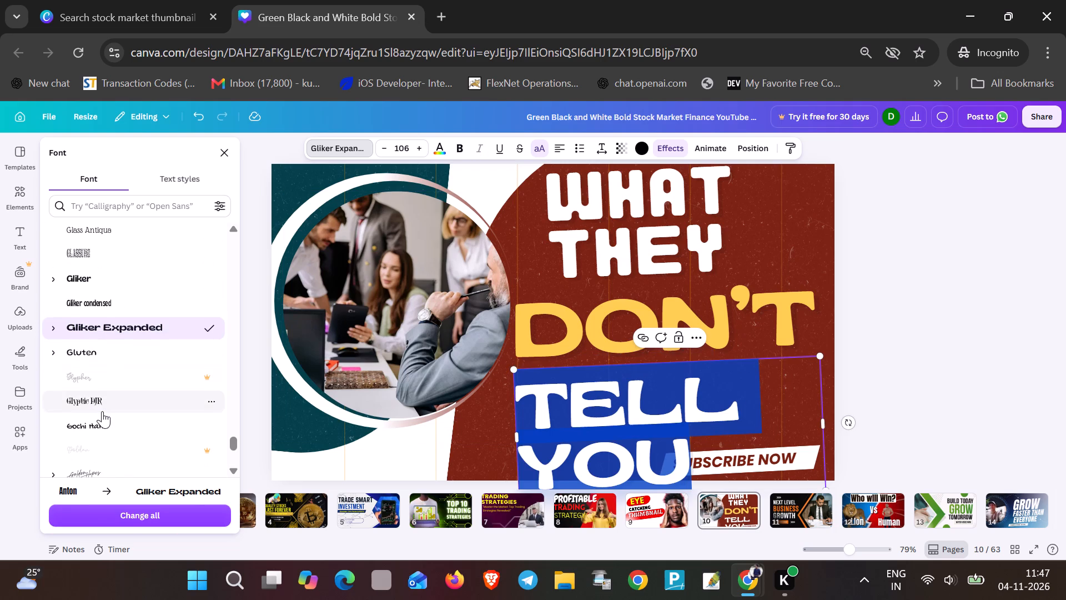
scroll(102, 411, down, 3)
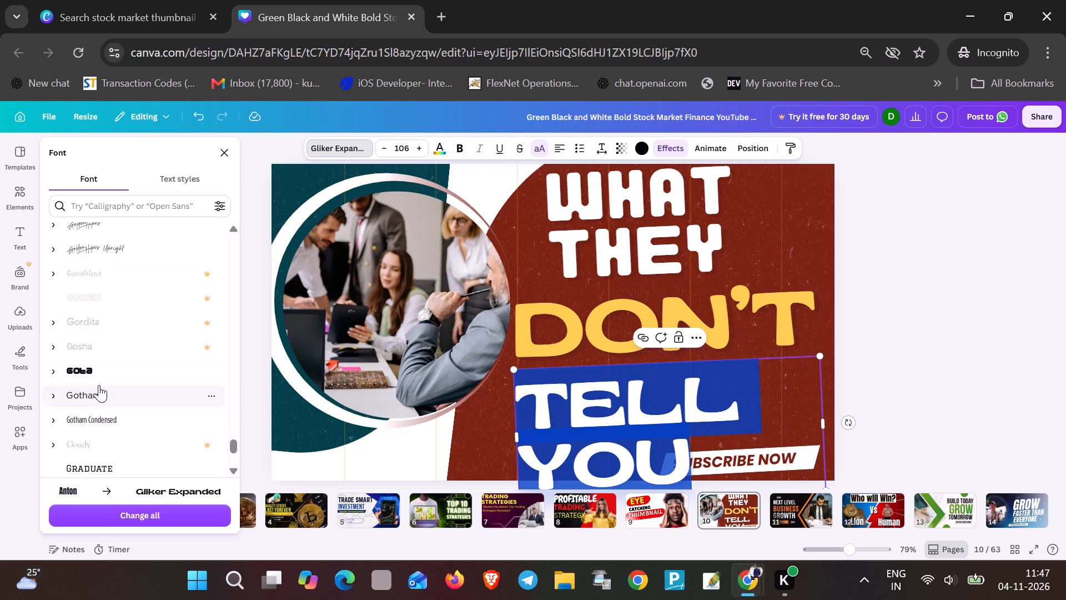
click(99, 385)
Change the font of the "TELL YOU" text to Horizon.
scroll(99, 386, down, 6)
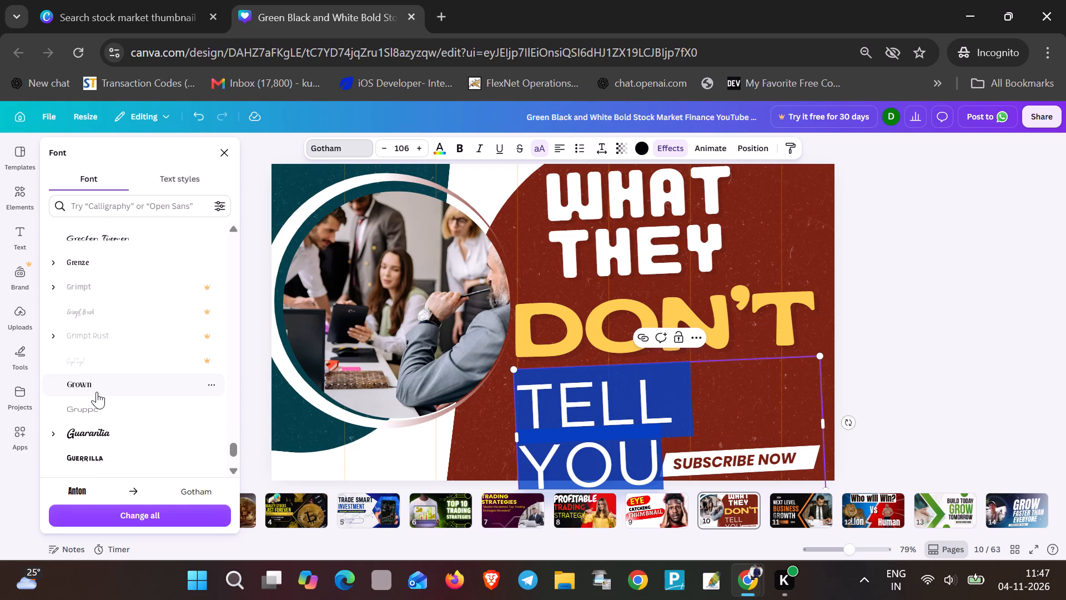
scroll(94, 396, down, 3)
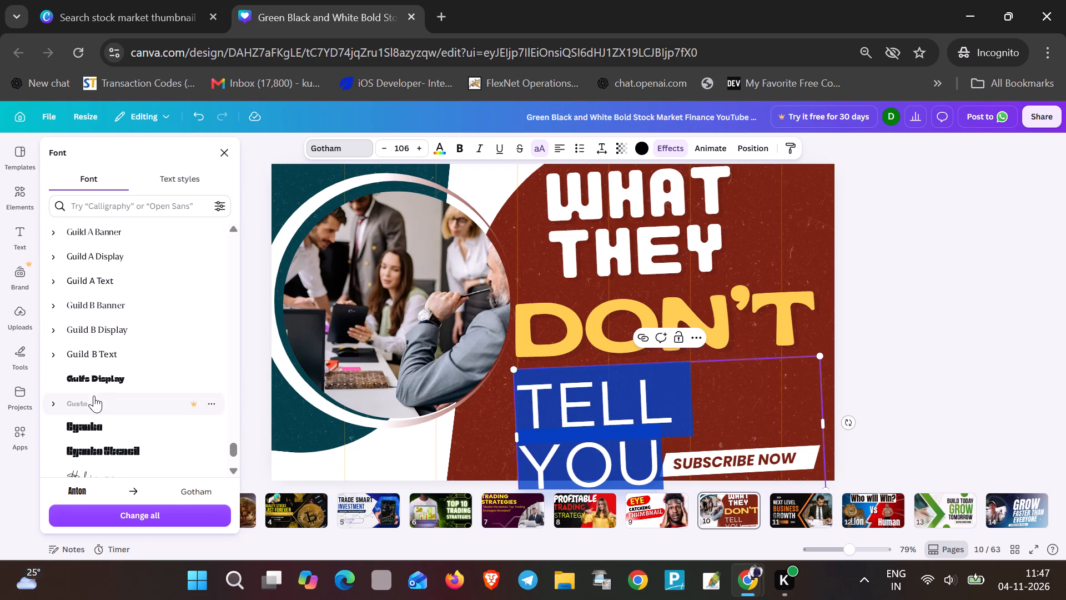
scroll(94, 396, down, 8)
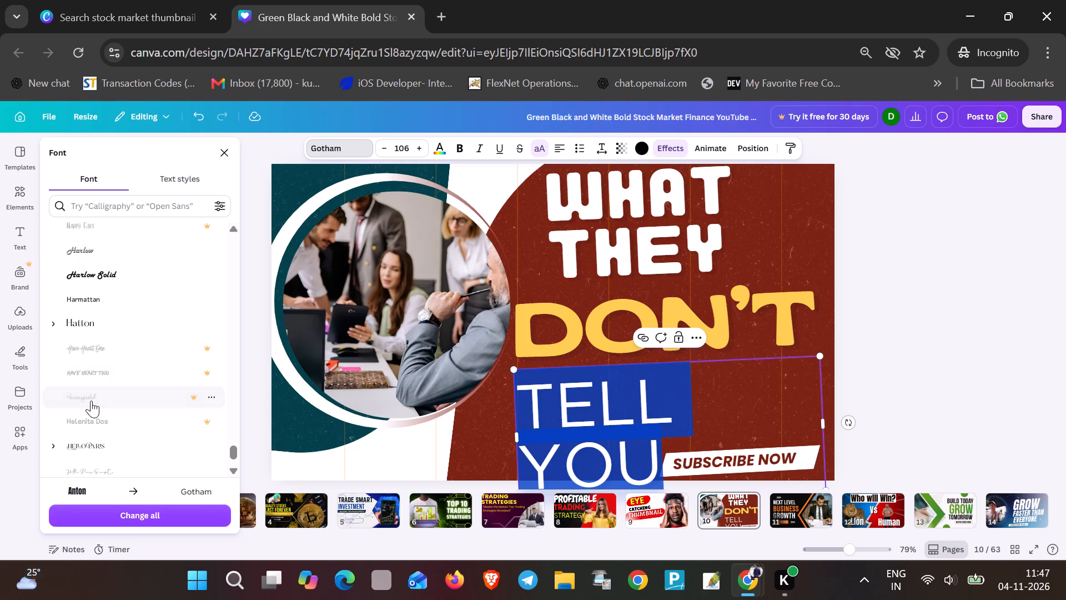
scroll(90, 401, down, 10)
scroll(88, 403, up, 2)
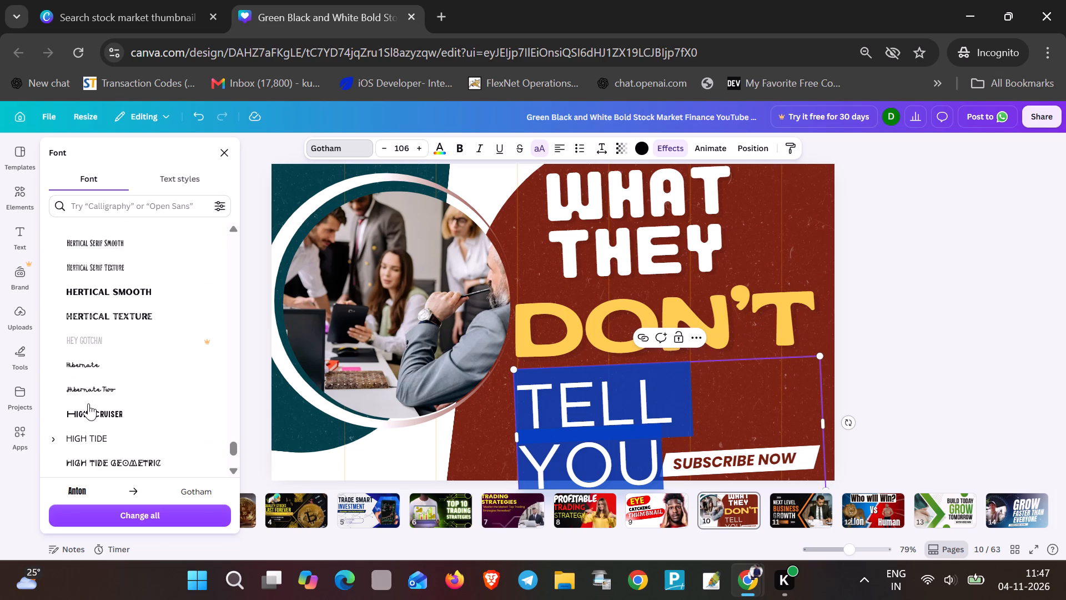
scroll(88, 403, up, 1)
scroll(88, 403, down, 7)
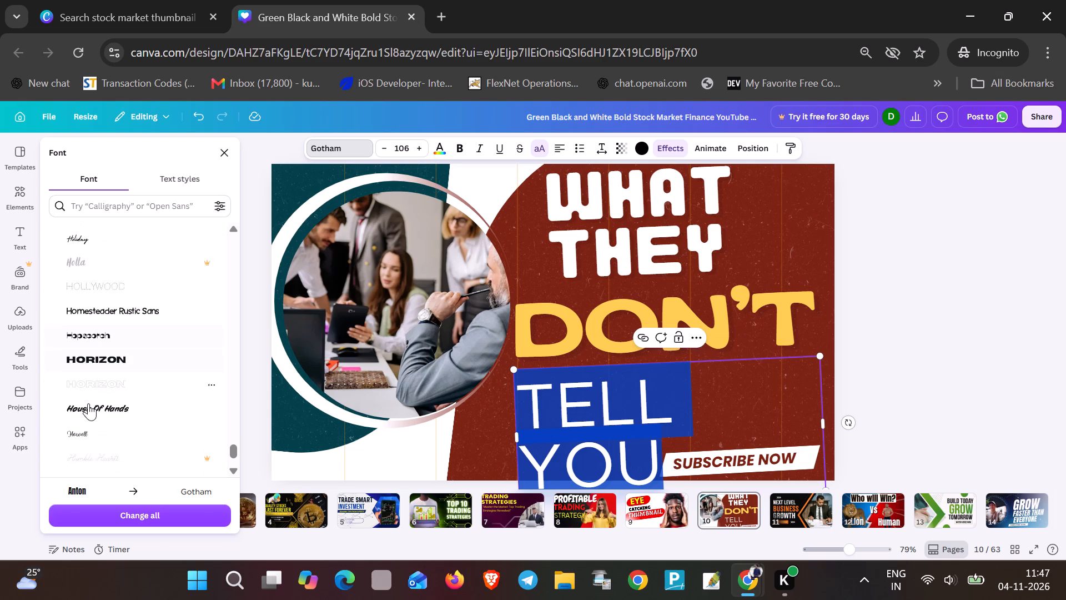
scroll(88, 404, down, 2)
scroll(87, 406, up, 2)
click(107, 351)
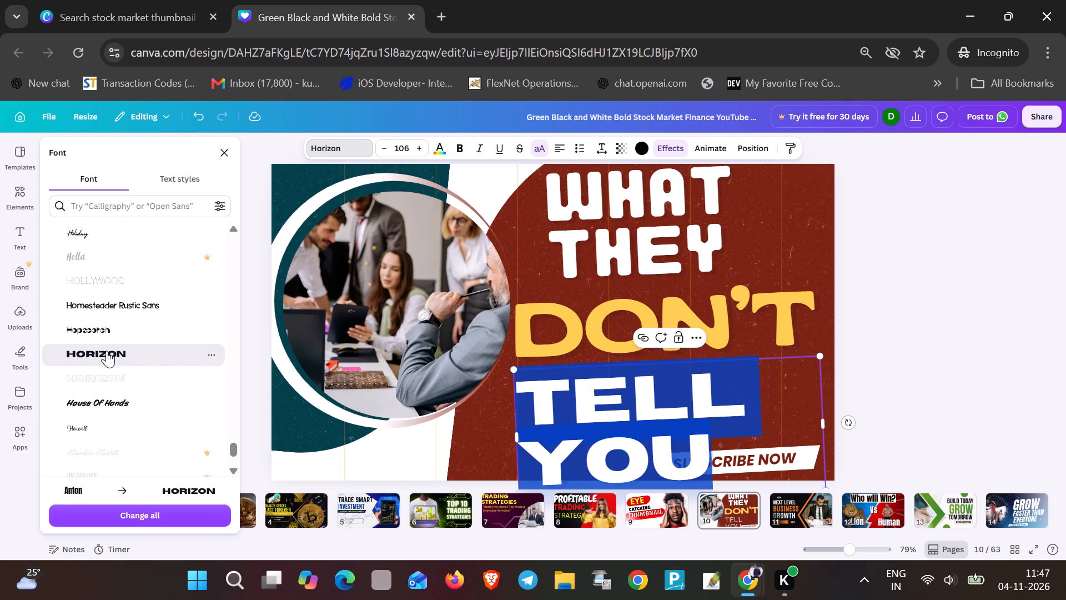
click(655, 418)
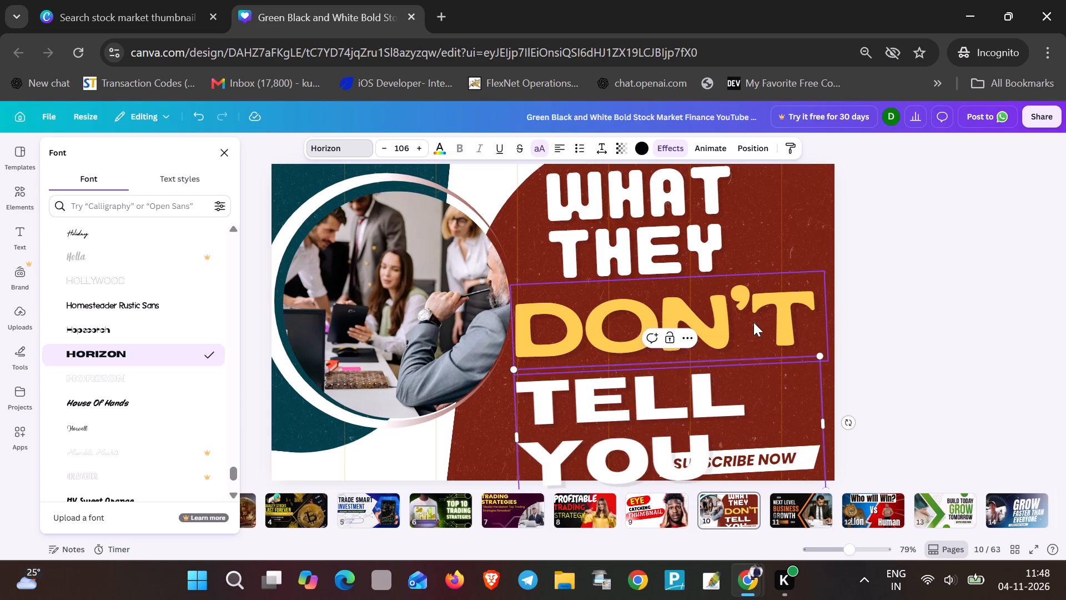
click(753, 332)
Shift "TELL YOU" down out of the way and move the yellow "DON'T" text up close beneath "THEY".
drag(635, 449, 636, 418)
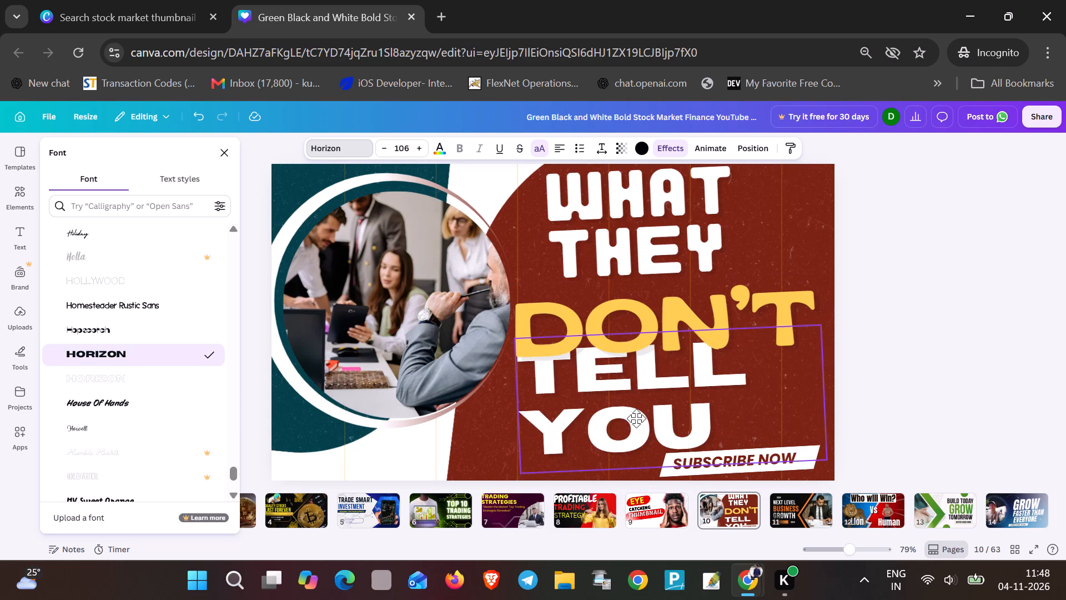
drag(636, 418, 637, 418)
drag(660, 396, 652, 453)
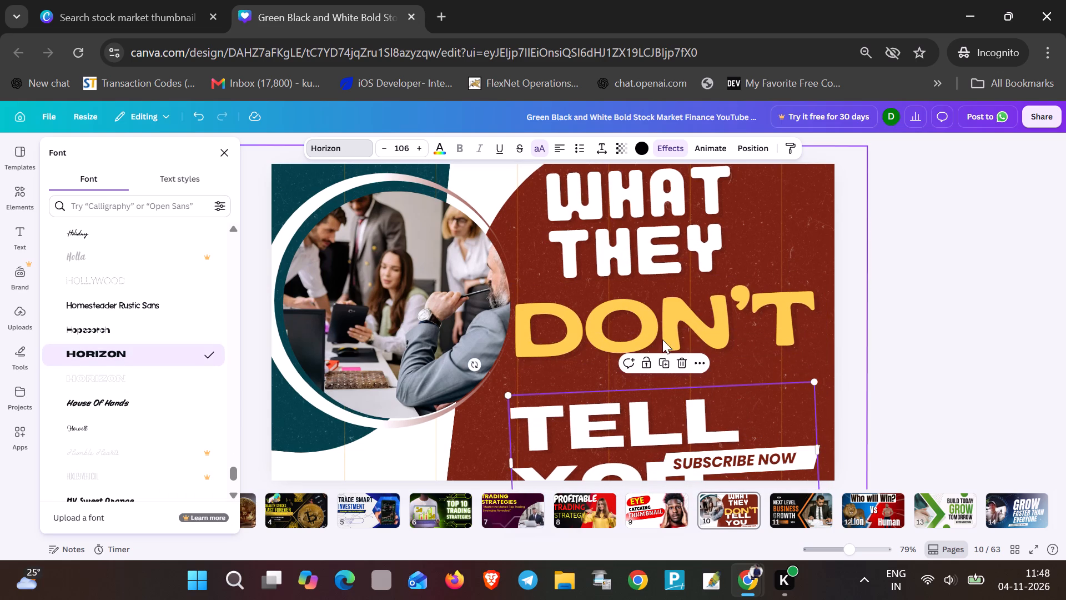
drag(664, 332, 663, 314)
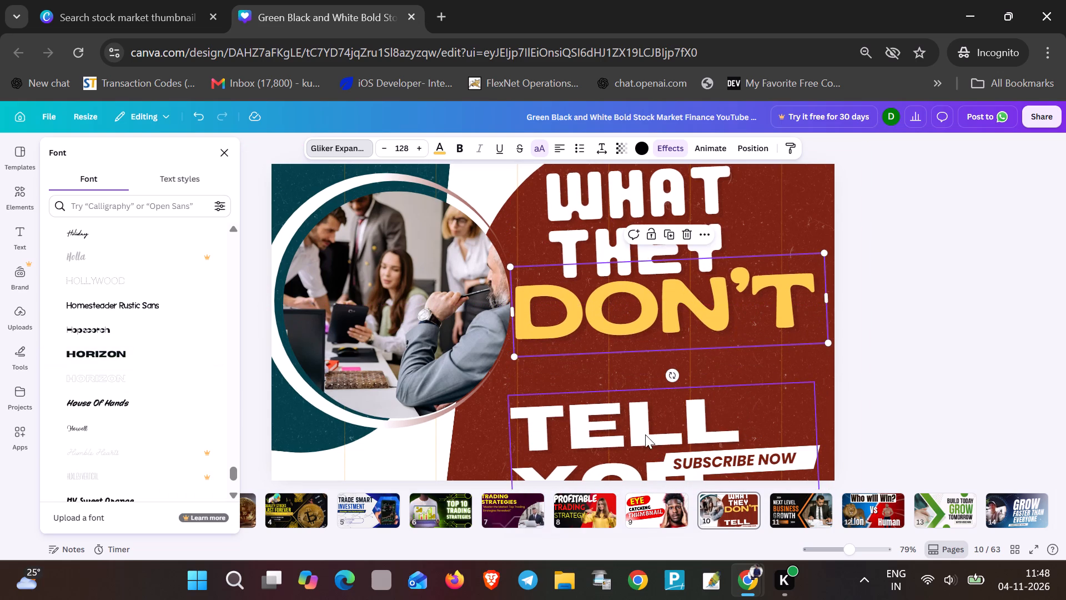
Place the two-line "TELL YOU" text directly beneath "DON'T" and shrink it to about font size 87.3.
drag(645, 434, 656, 369)
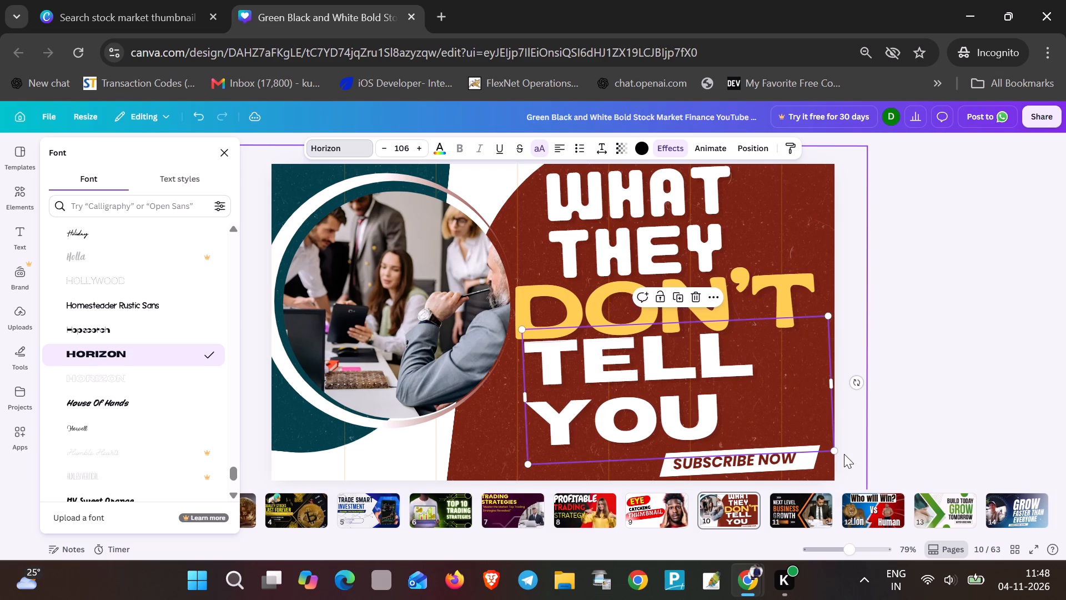
drag(838, 454, 789, 416)
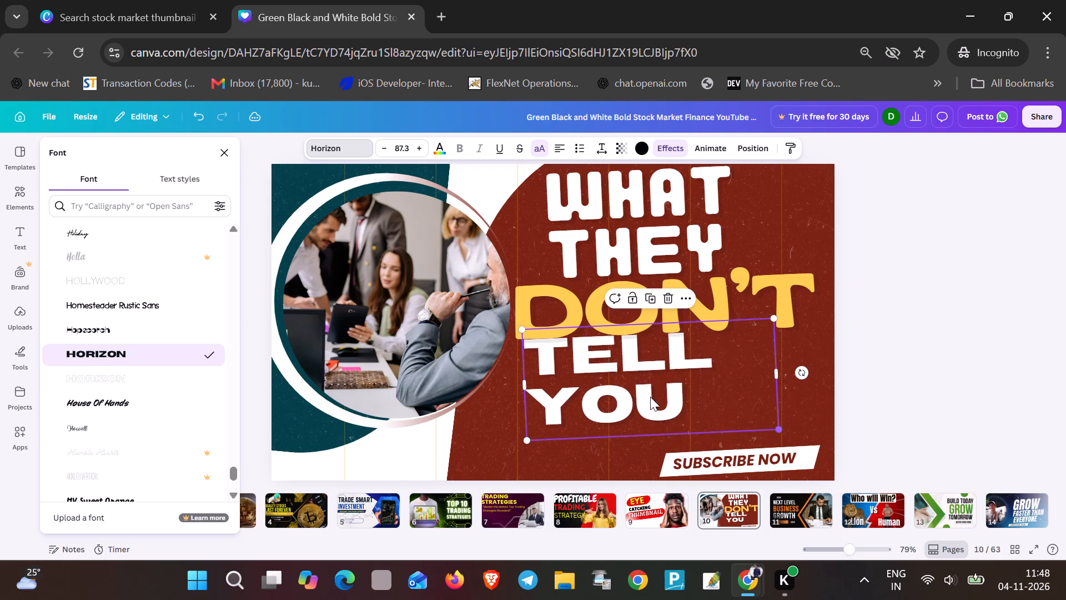
click(501, 474)
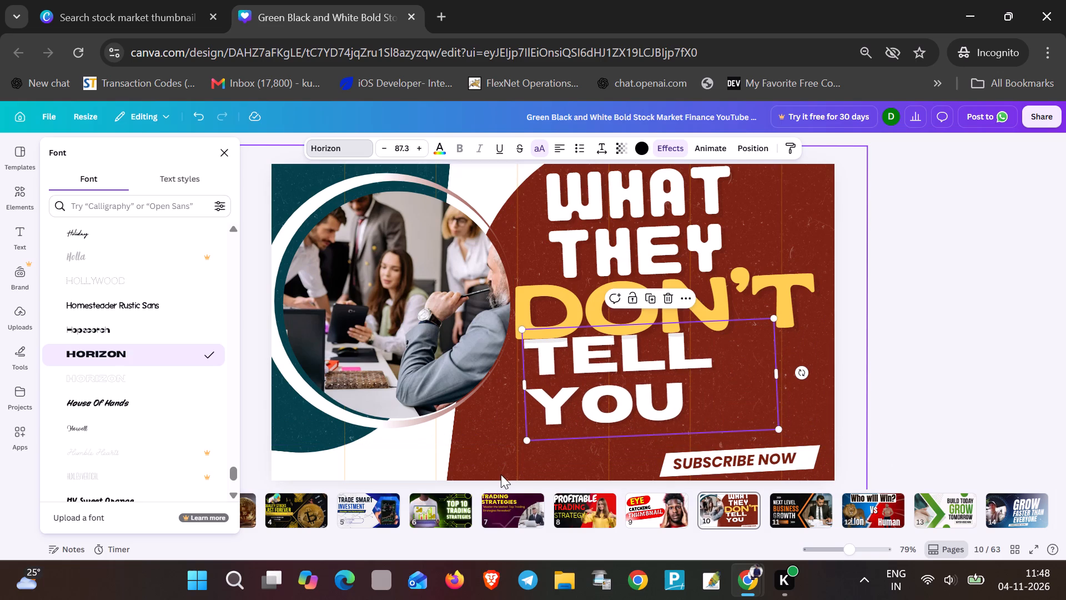
Shift the two-line "TELL YOU" text slightly to the right beneath the yellow "DON'T" text.
drag(628, 368, 655, 377)
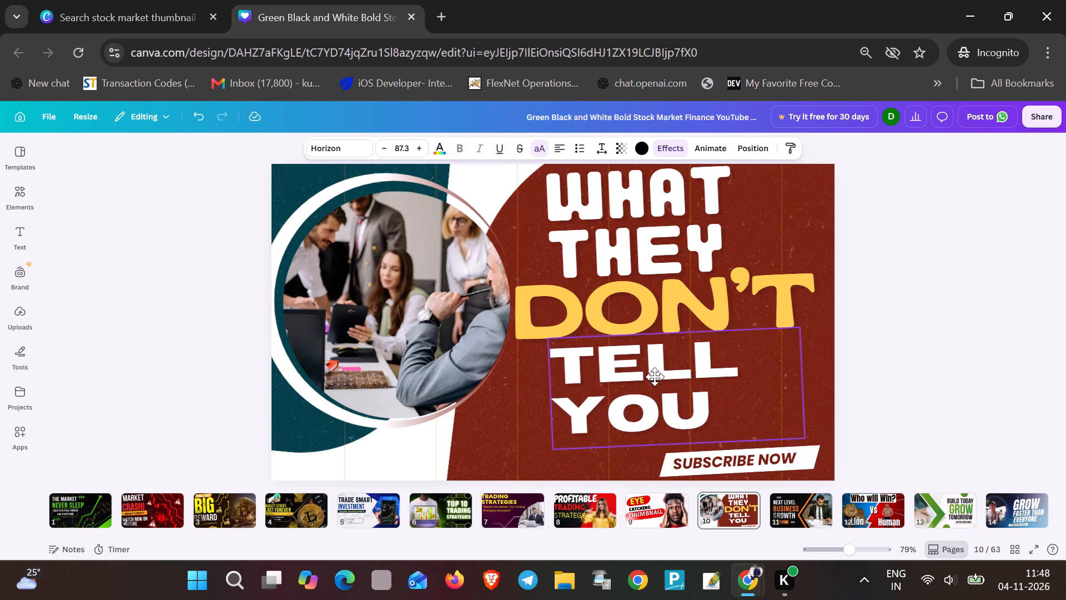
drag(655, 377, 665, 377)
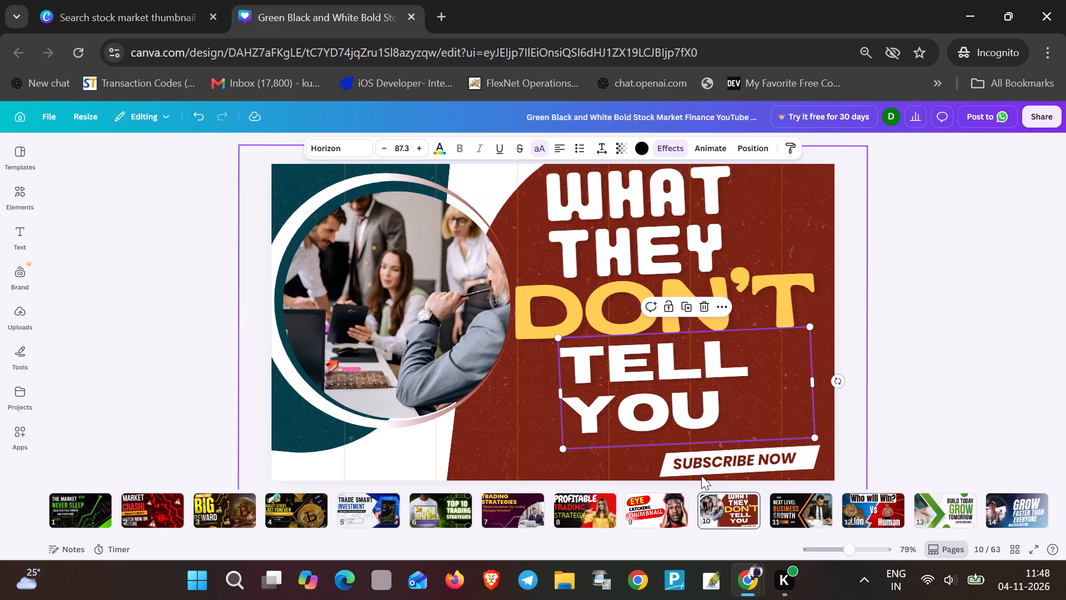
click(516, 443)
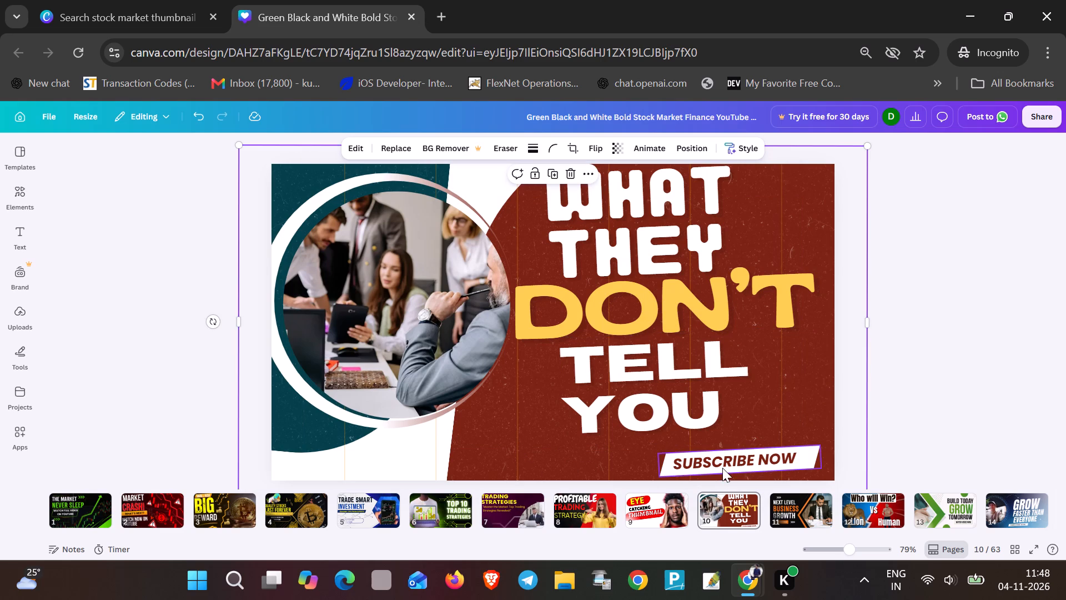
Move the white slanted banner and its "SUBSCRIBE NOW" text leftward to sit directly beneath "YOU".
drag(816, 462, 756, 456)
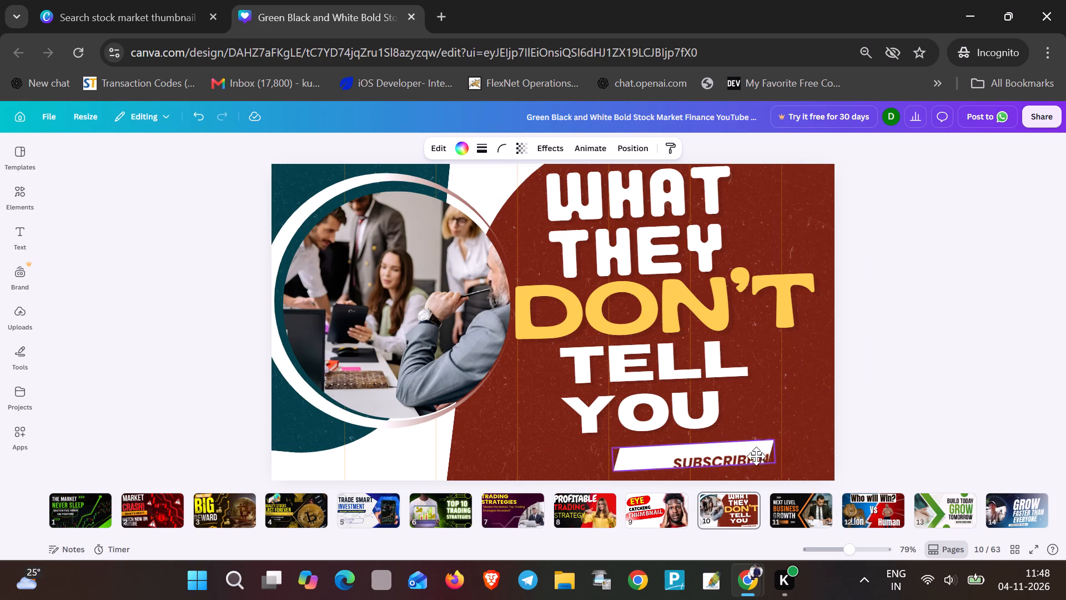
drag(756, 456, 693, 452)
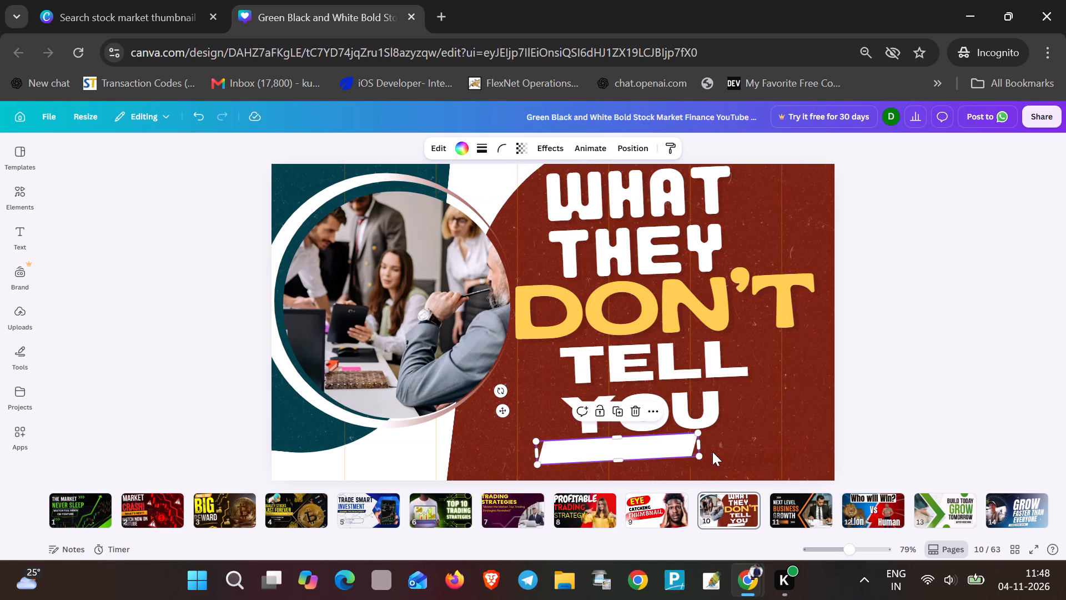
drag(727, 461, 616, 448)
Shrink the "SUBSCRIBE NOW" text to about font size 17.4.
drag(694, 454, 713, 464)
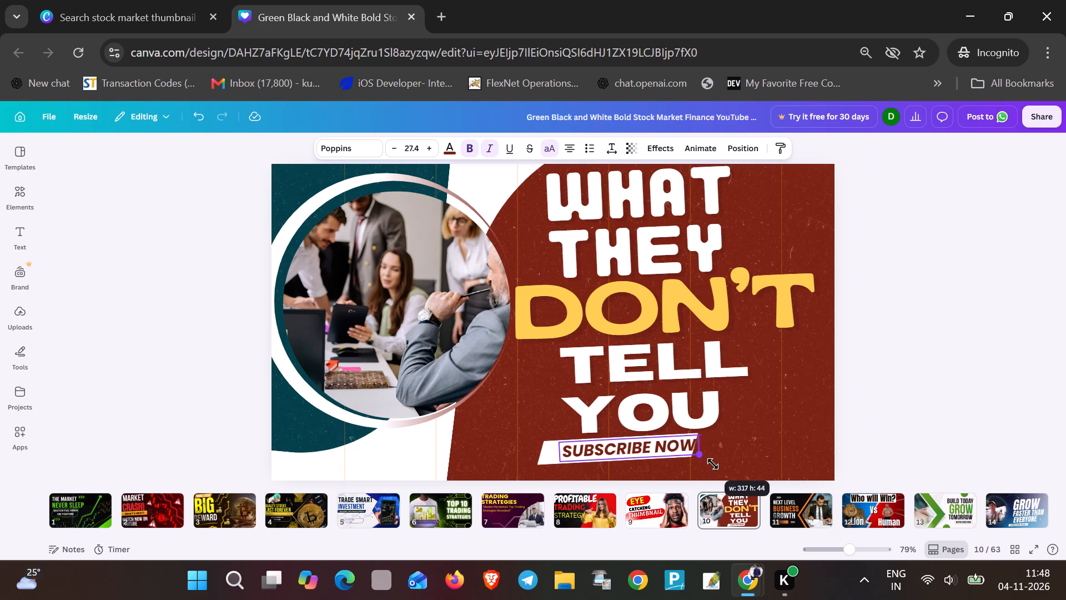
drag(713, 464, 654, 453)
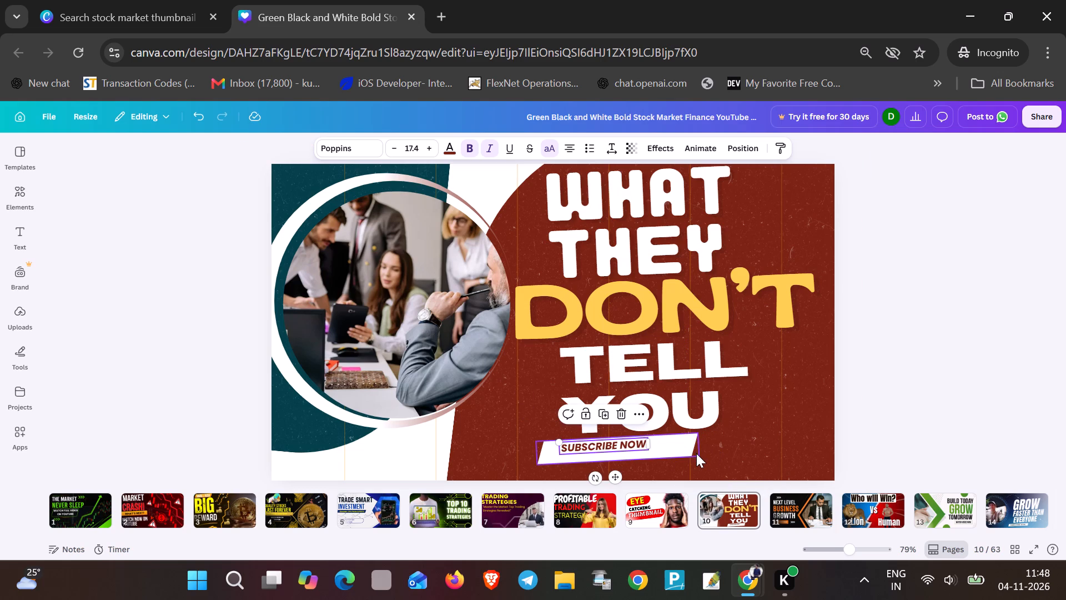
Enlarge the white slanted banner so it extends well past both sides of "YOU".
click(692, 449)
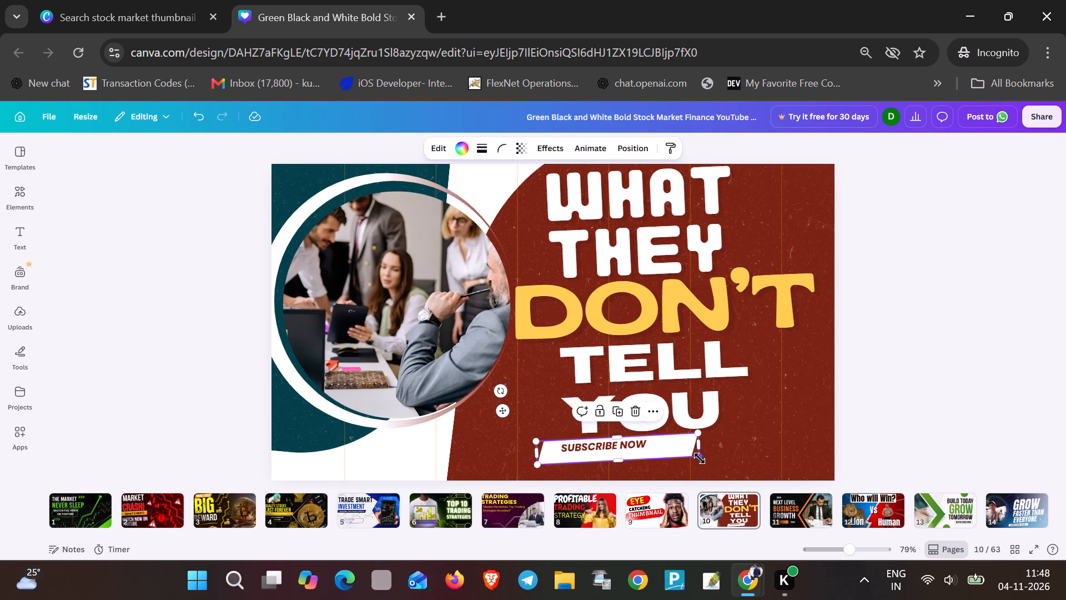
drag(700, 458, 794, 494)
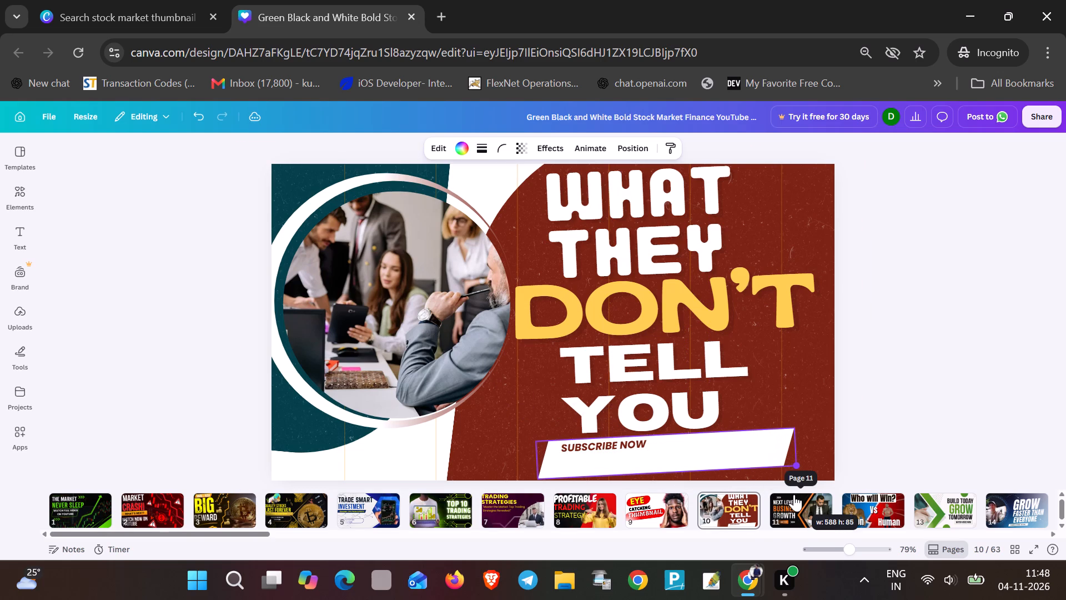
drag(794, 494, 795, 496)
drag(536, 480, 530, 487)
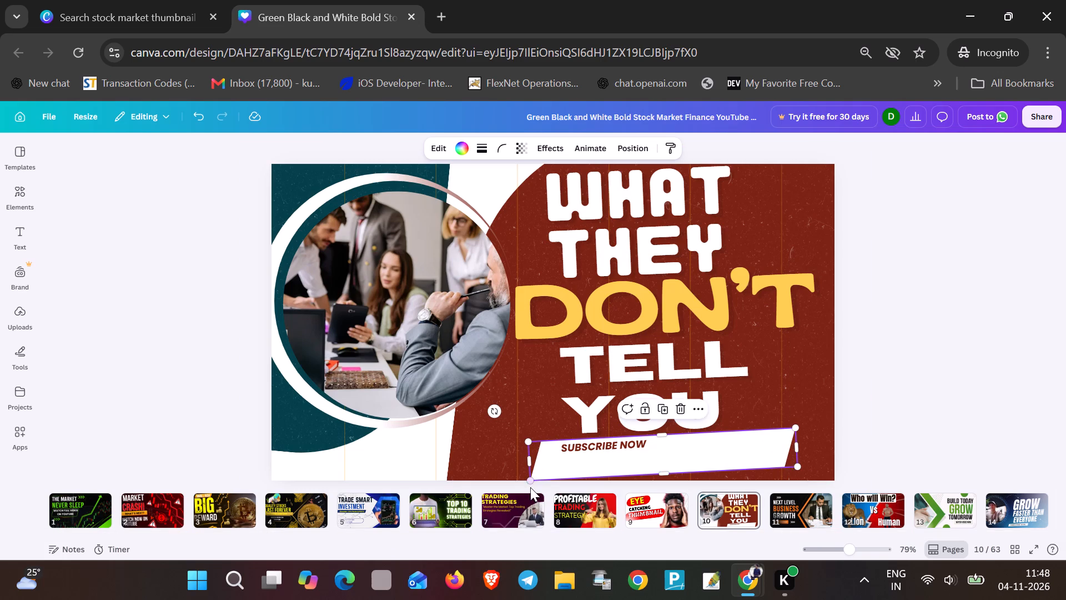
Shrink the "TELL YOU" text to about font size 75.3 and fit it between "DON'T" and the white banner.
click(668, 369)
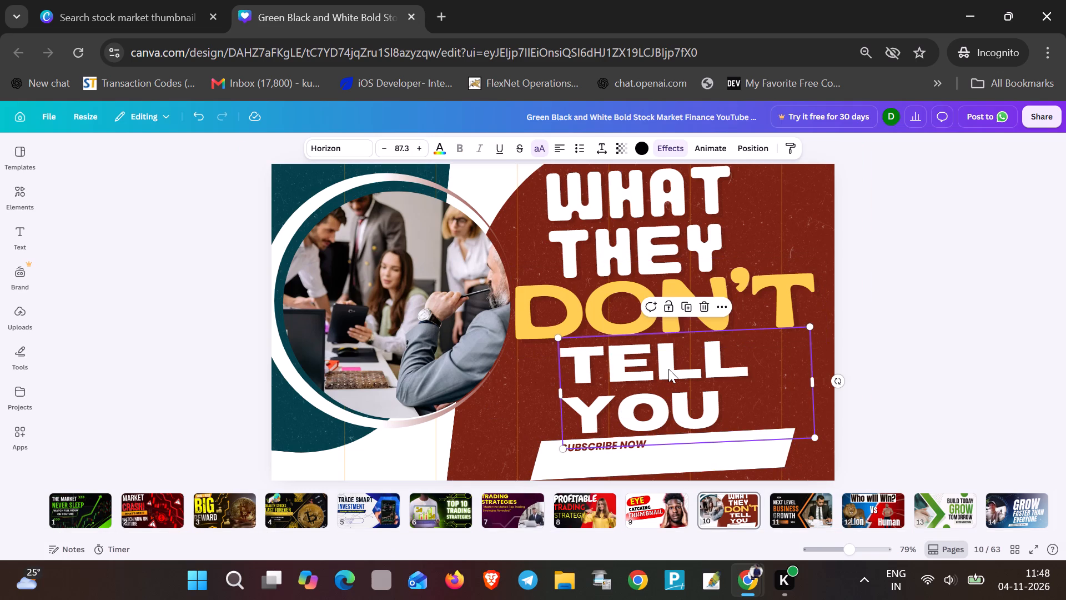
drag(816, 437, 805, 424)
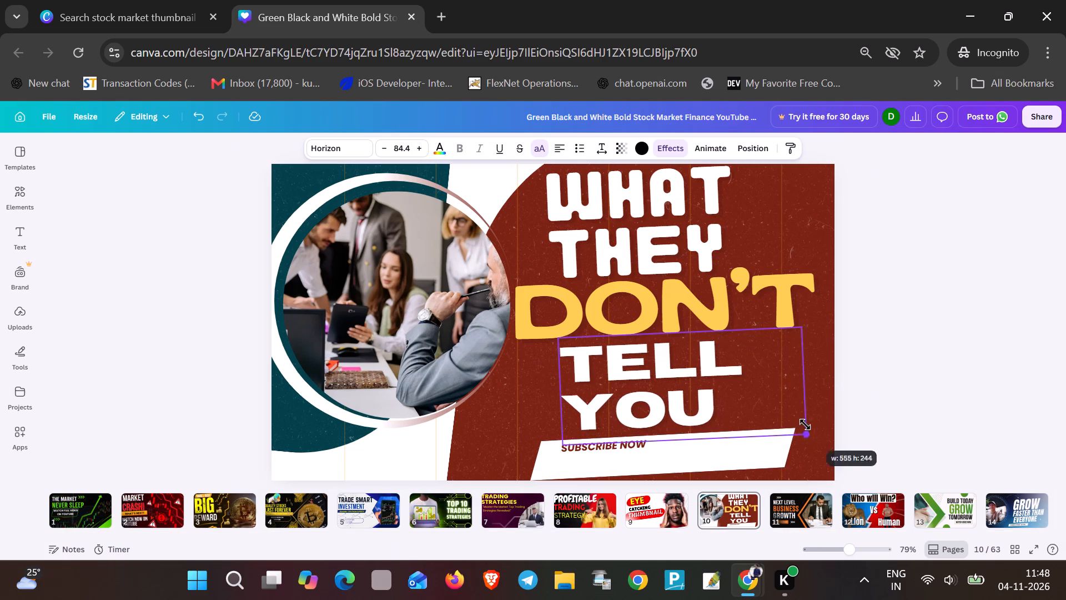
drag(805, 424, 790, 401)
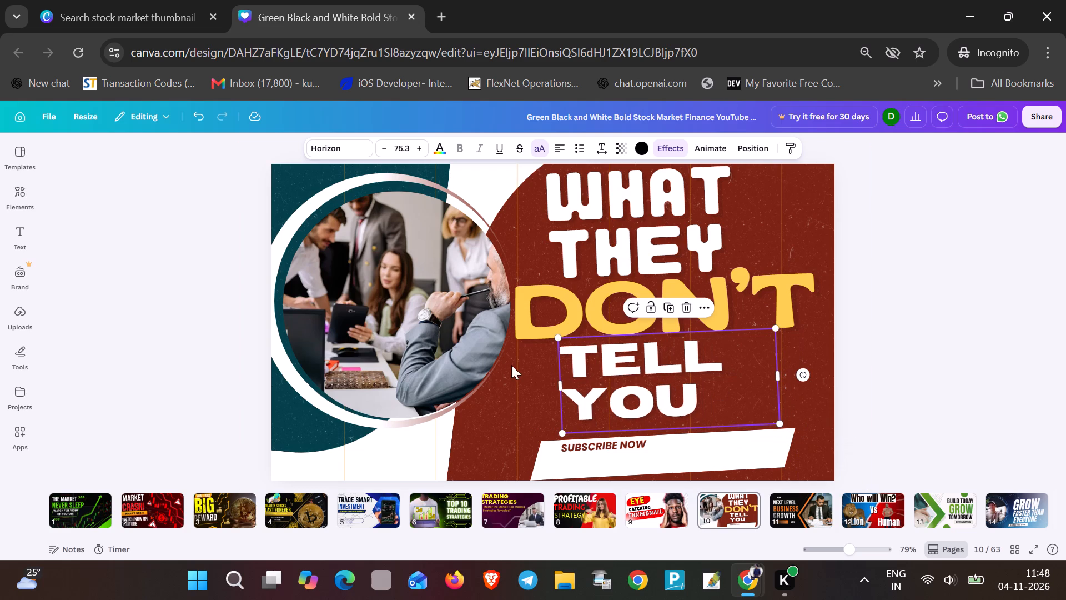
click(537, 390)
drag(640, 364, 626, 367)
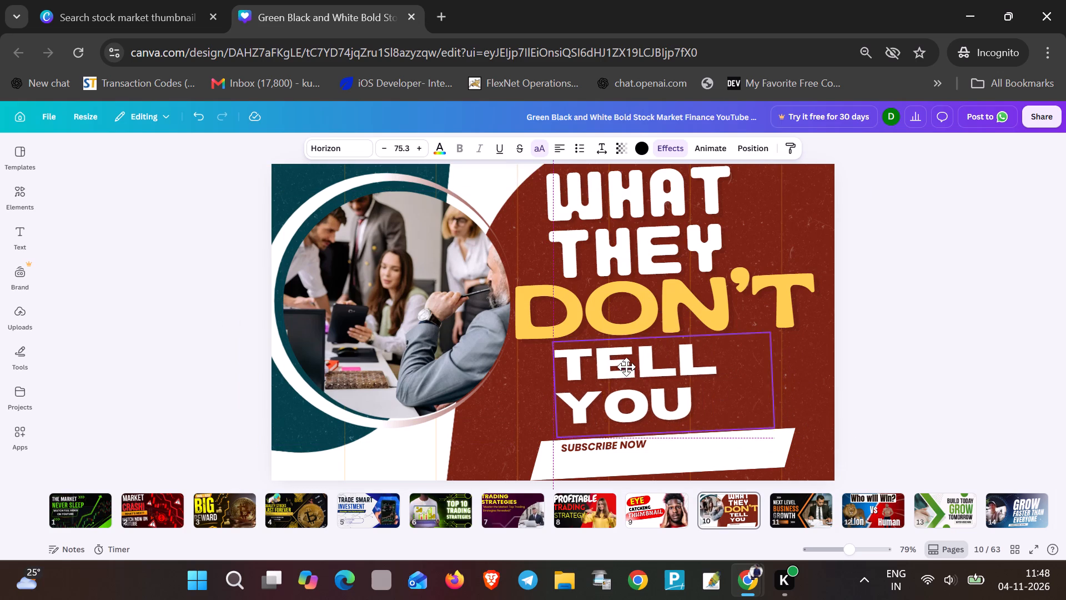
drag(626, 367, 647, 364)
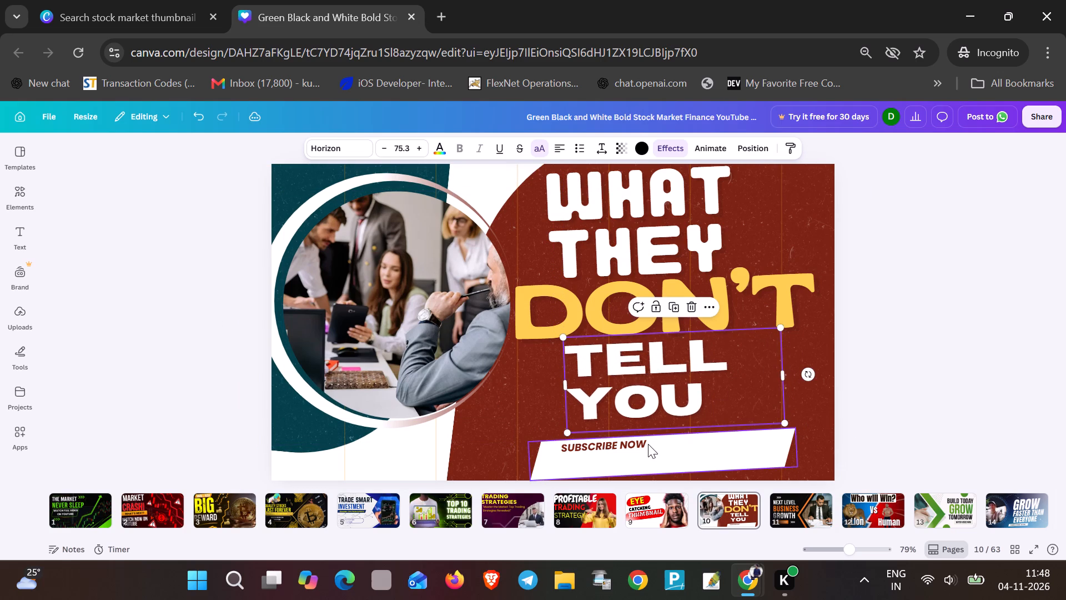
Enlarge the "SUBSCRIBE NOW" text on the banner to about font size 32.9.
click(611, 451)
drag(651, 454, 672, 463)
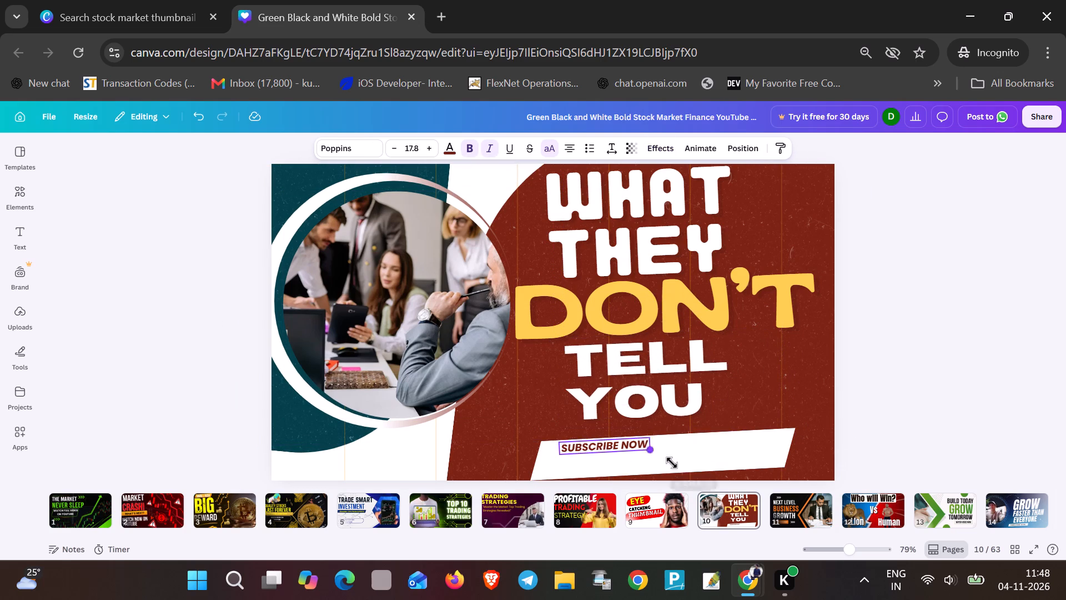
drag(672, 463, 793, 501)
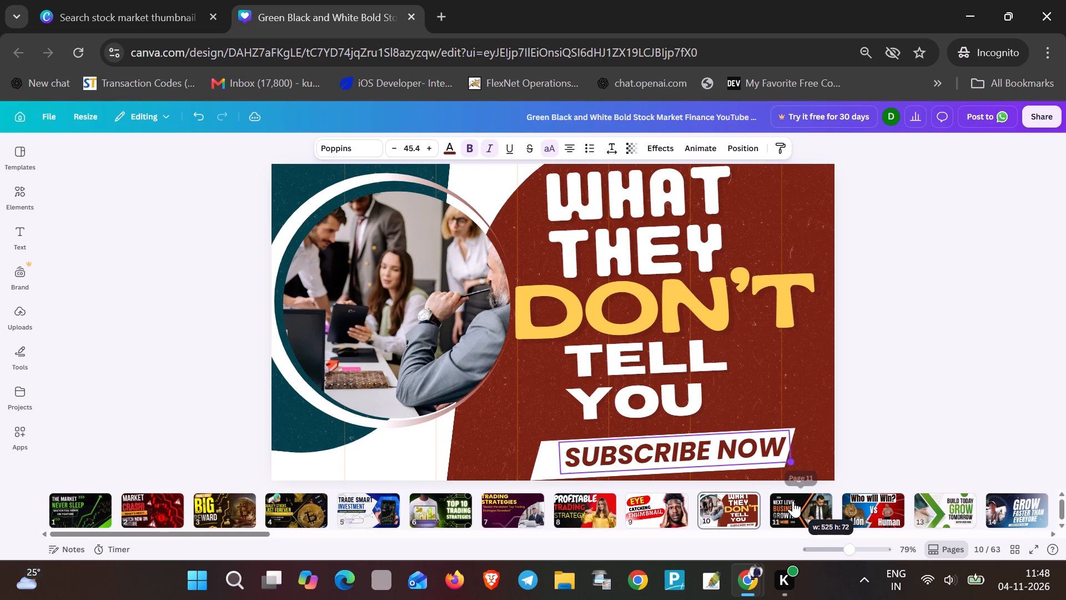
drag(793, 501, 729, 471)
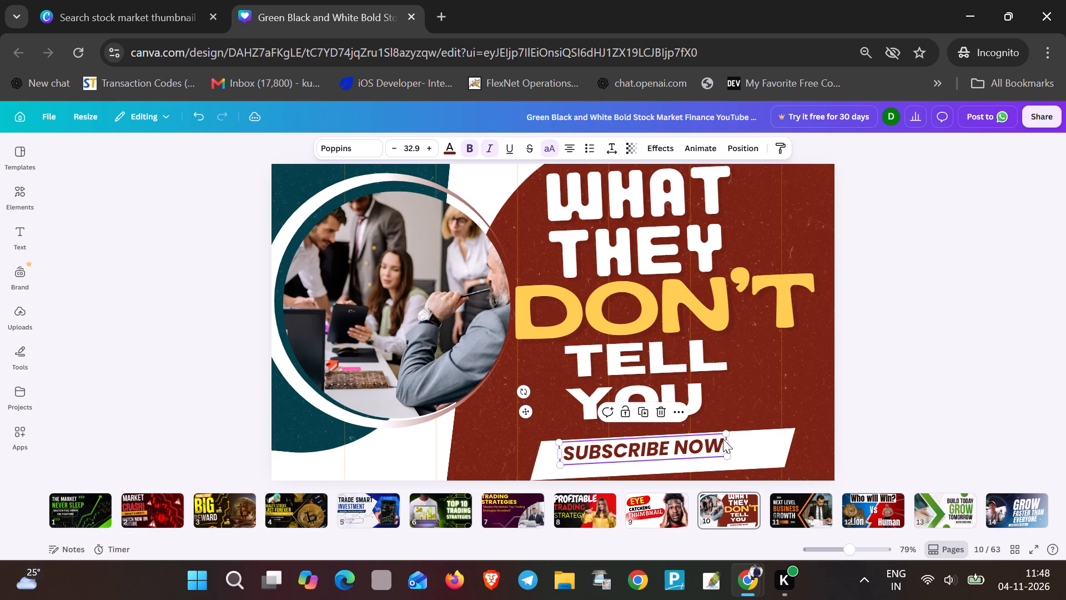
Extend the banner text to read "SUBSCRIBE NOW ON YOTUBE".
double_click(721, 443)
click(720, 444)
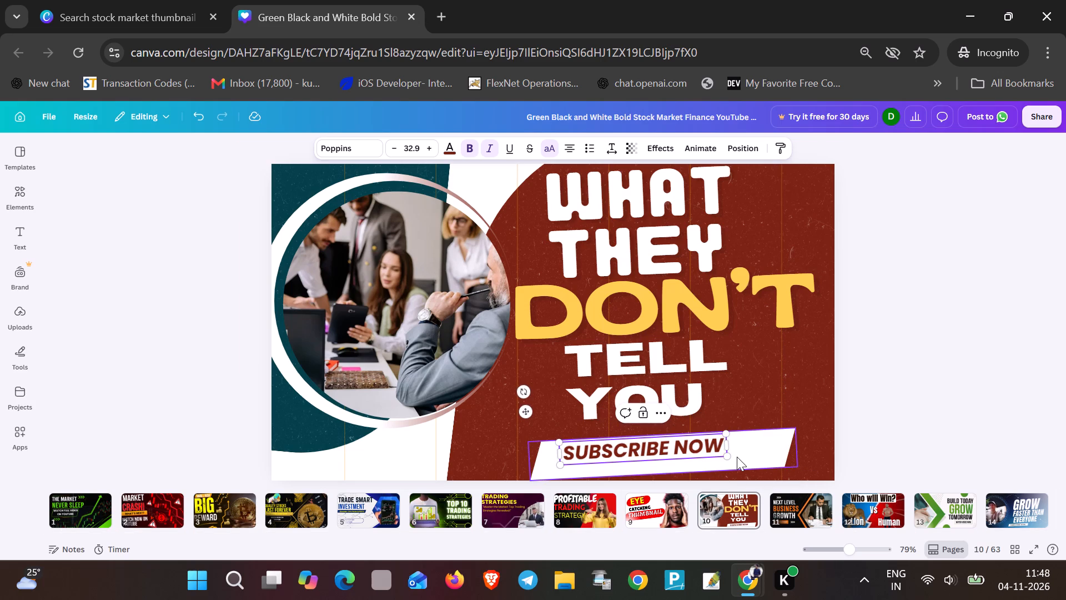
key(space)
text(ON)
key(space)
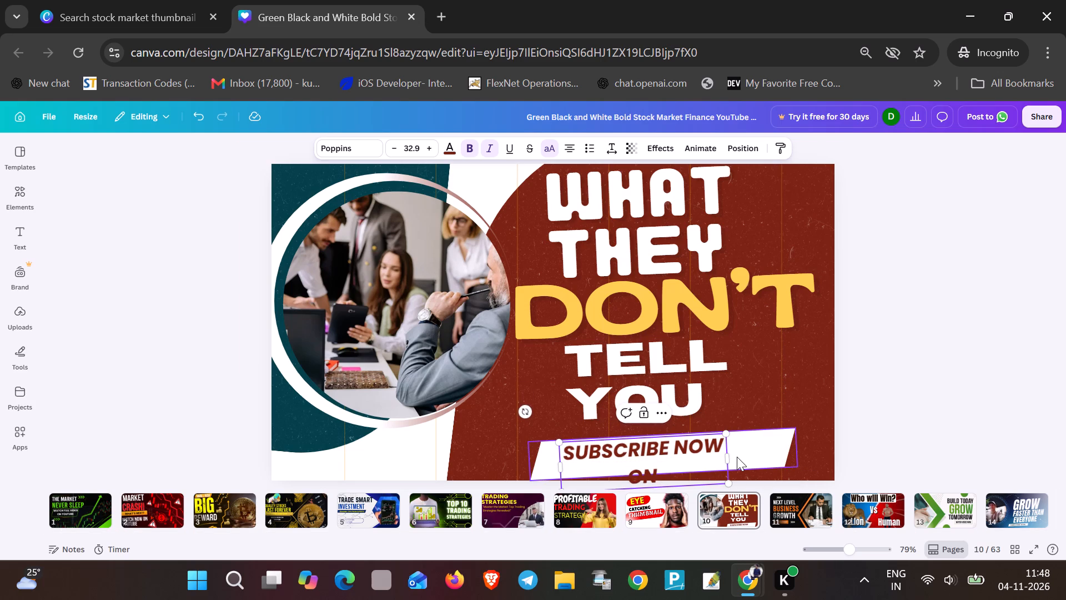
text(YOTUBE)
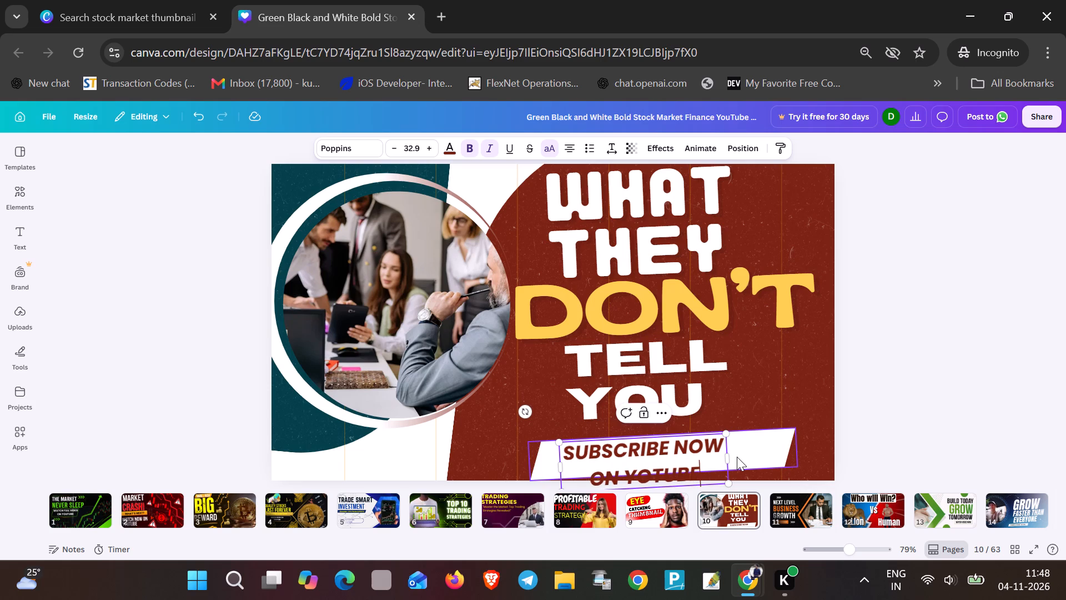
click(630, 456)
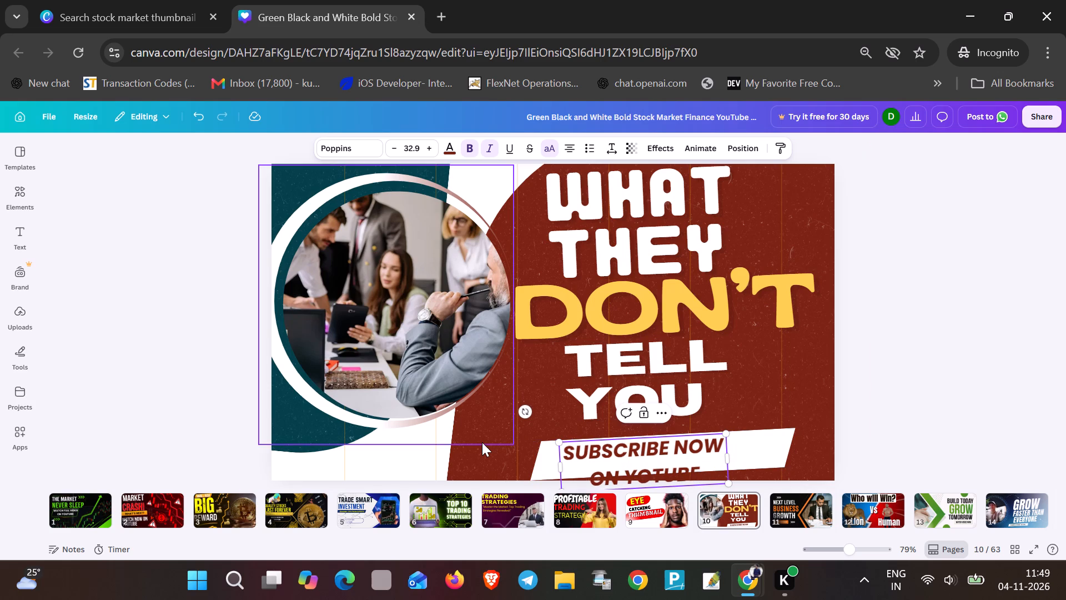
click(482, 442)
Move the two-line banner text and the white banner up beneath "YOU", and enlarge the banner to hold both lines.
drag(617, 468, 621, 451)
drag(539, 467, 537, 461)
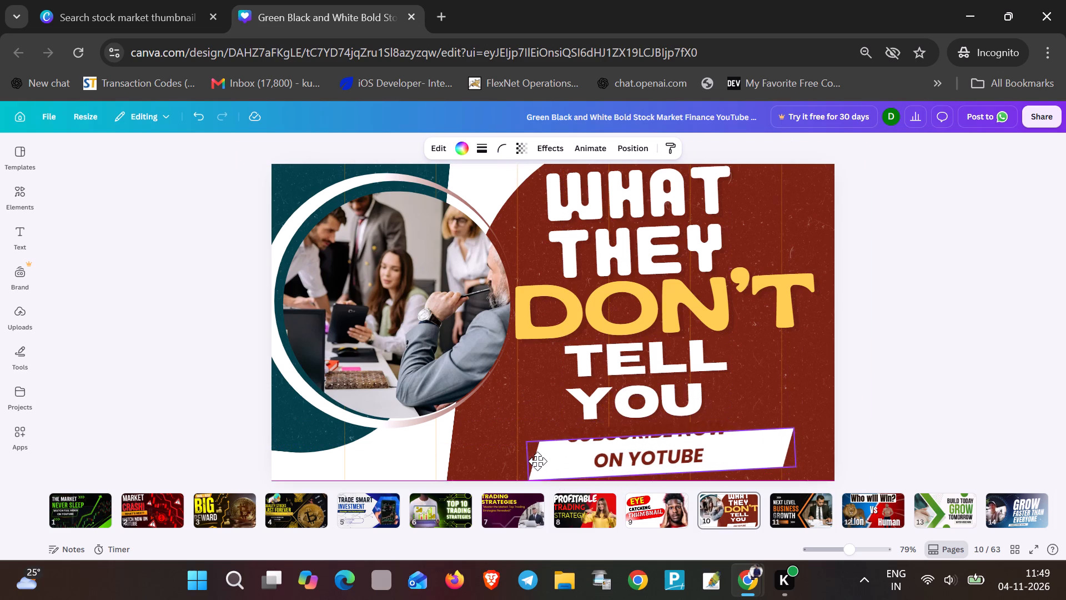
drag(537, 461, 536, 453)
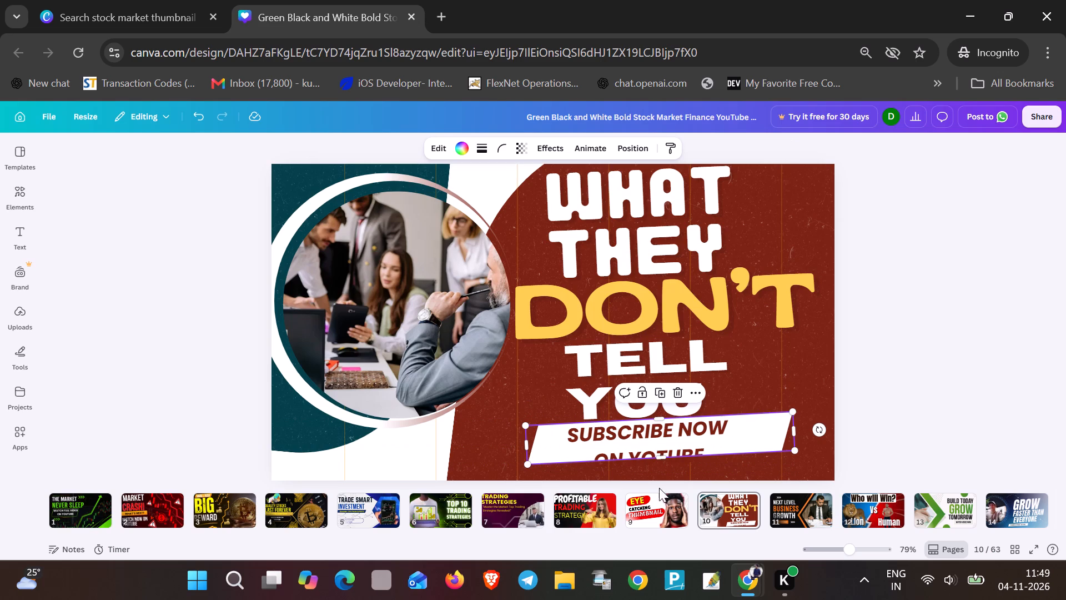
drag(794, 448, 805, 469)
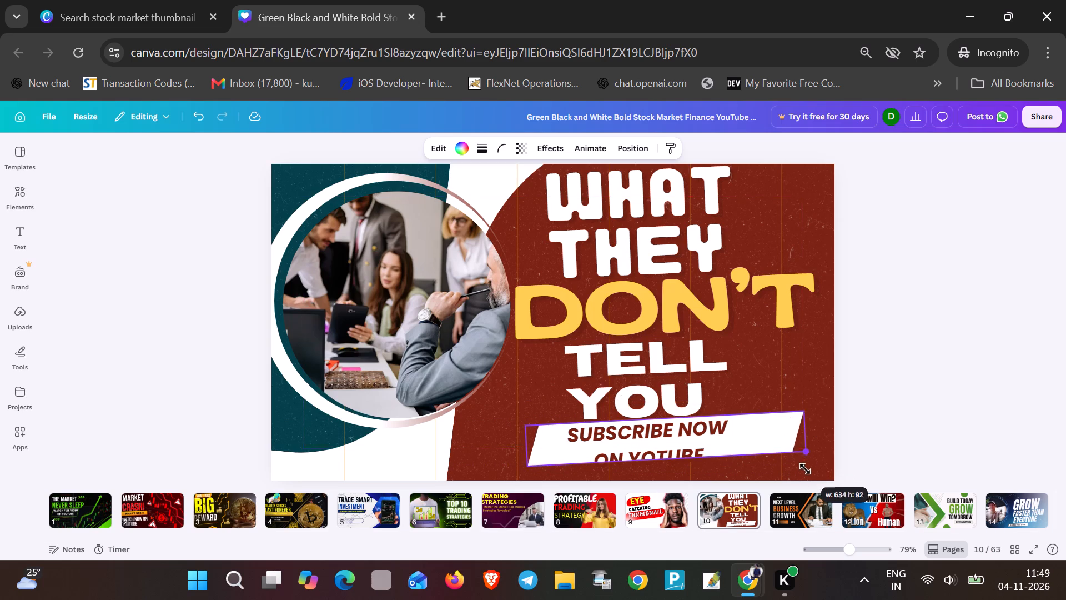
drag(805, 469, 821, 525)
drag(530, 468, 515, 494)
Correct the misspelled "YOTUBE" in the banner text to "YOUTUBE".
click(656, 438)
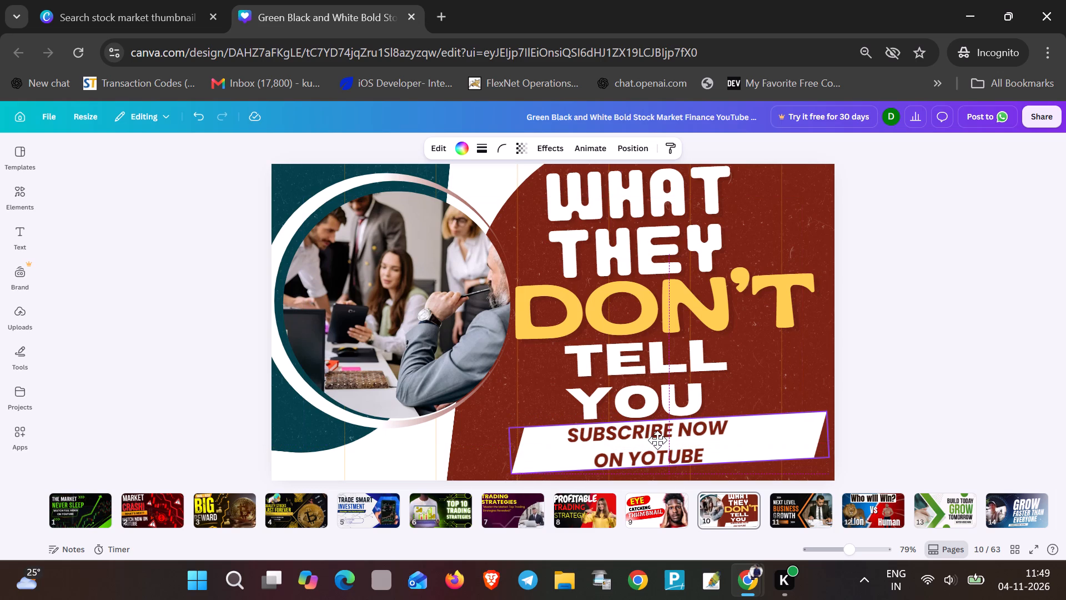
click(657, 455)
click(657, 455)
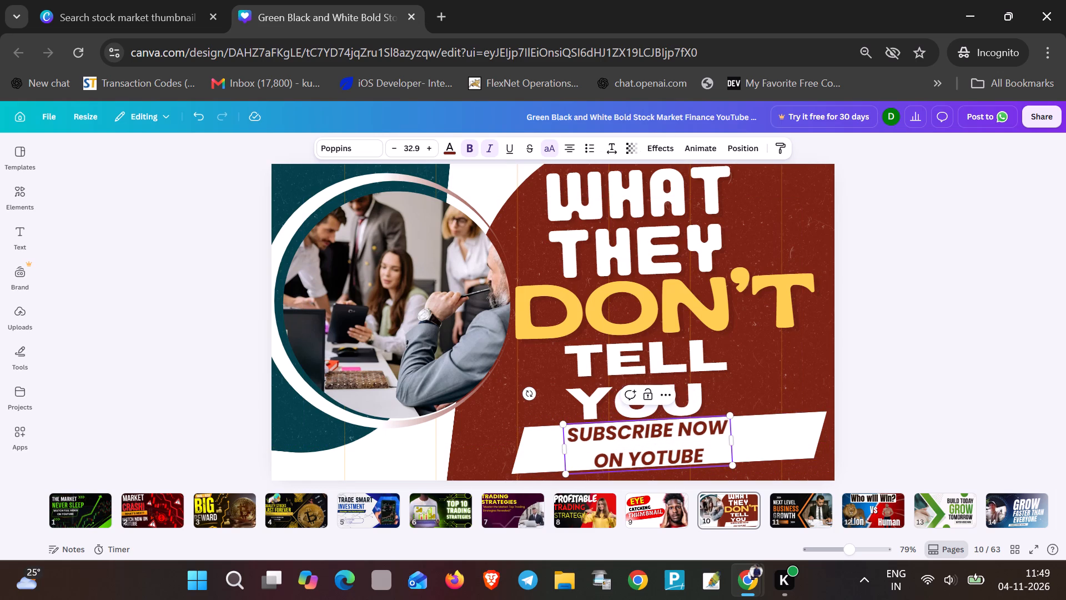
key(u)
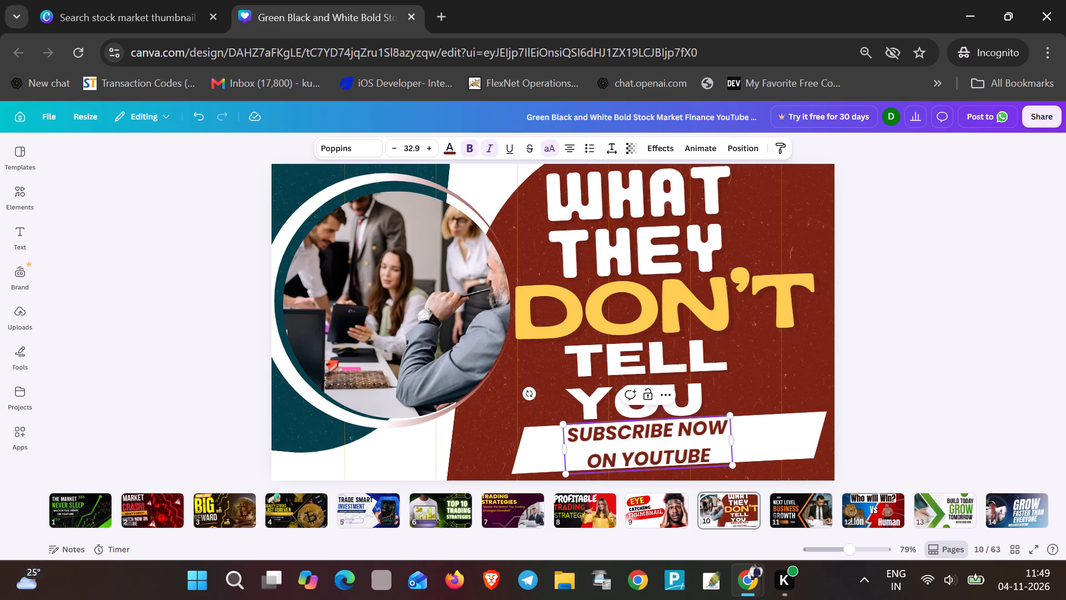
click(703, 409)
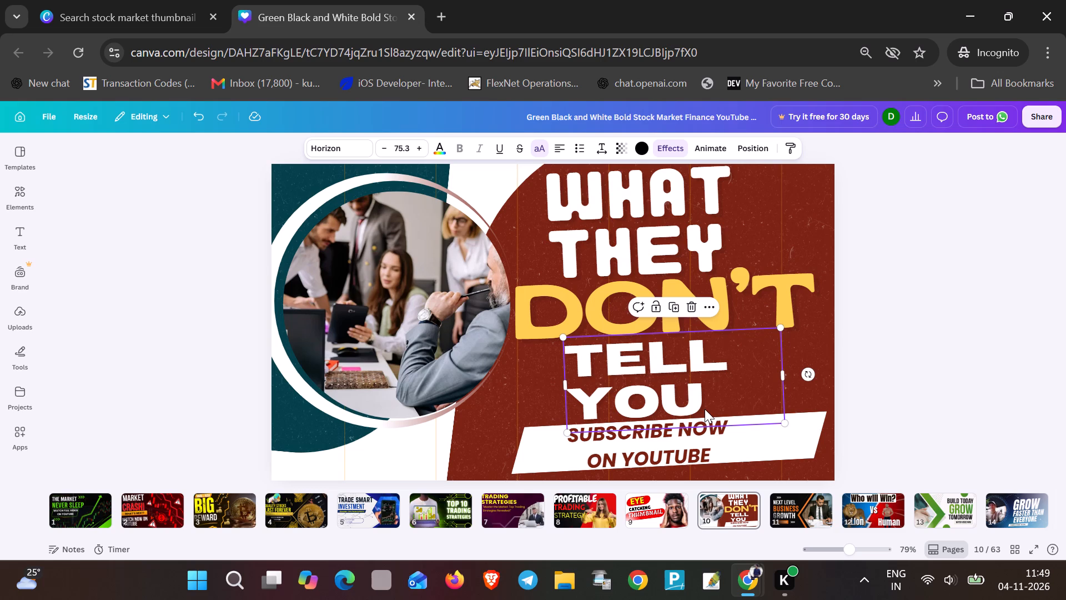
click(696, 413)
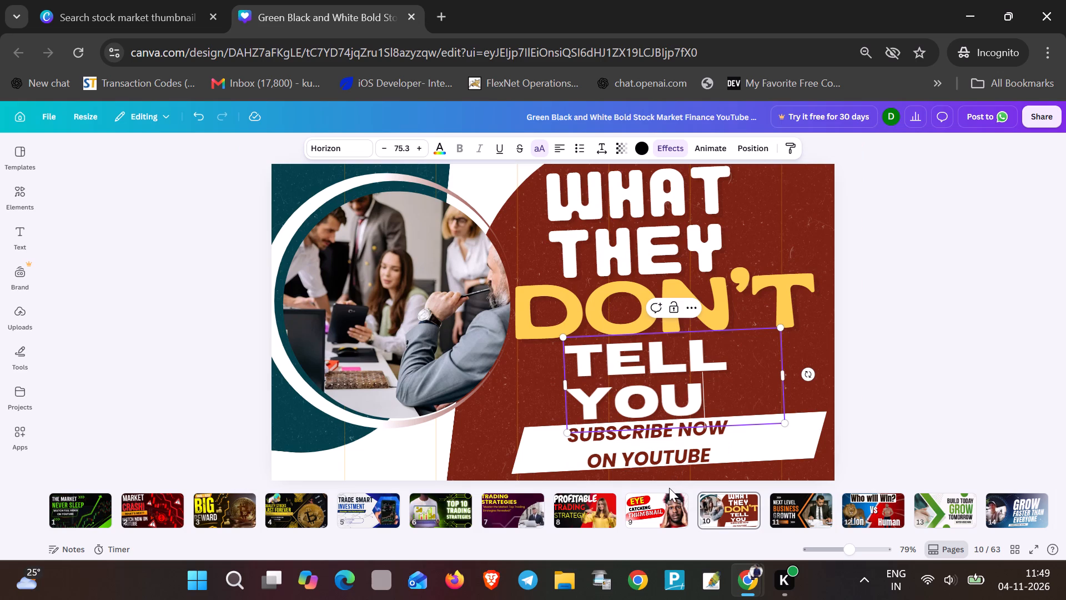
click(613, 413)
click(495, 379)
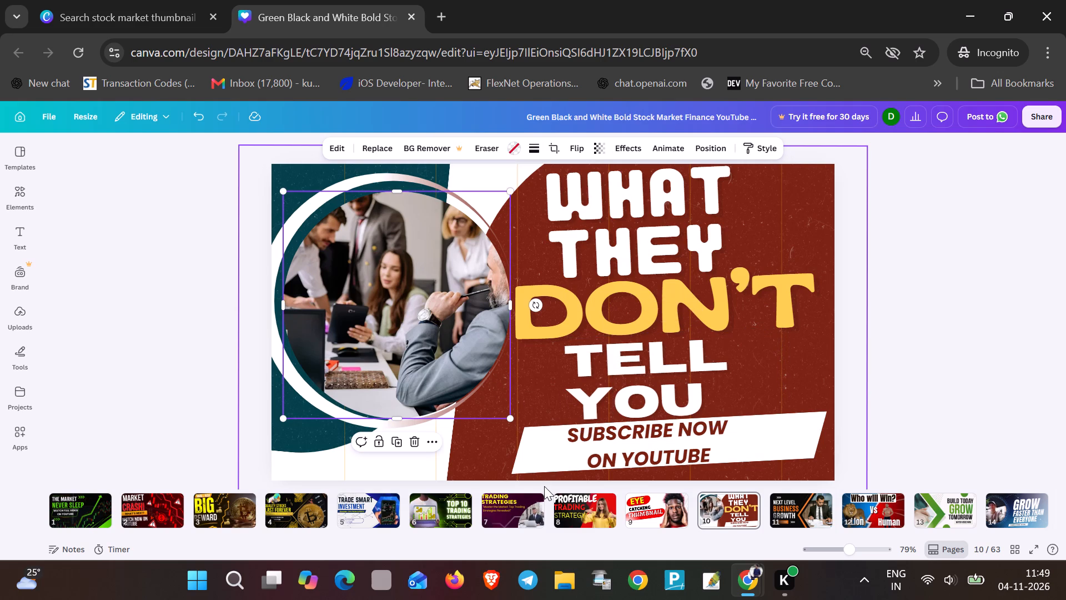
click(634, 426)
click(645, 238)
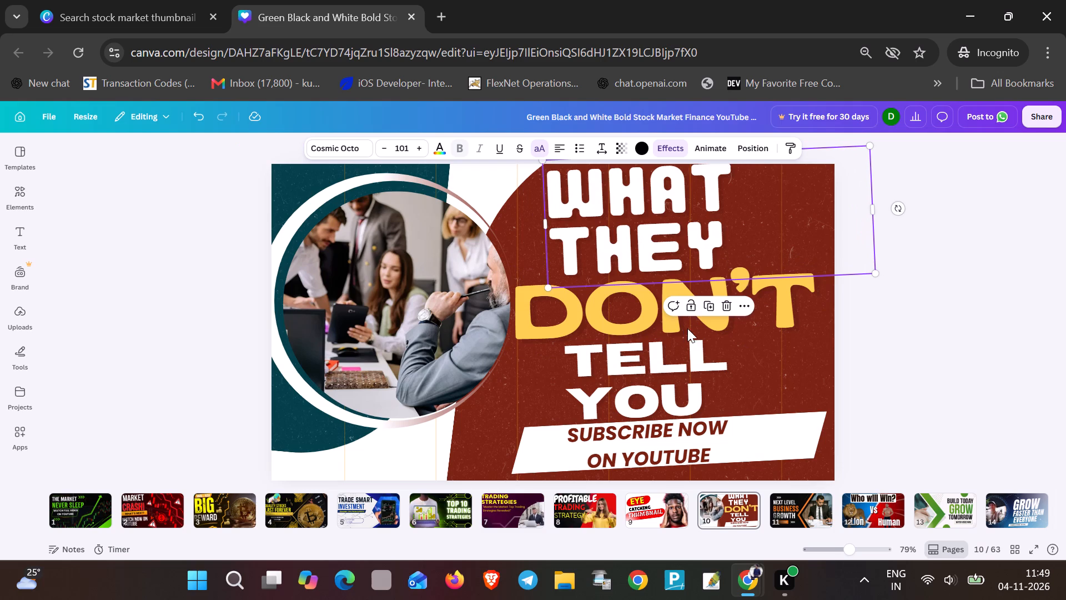
Move "DON'T" slightly up toward "THEY", and move "TELL YOU" up and slightly right to sit beneath it.
drag(695, 324, 695, 319)
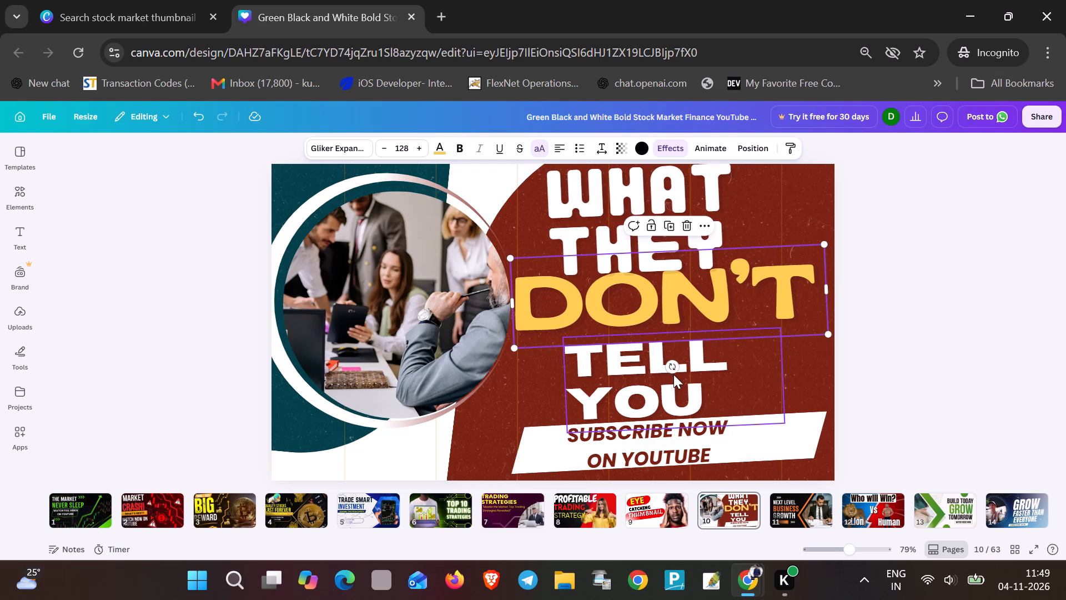
click(615, 397)
click(518, 403)
drag(640, 392, 641, 381)
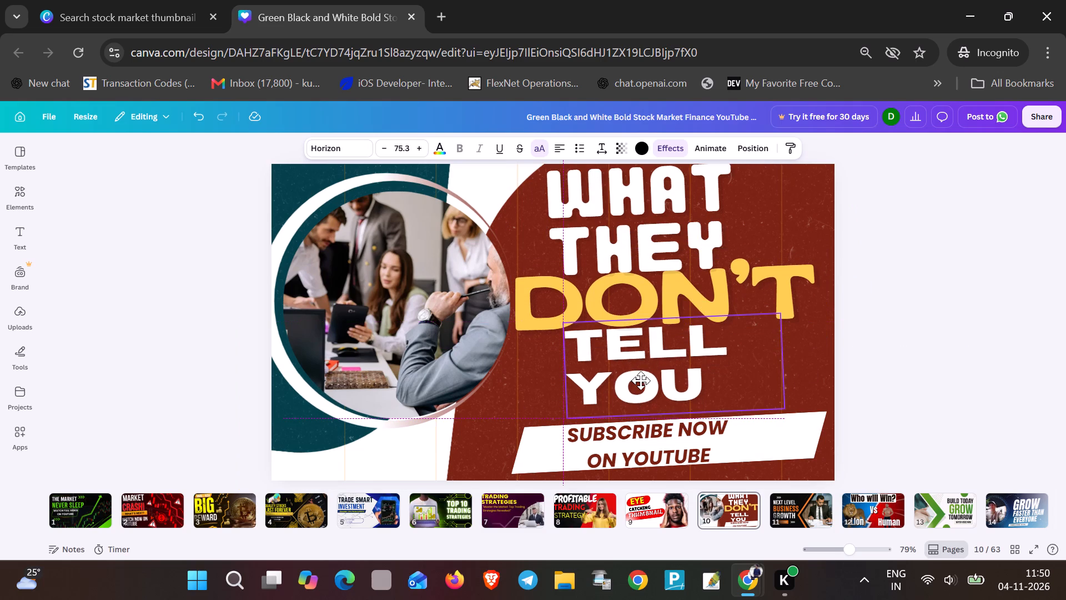
drag(641, 381, 647, 379)
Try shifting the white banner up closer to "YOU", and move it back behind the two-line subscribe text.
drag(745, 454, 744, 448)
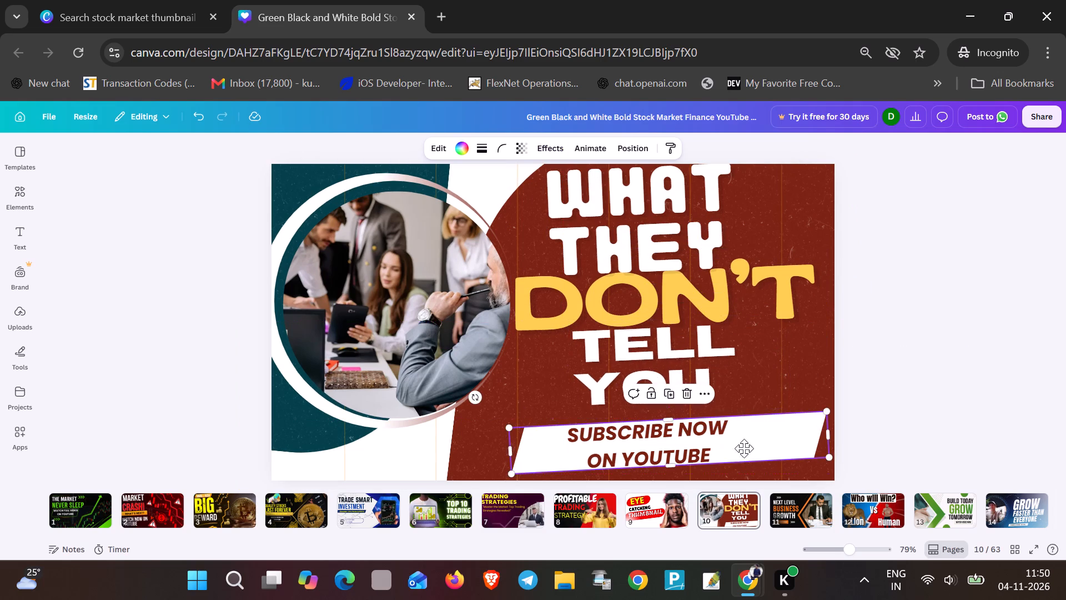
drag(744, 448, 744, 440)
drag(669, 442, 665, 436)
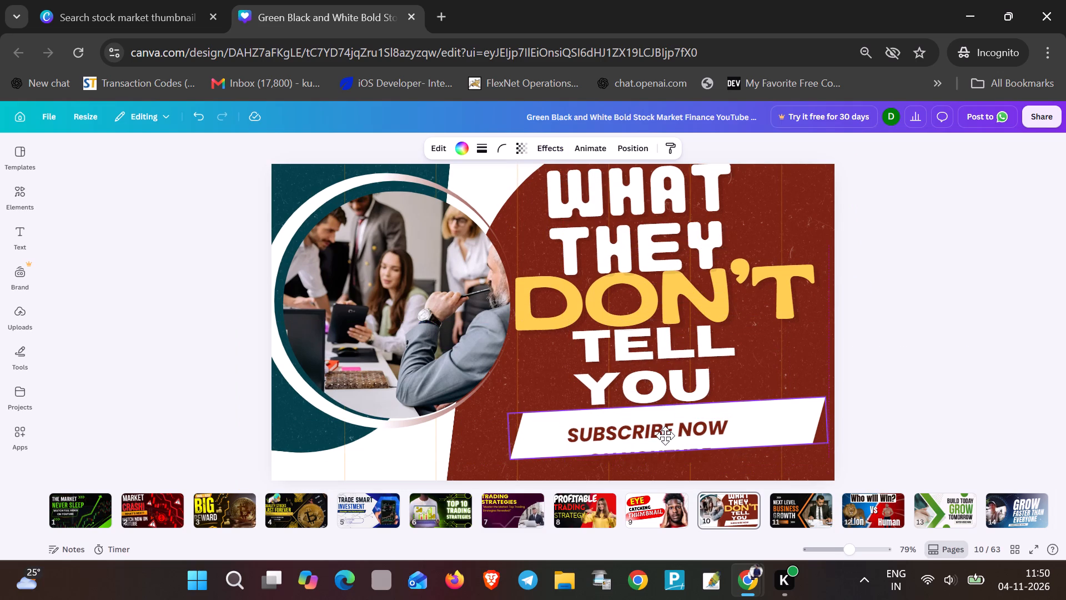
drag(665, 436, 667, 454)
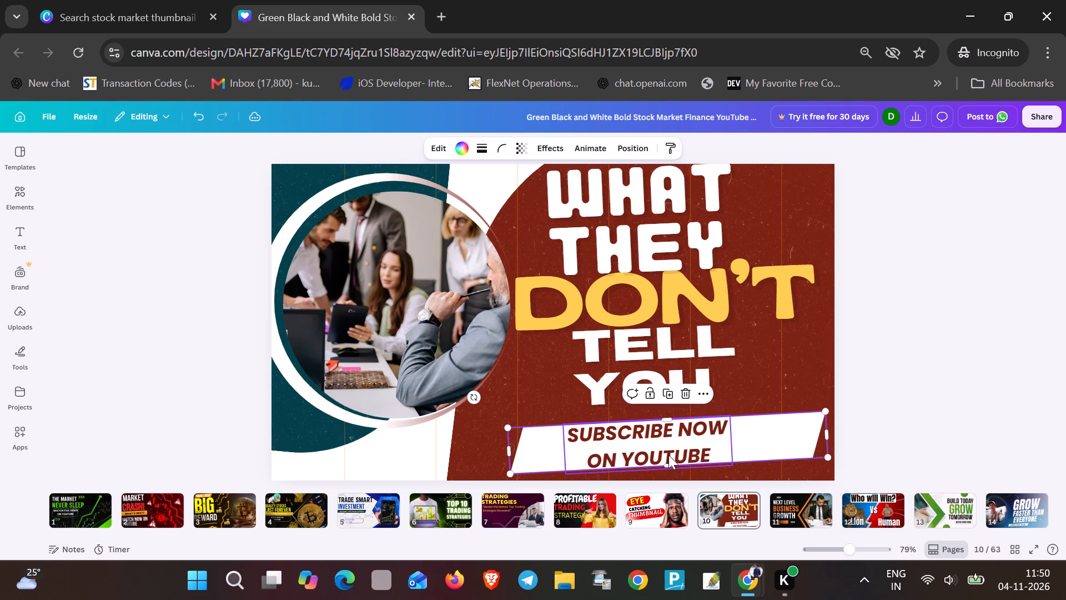
On page 11, move the upper white chevrons into the thumbnail's top-left corner and enlarge them to about 180 by 95.
click(780, 524)
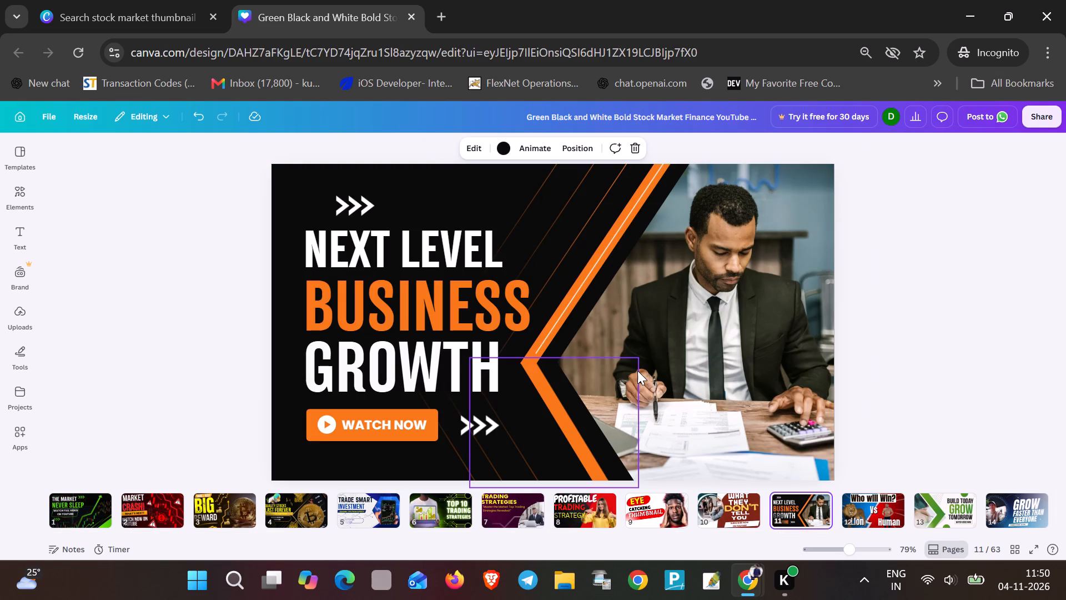
drag(350, 198, 306, 181)
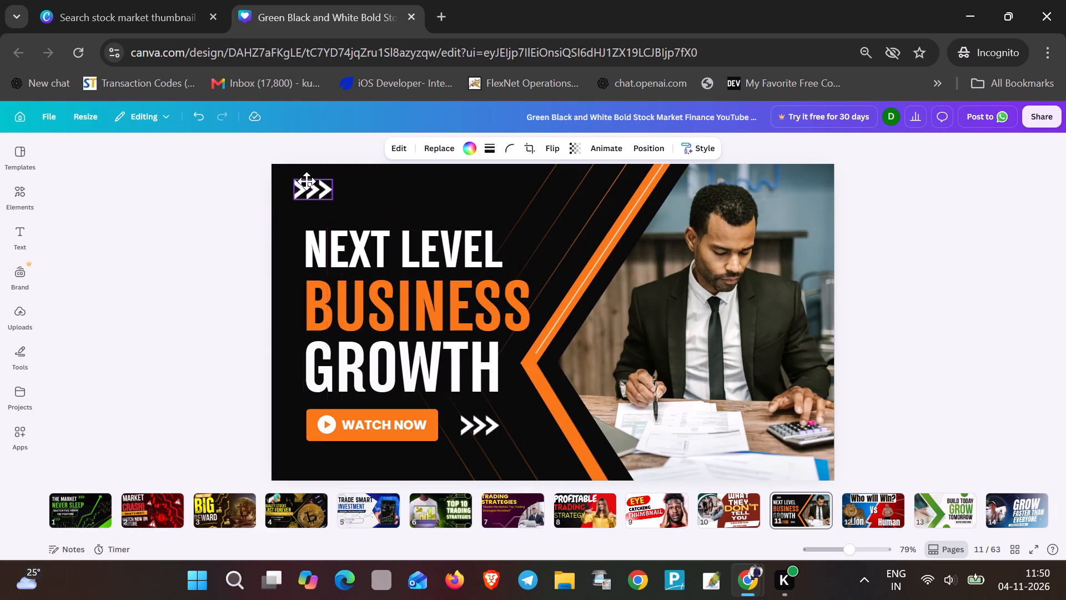
drag(306, 181, 291, 173)
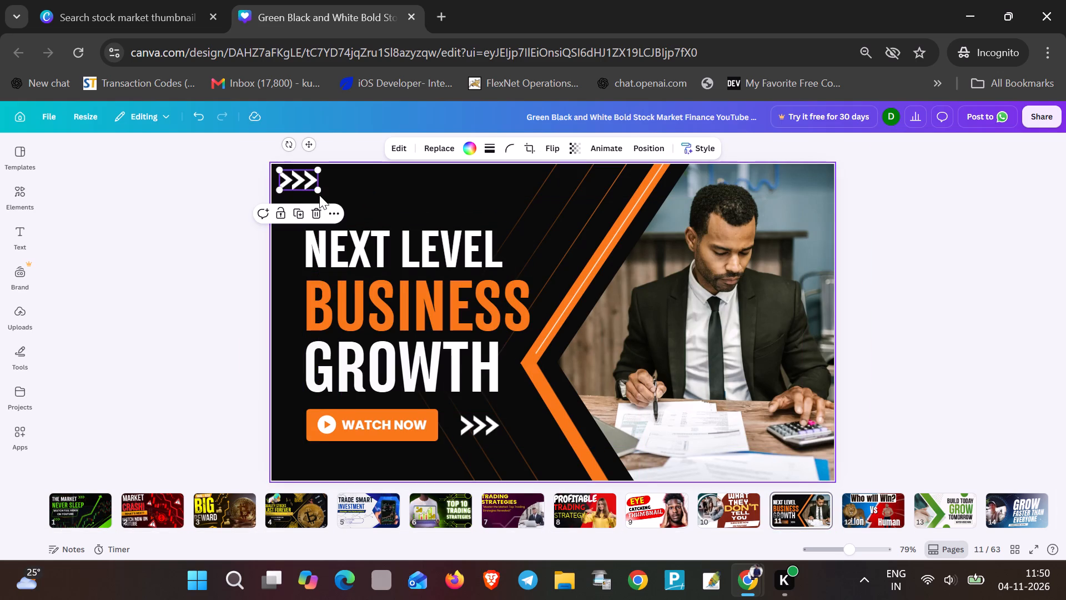
drag(318, 191, 354, 221)
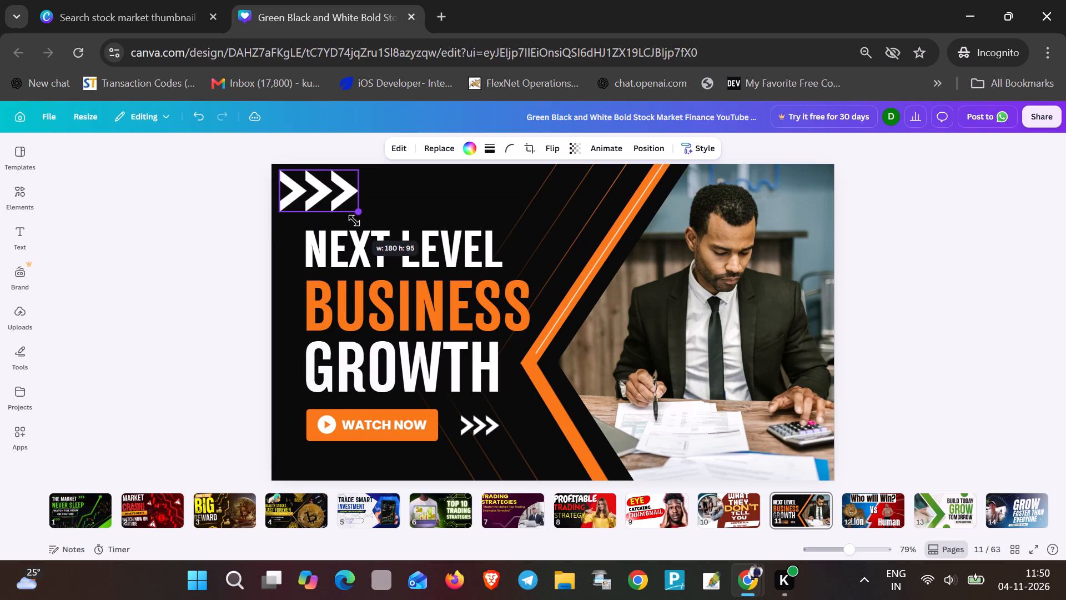
drag(354, 221, 356, 222)
Retype the first heading line as "NEXT LEVEL".
double_click(418, 250)
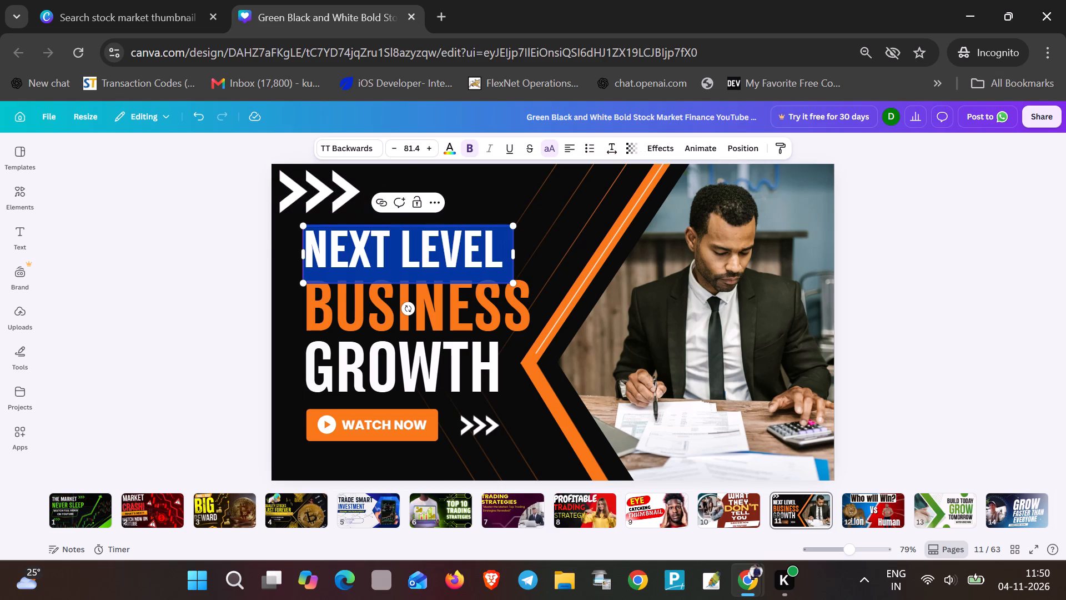
text(NEXT LEVEL)
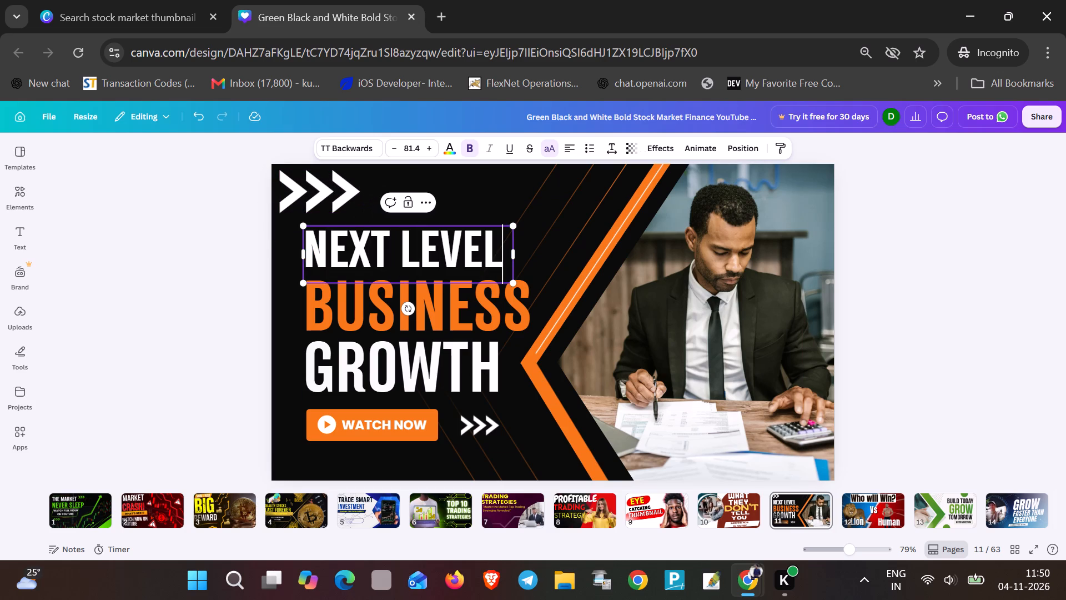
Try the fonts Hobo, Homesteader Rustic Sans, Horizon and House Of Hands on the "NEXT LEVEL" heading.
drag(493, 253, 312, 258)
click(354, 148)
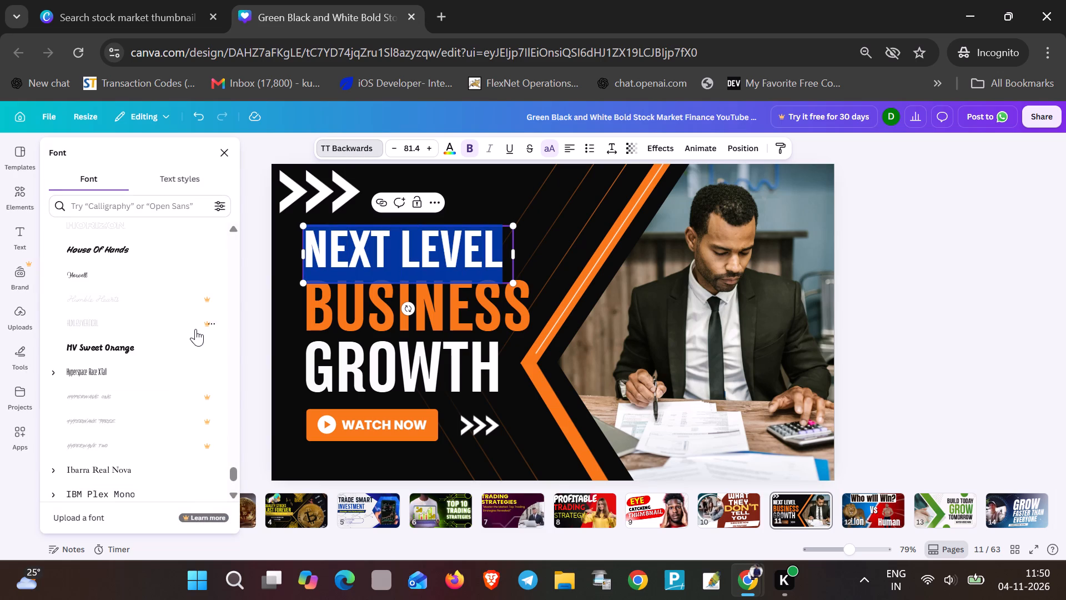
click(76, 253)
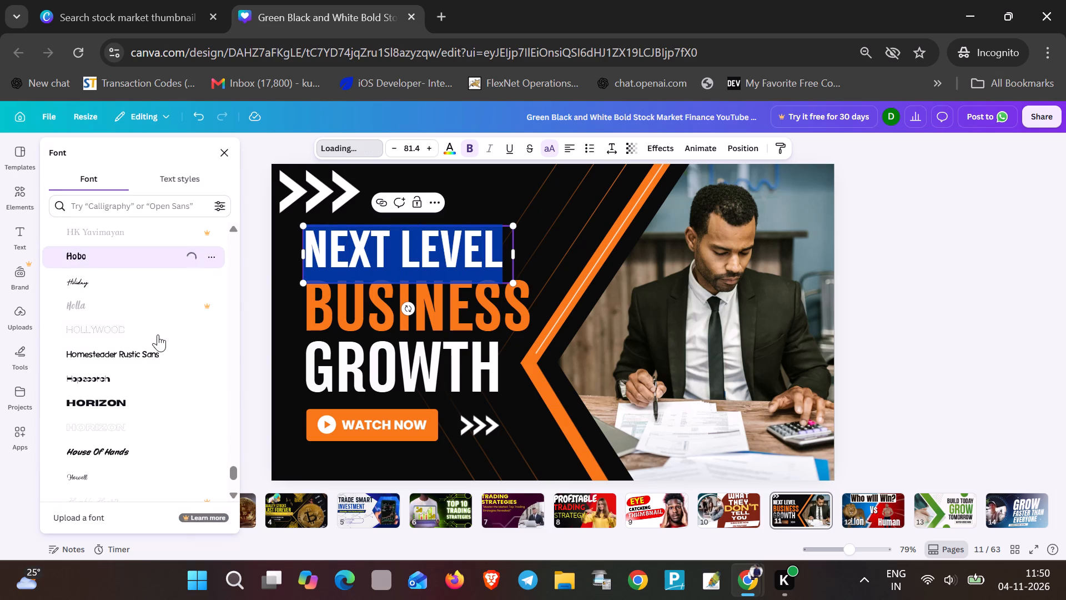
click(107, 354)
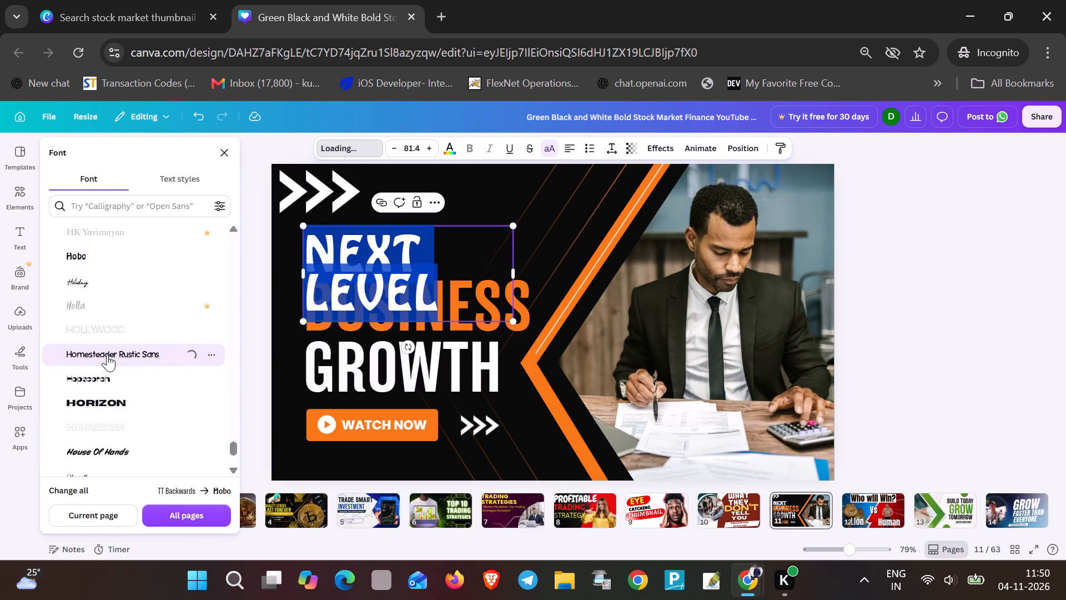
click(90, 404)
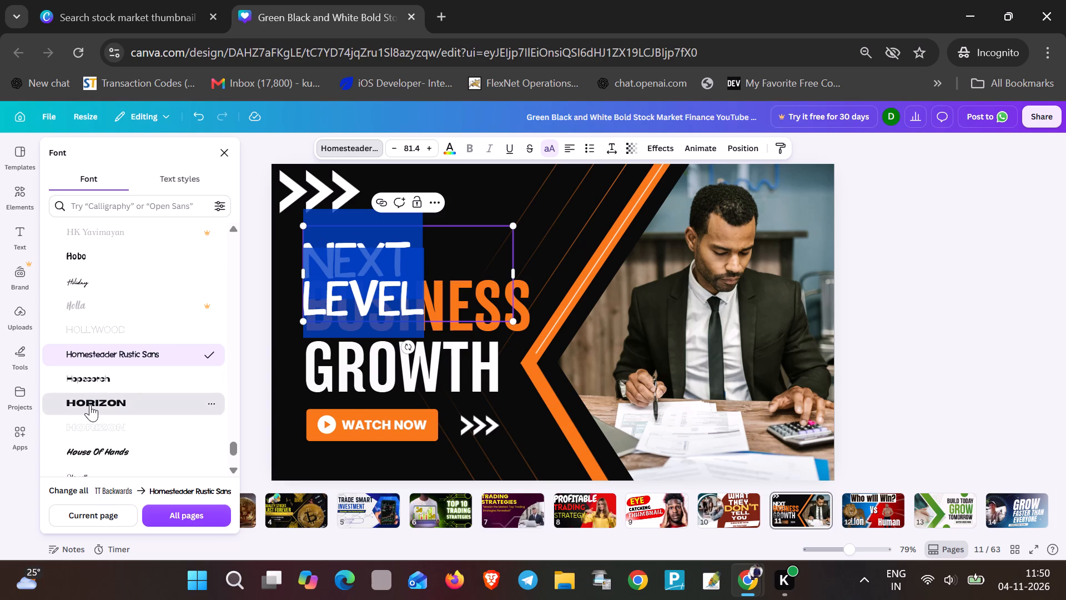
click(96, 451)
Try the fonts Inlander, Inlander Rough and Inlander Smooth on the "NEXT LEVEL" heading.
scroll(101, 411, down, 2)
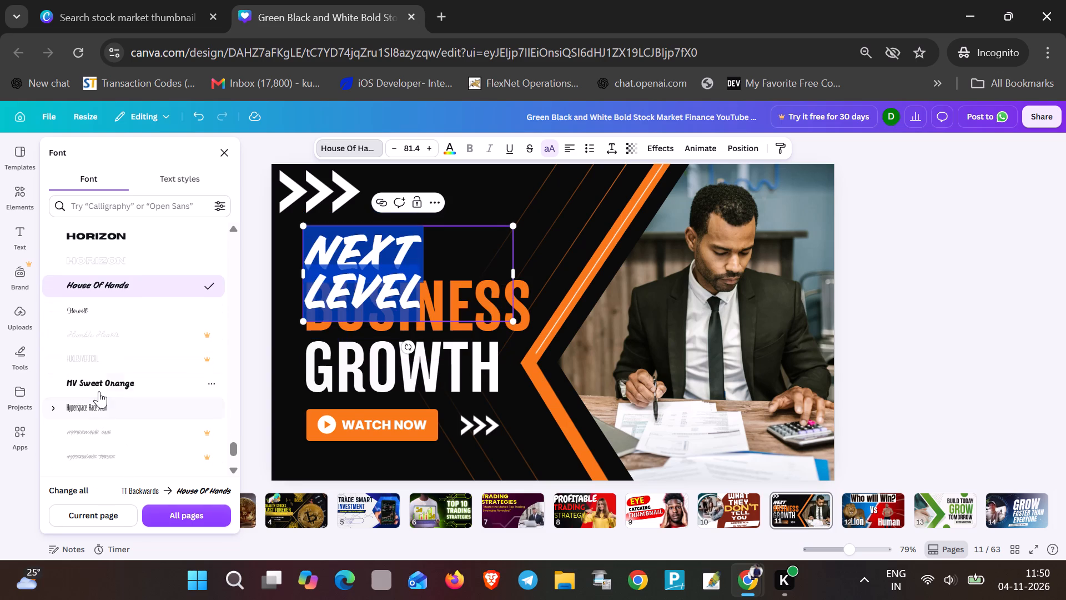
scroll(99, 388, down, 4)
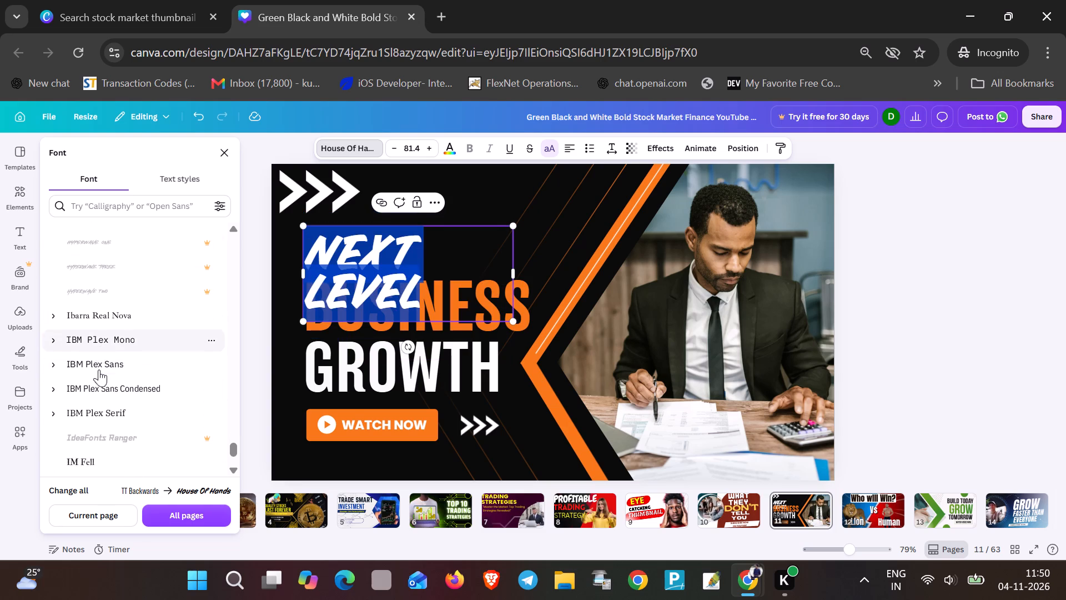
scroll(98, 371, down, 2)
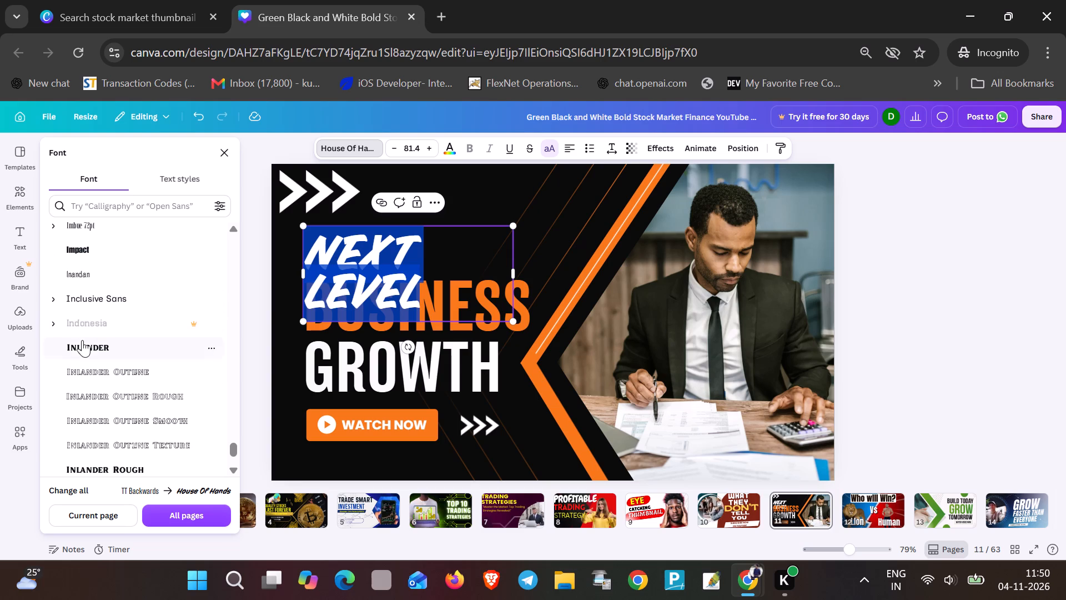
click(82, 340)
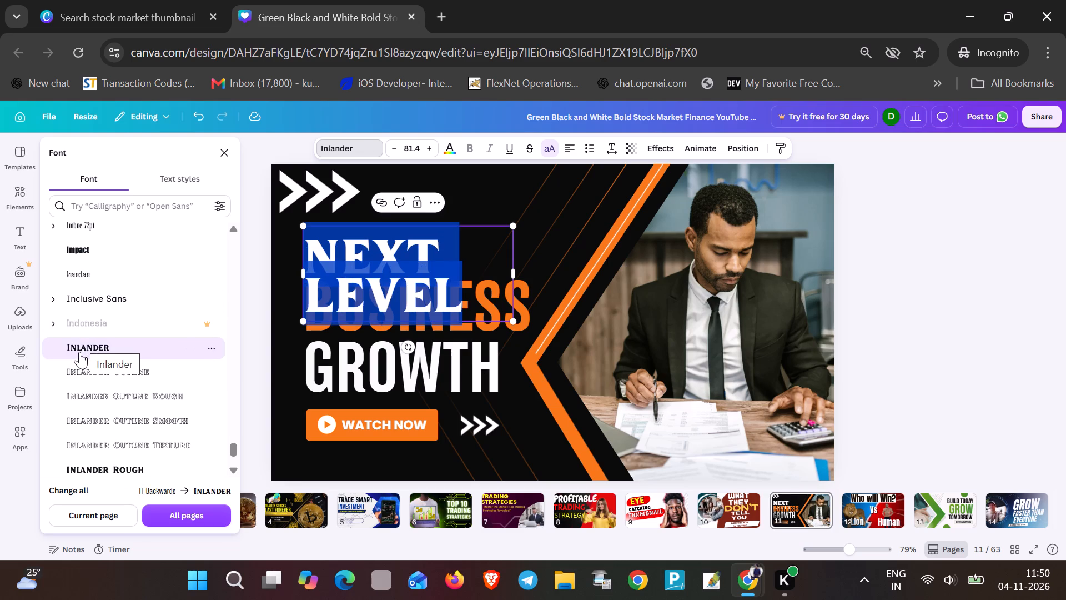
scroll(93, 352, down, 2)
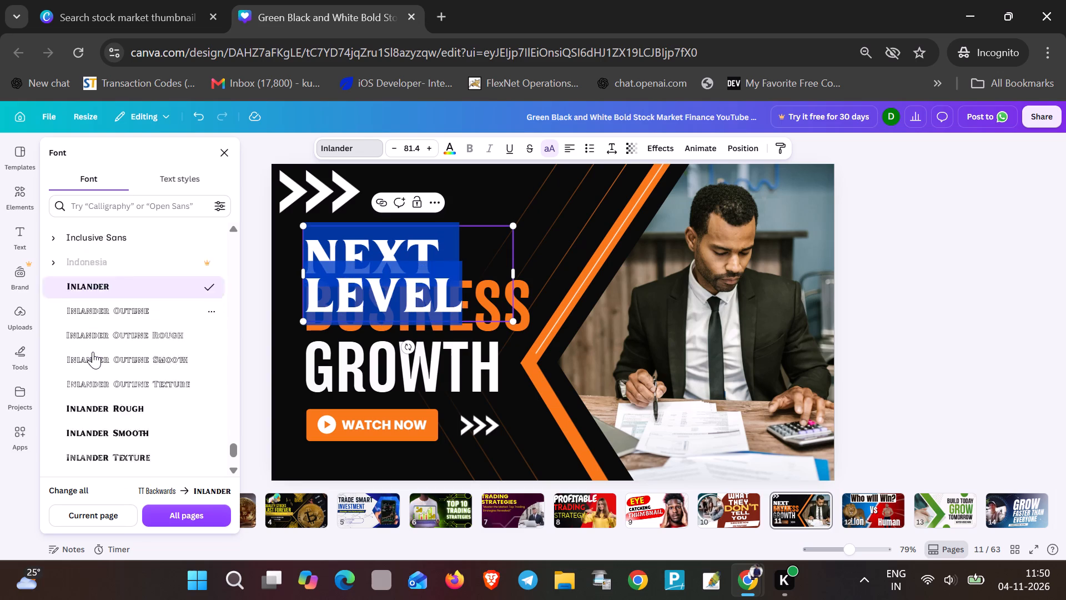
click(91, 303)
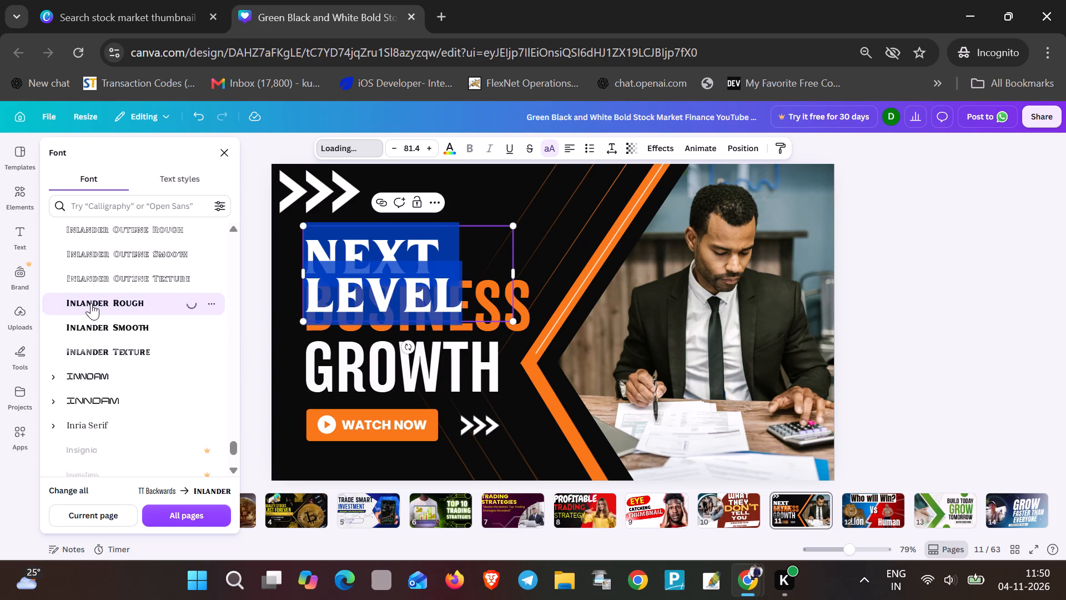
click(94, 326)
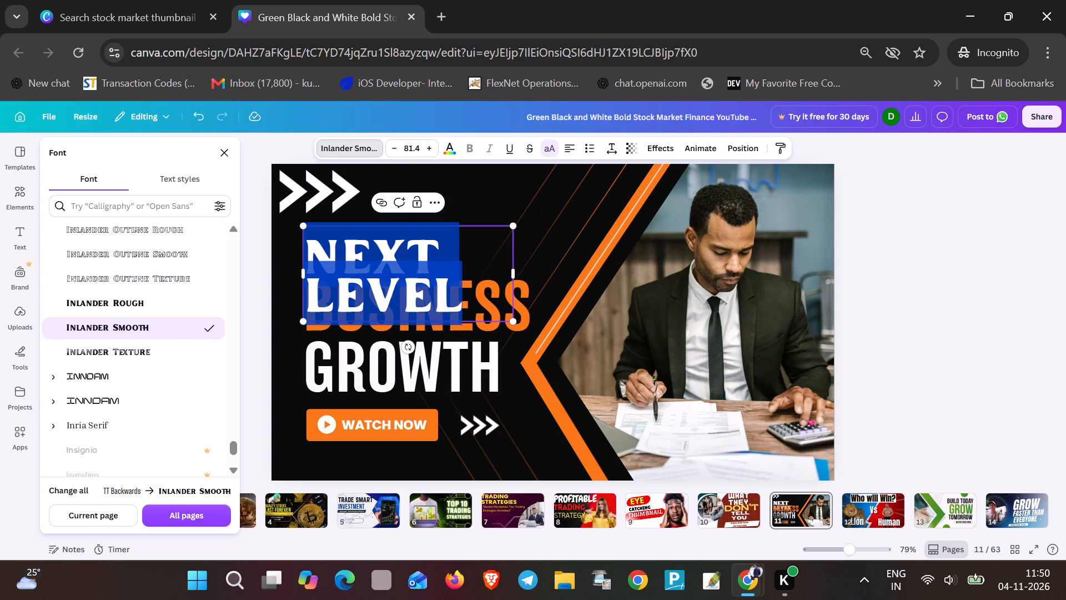
Widen the "NEXT LEVEL" text box to the right, past the end of "BUSINESS".
drag(516, 271, 564, 268)
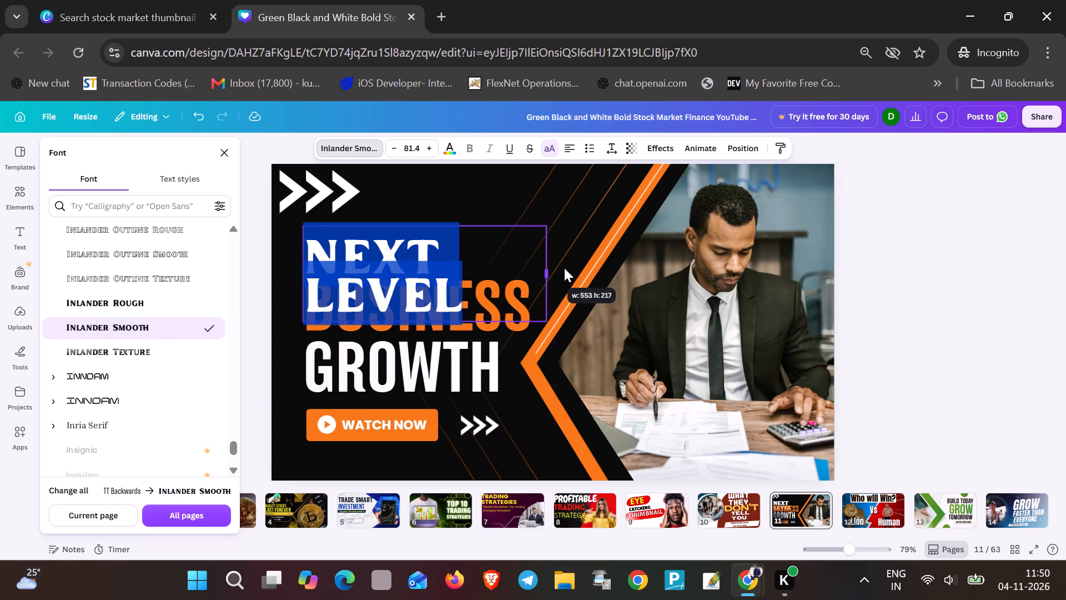
drag(564, 268, 596, 264)
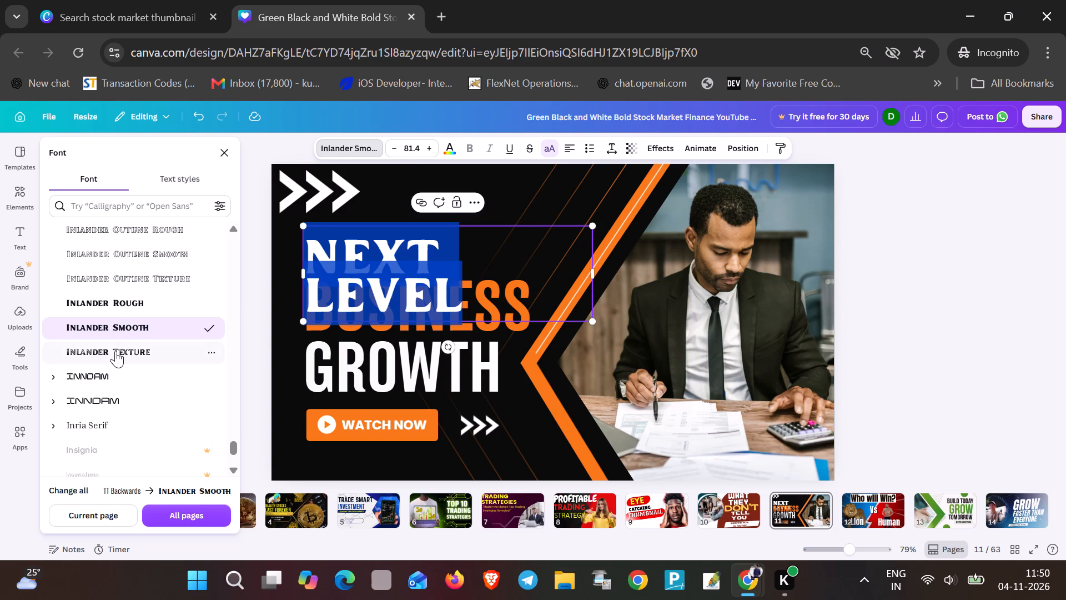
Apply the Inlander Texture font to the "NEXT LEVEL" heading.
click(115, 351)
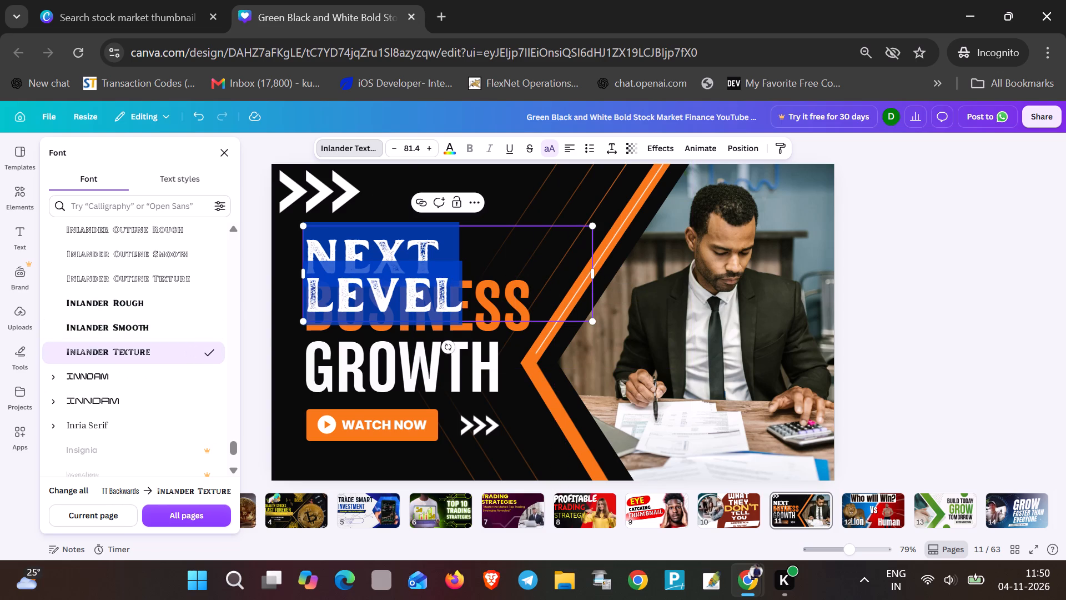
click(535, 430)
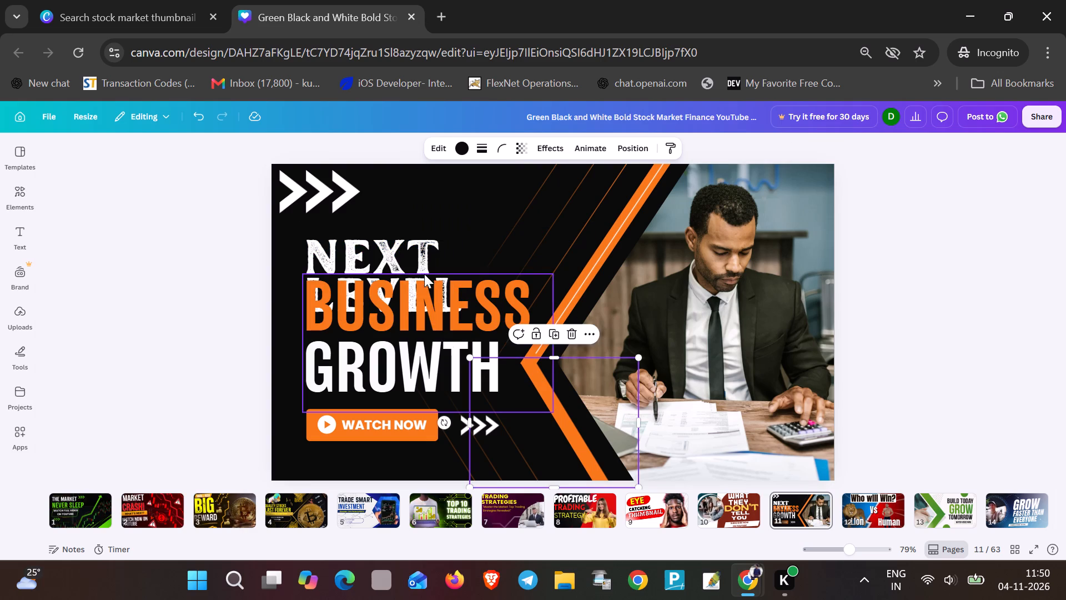
Move the "NEXT LEVEL" heading up to the thumbnail's top edge, directly beside the enlarged chevrons.
drag(415, 268, 465, 224)
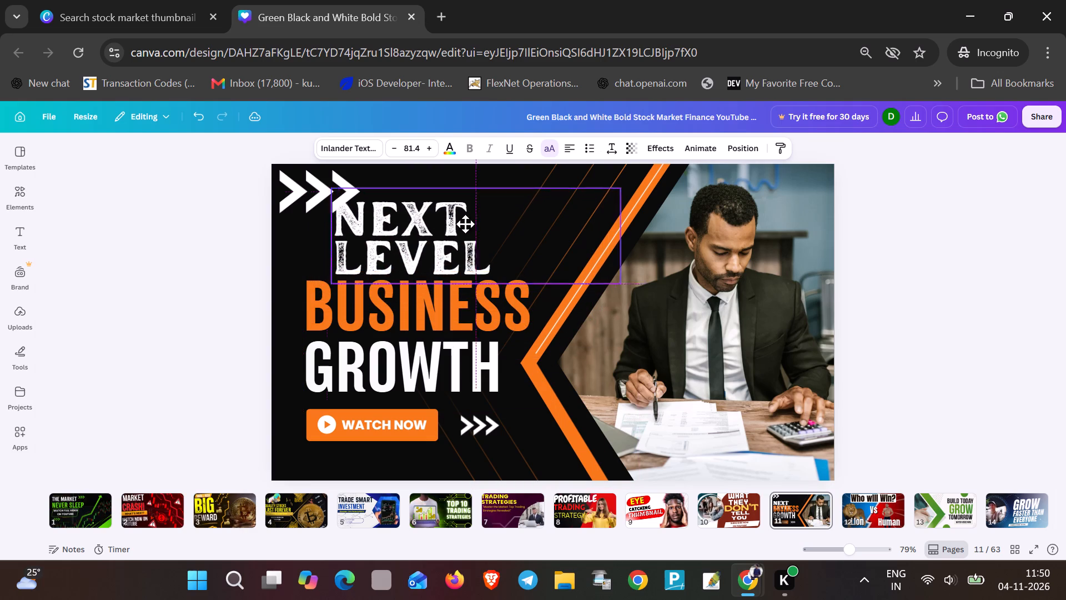
drag(465, 224, 476, 206)
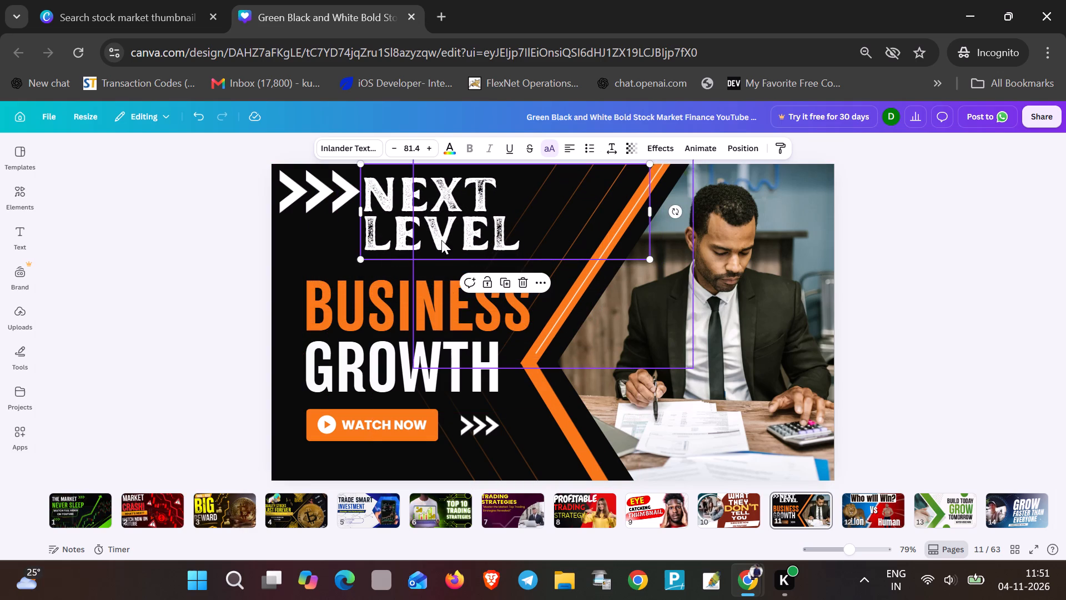
Change the font of the whole "NEXT LEVEL" heading to ITC Motter Corpus.
double_click(441, 225)
click(449, 207)
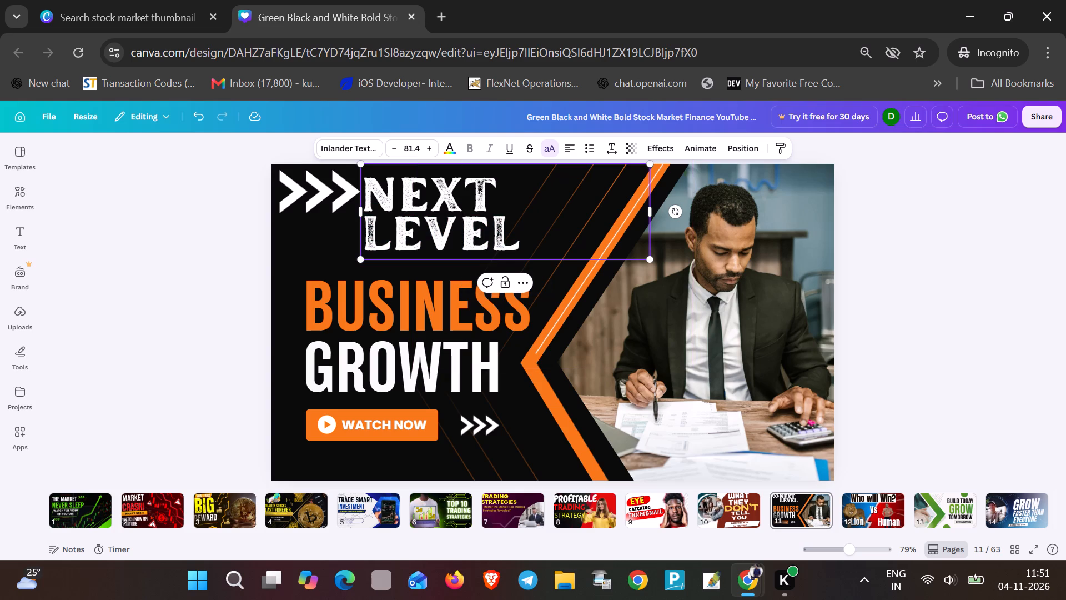
drag(526, 234, 369, 194)
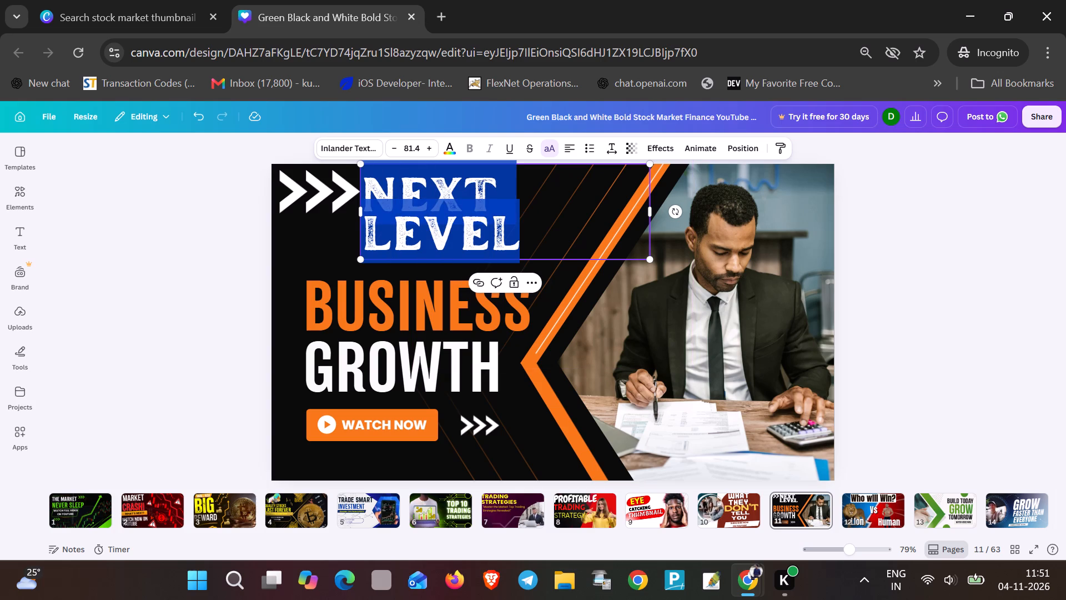
click(348, 146)
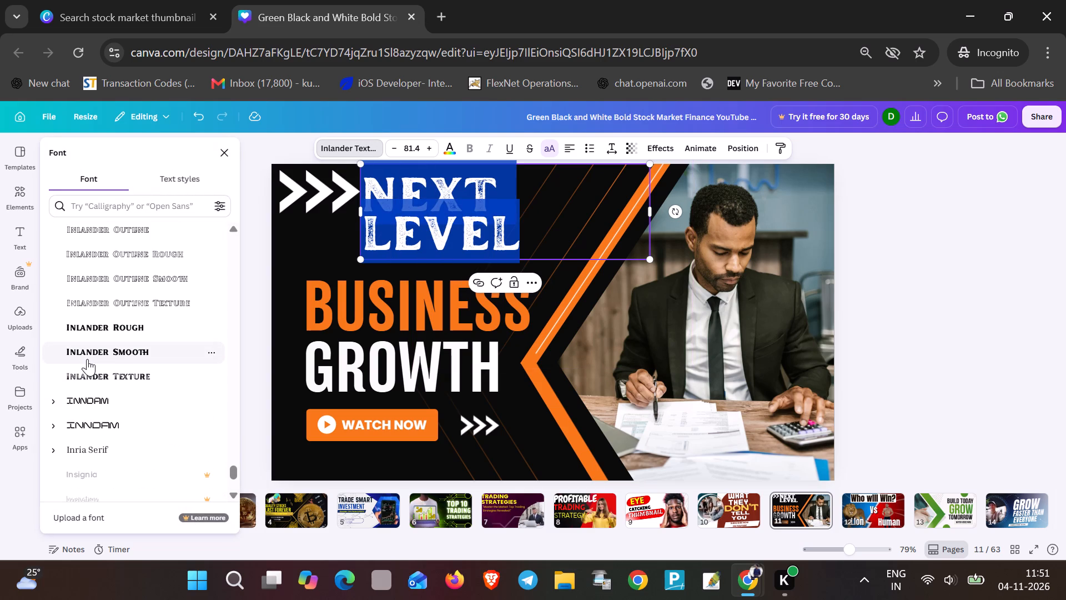
scroll(88, 377, down, 2)
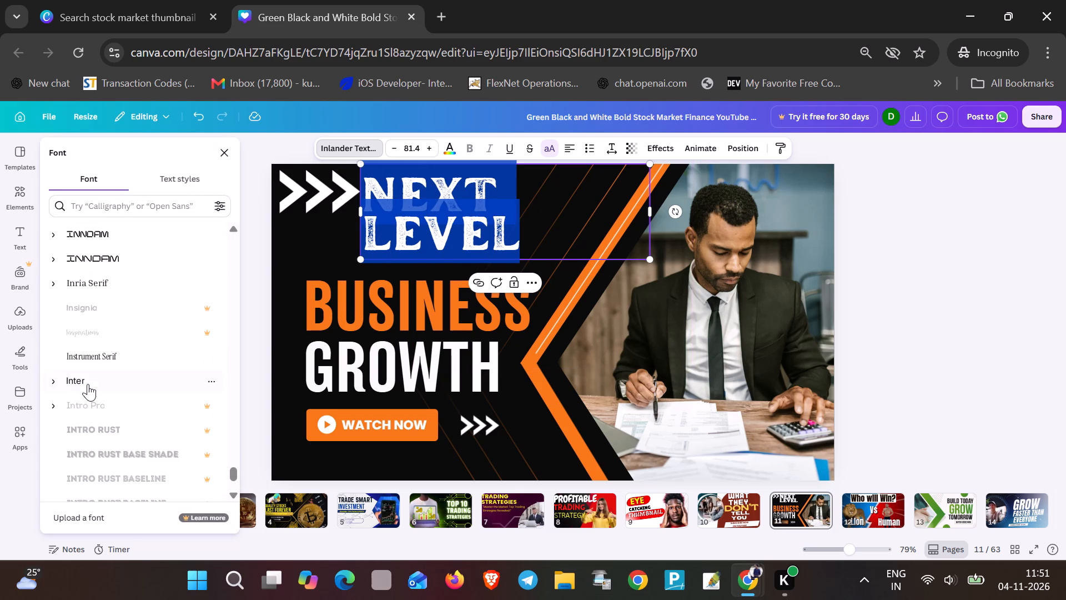
scroll(88, 384, down, 13)
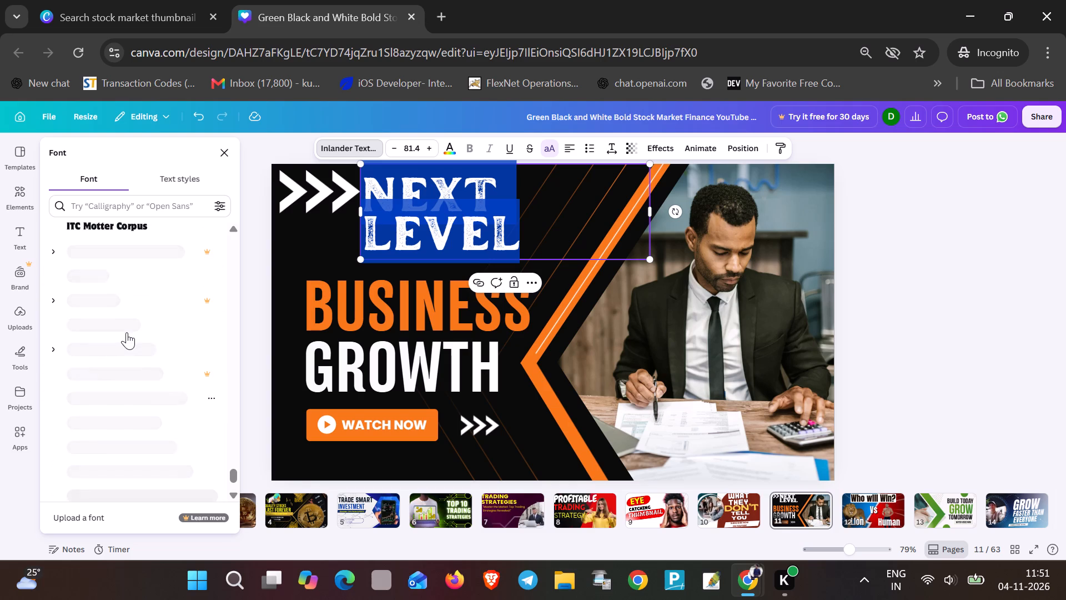
click(113, 226)
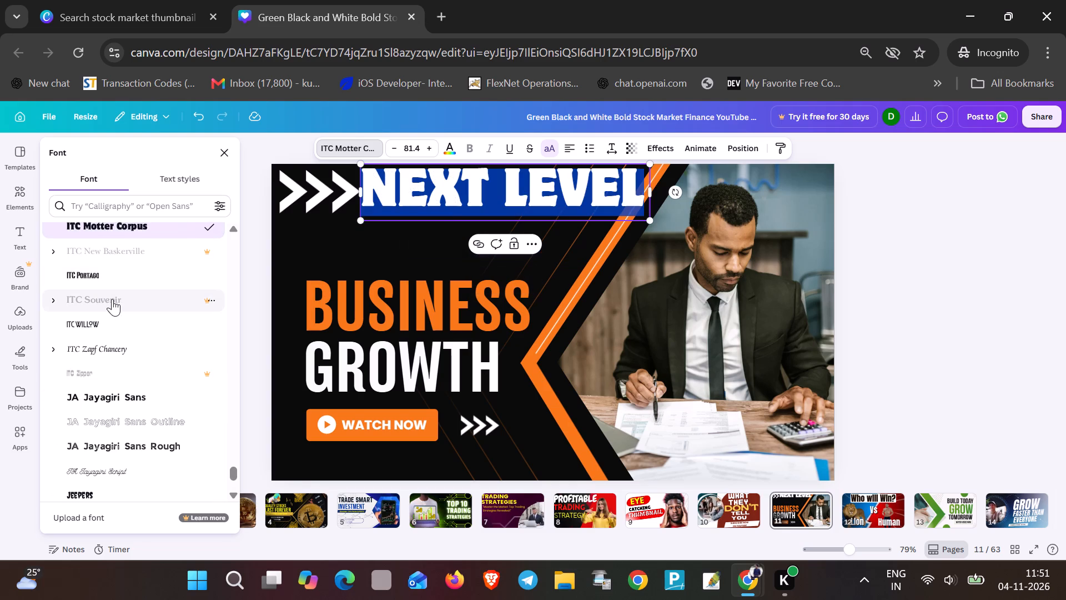
Reposition the black angled shape over the photo so it sits near the thumbnail's top edge, beside the orange stripe.
click(457, 246)
drag(464, 189, 460, 220)
drag(466, 191, 464, 214)
click(454, 269)
click(374, 269)
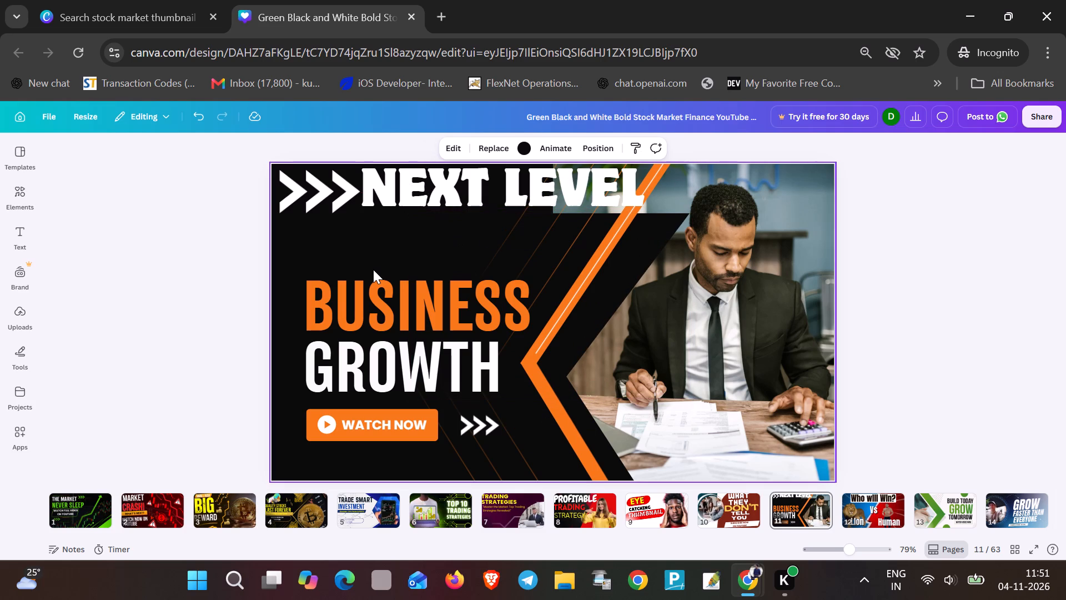
drag(558, 238, 636, 216)
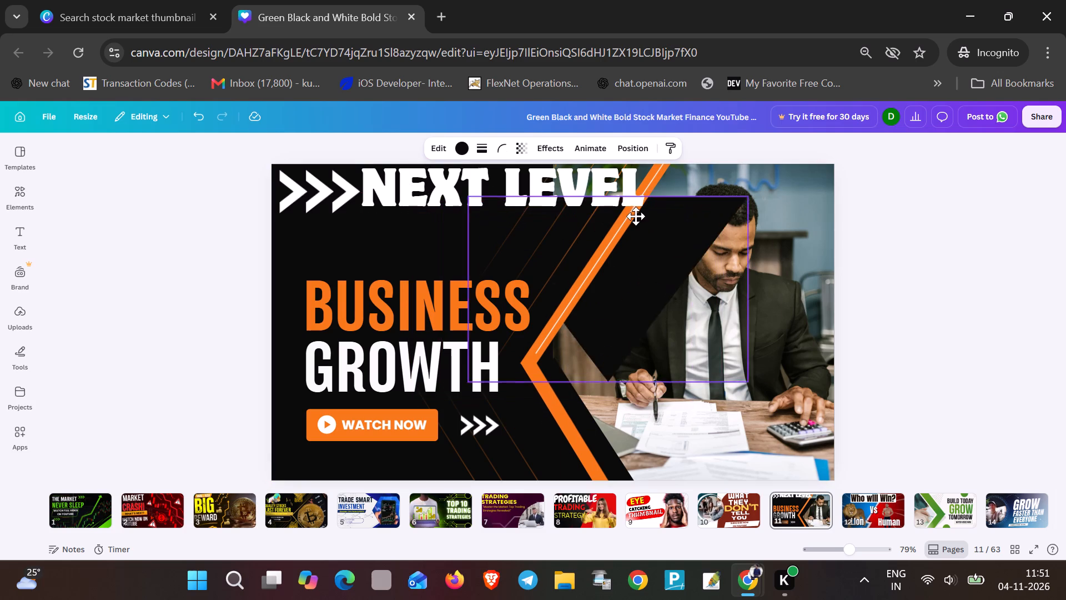
drag(636, 216, 592, 195)
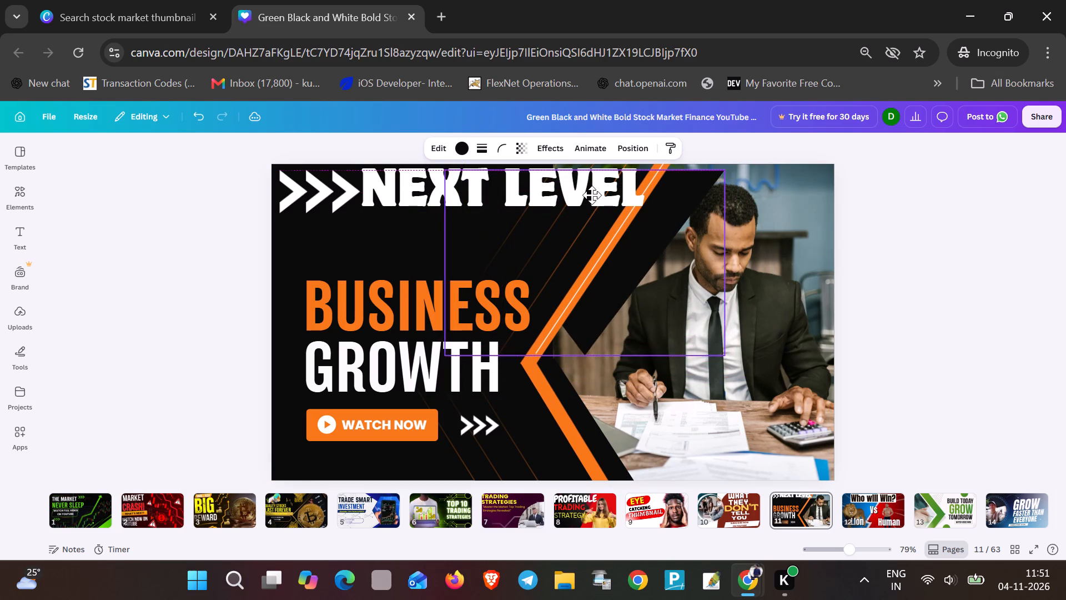
drag(592, 195, 585, 189)
drag(517, 193, 514, 197)
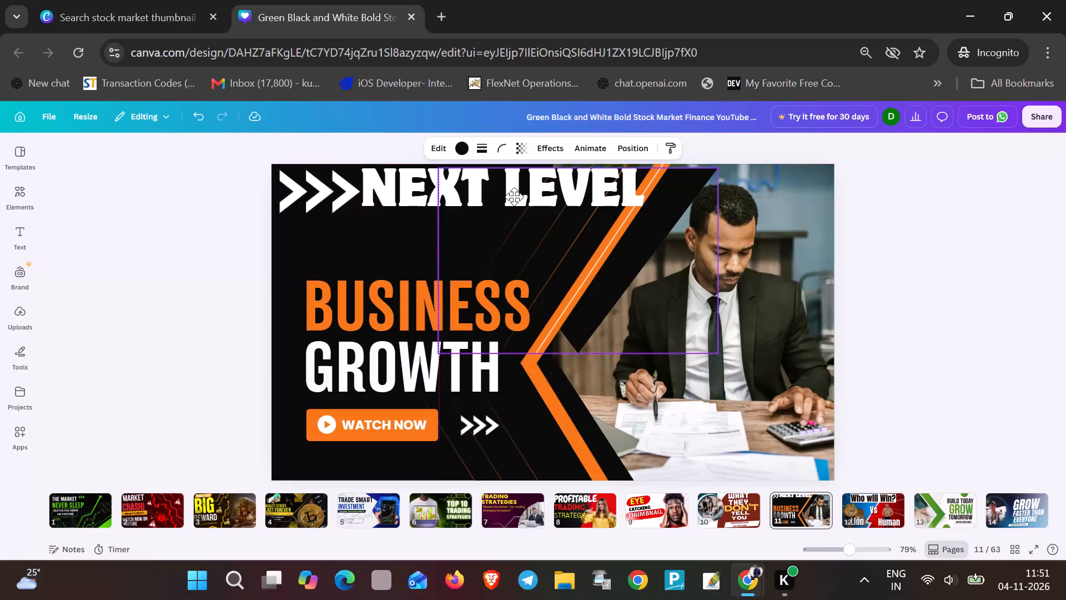
drag(514, 197, 511, 201)
drag(452, 187, 445, 192)
Nudge the "NEXT LEVEL" heading slightly down and to the left, close against the large chevrons.
drag(389, 176, 385, 183)
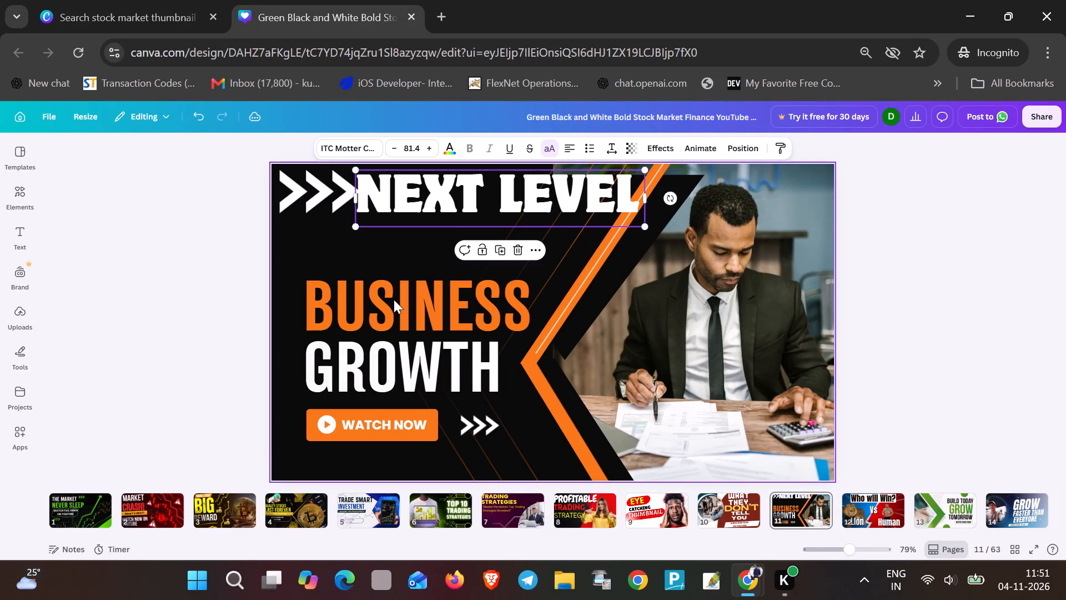
Move the "BUSINESS GROWTH" heading up, directly beneath "NEXT LEVEL".
drag(394, 301, 382, 254)
Retype the two-line orange and white heading as "BUSINESS GROWTH".
double_click(382, 253)
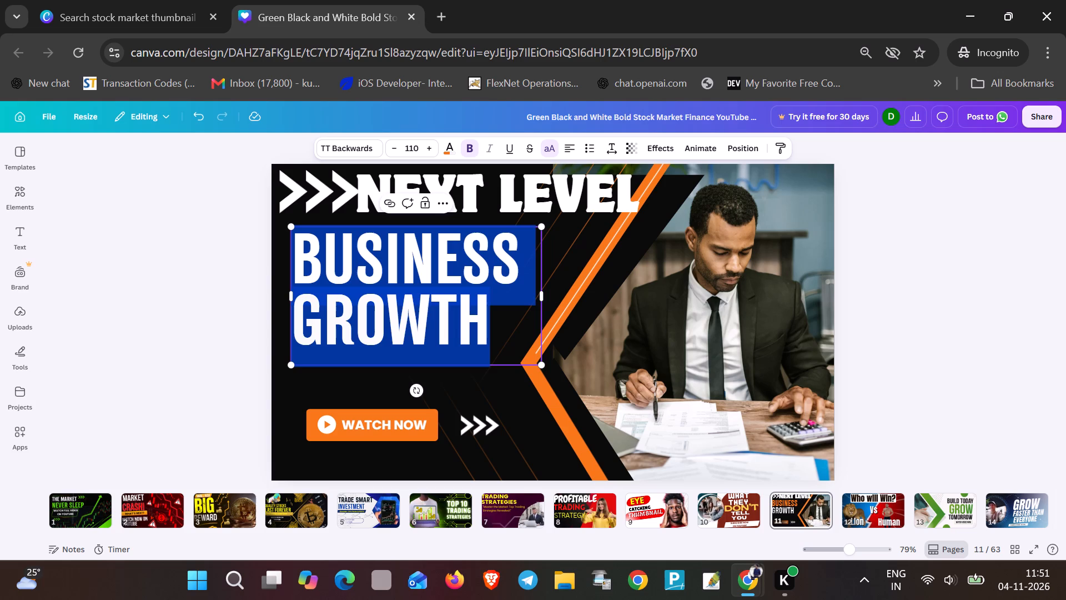
text(BUSINESS GROQTH)
key(BackSpace)
key(BackSpace)
key(BackSpace)
text(WTH)
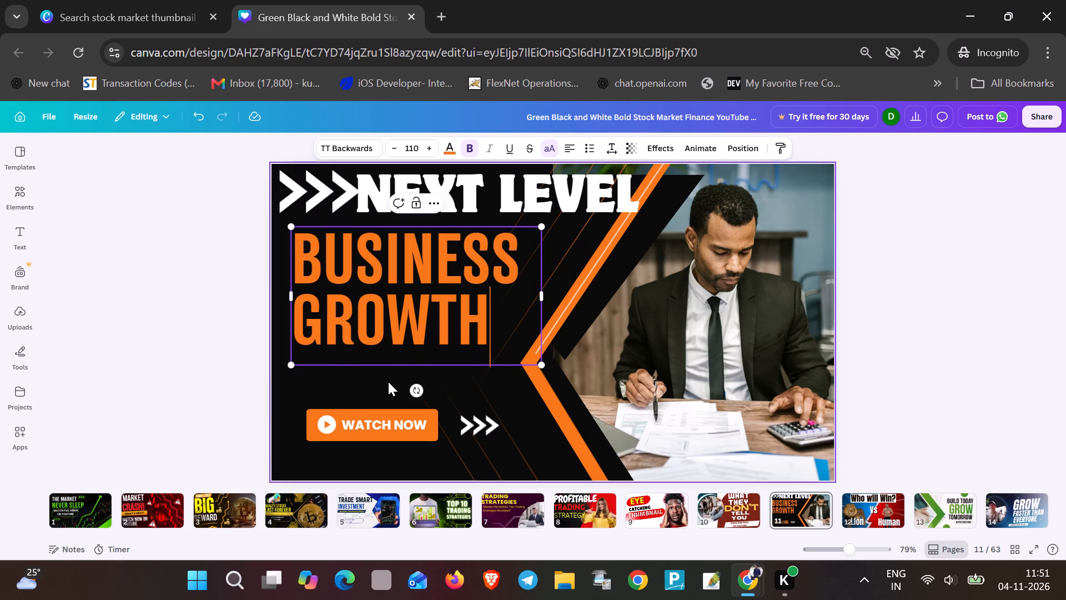
click(388, 382)
Widen the "BUSINESS GROWTH" text box to the right until its edge reaches the orange stripe.
click(387, 277)
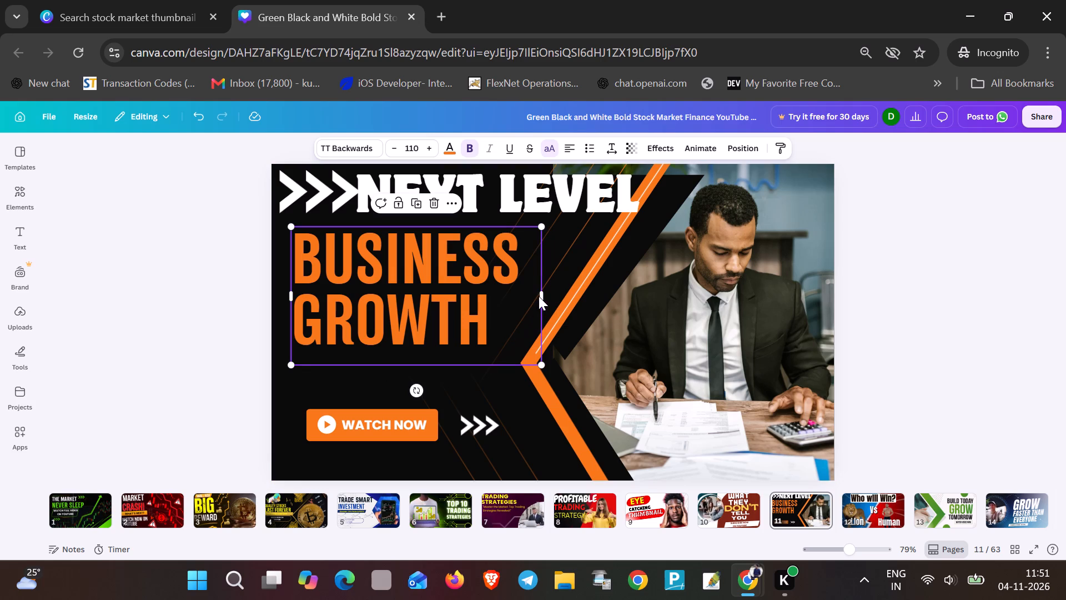
click(539, 298)
drag(543, 296, 575, 304)
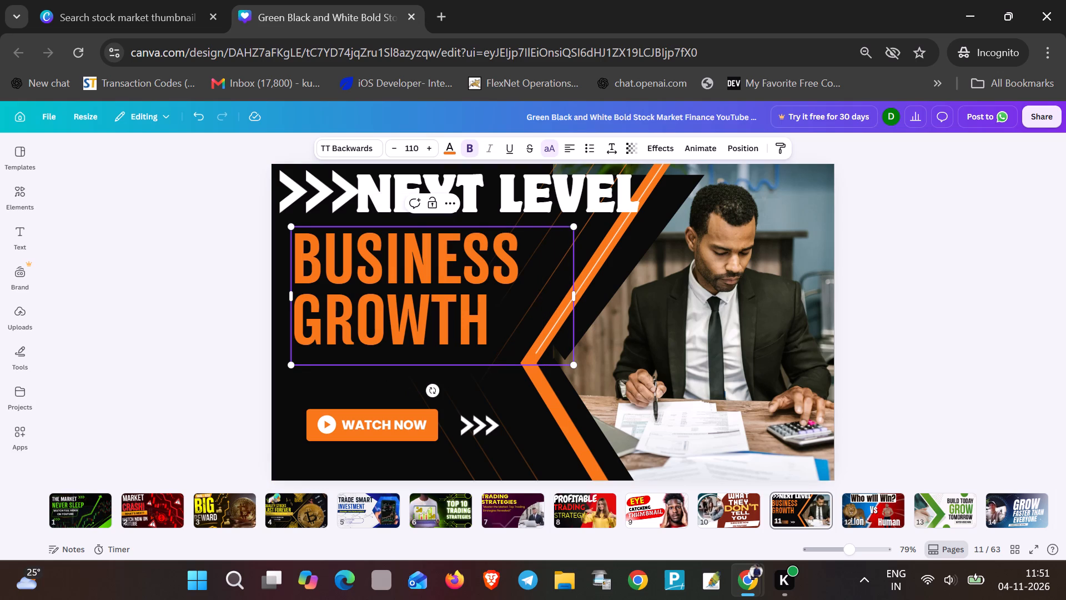
Recolour the word "GROWTH" with the light grey gradient.
drag(495, 326, 308, 334)
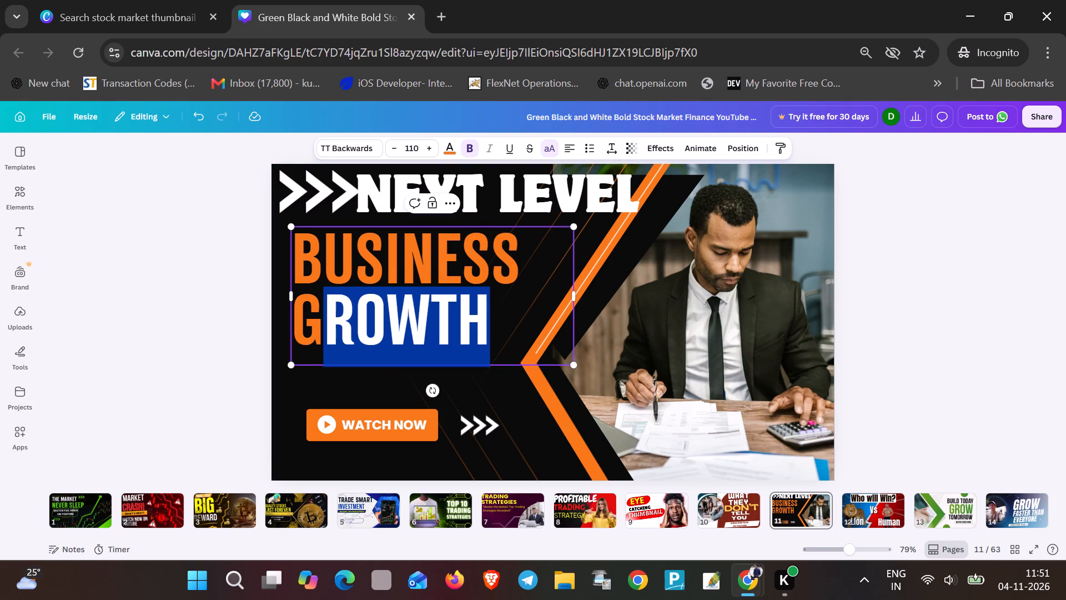
drag(308, 334, 306, 332)
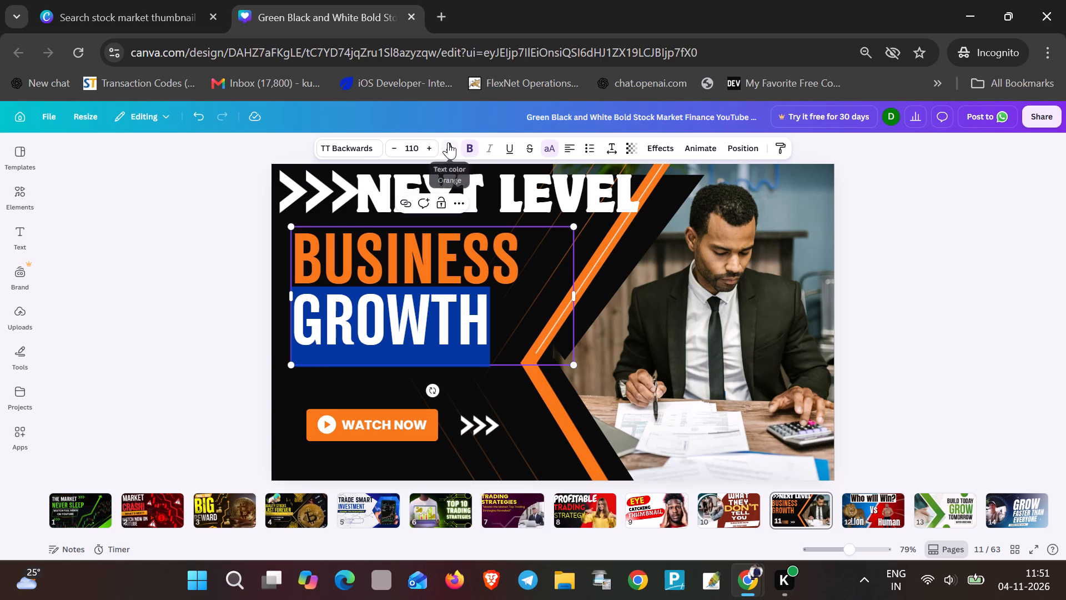
click(447, 143)
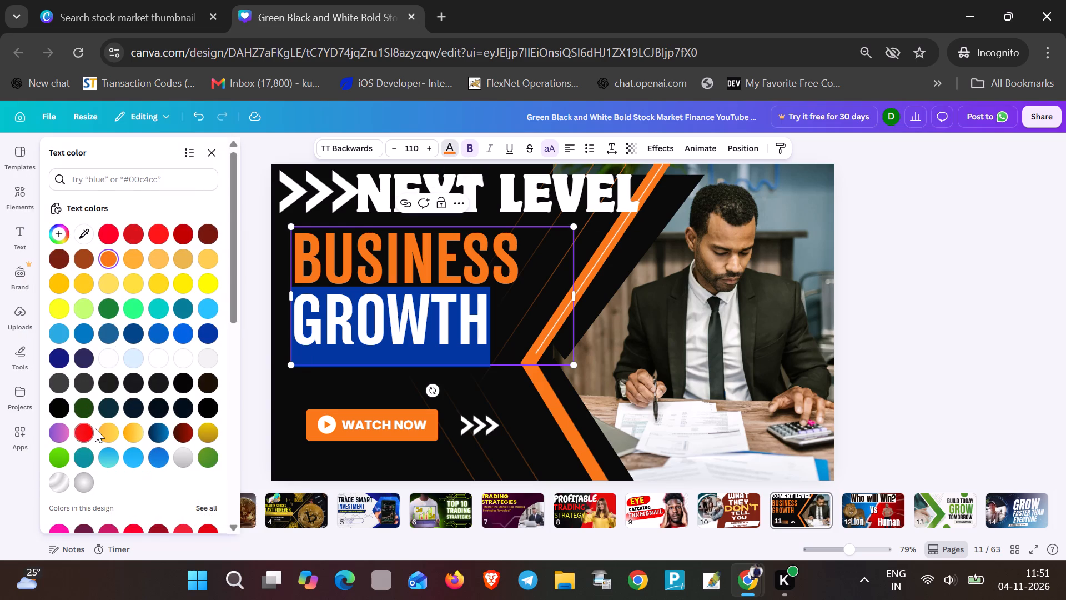
click(187, 466)
click(382, 403)
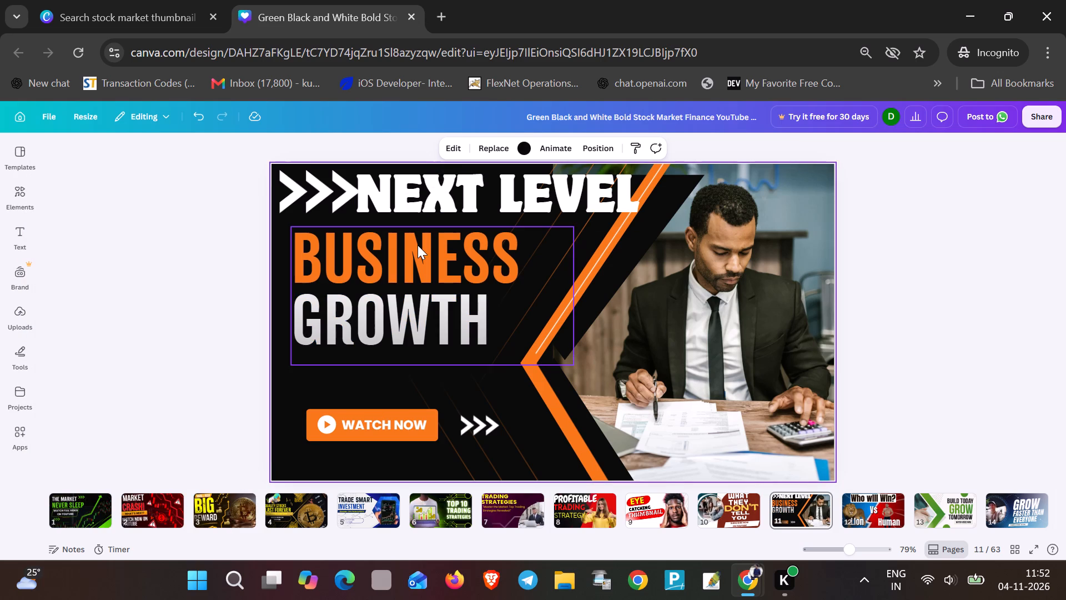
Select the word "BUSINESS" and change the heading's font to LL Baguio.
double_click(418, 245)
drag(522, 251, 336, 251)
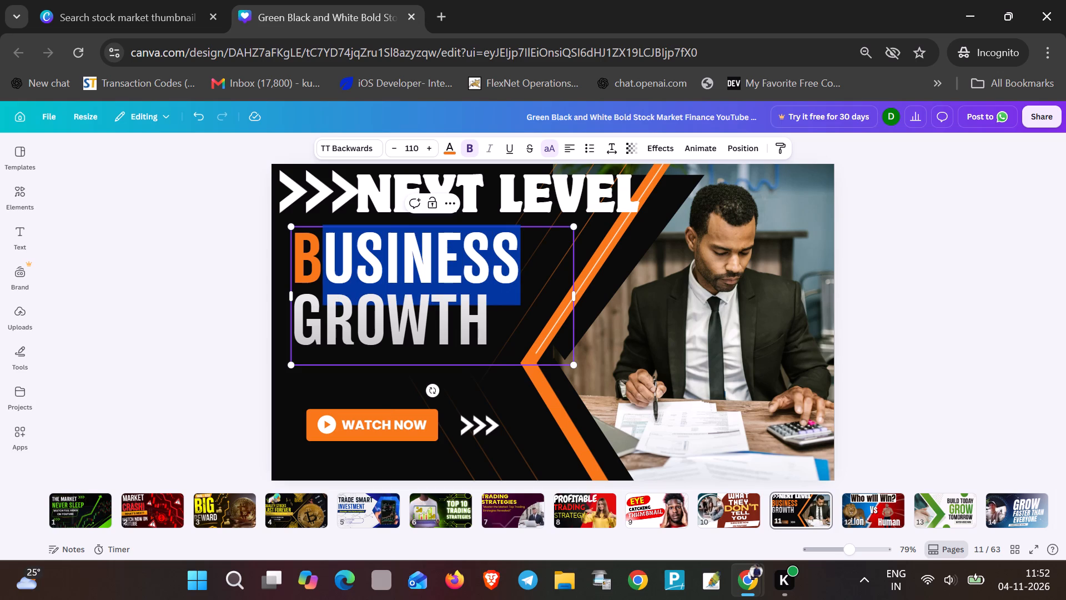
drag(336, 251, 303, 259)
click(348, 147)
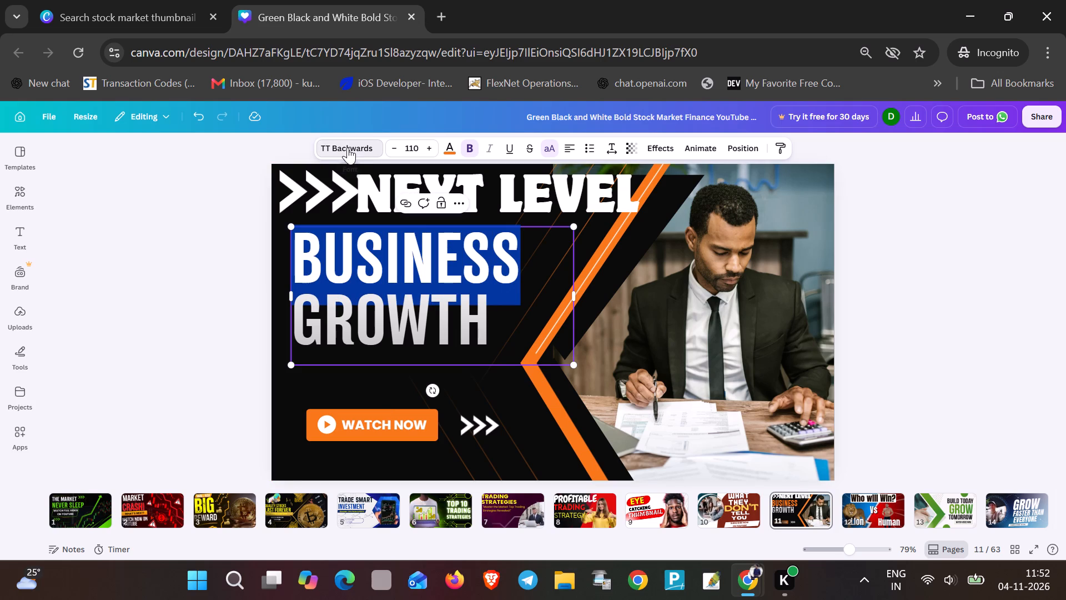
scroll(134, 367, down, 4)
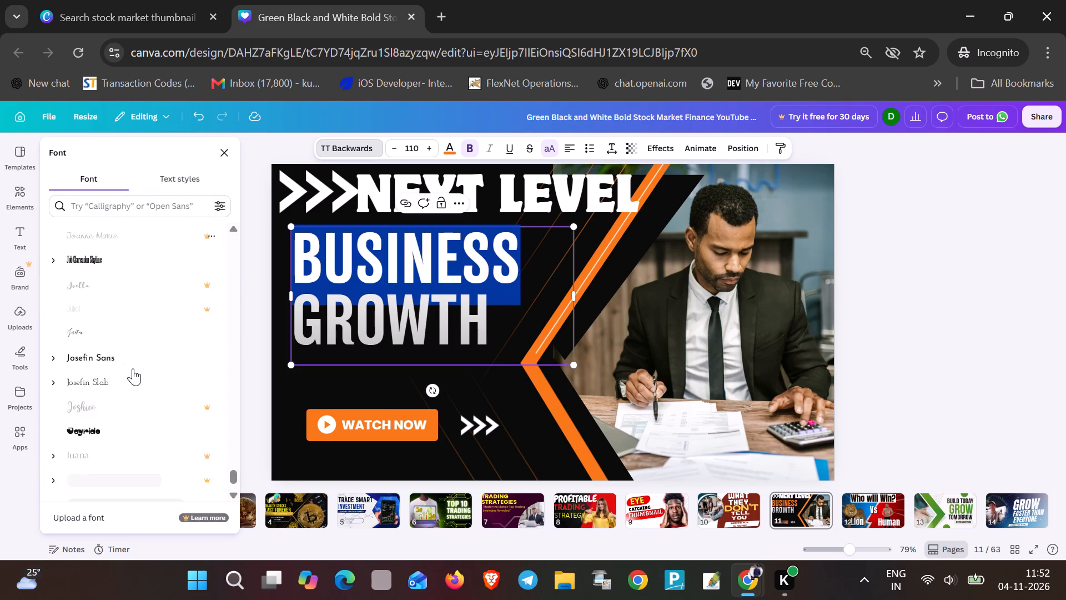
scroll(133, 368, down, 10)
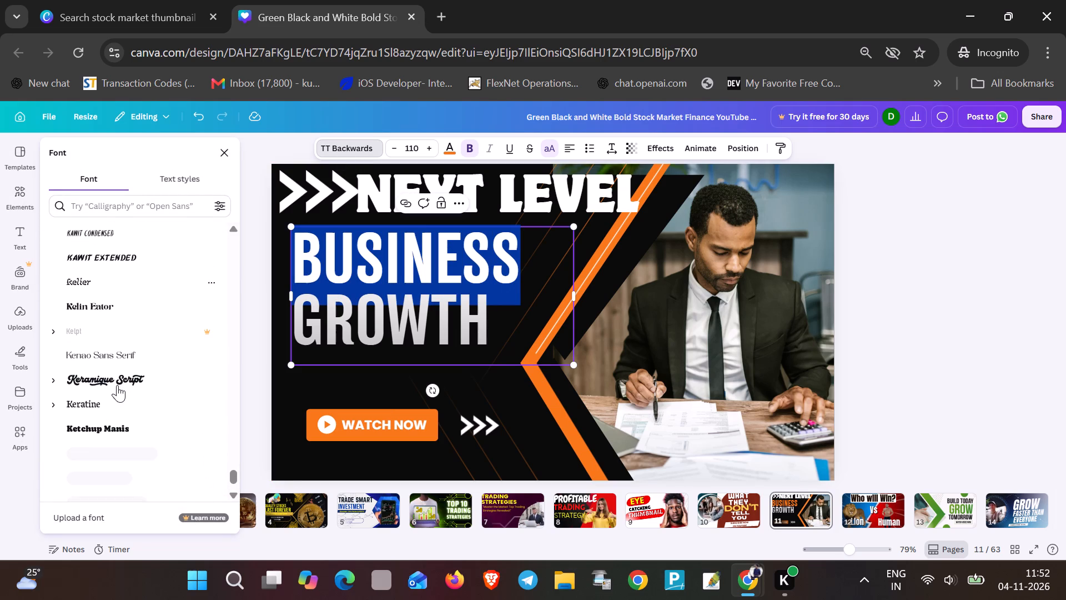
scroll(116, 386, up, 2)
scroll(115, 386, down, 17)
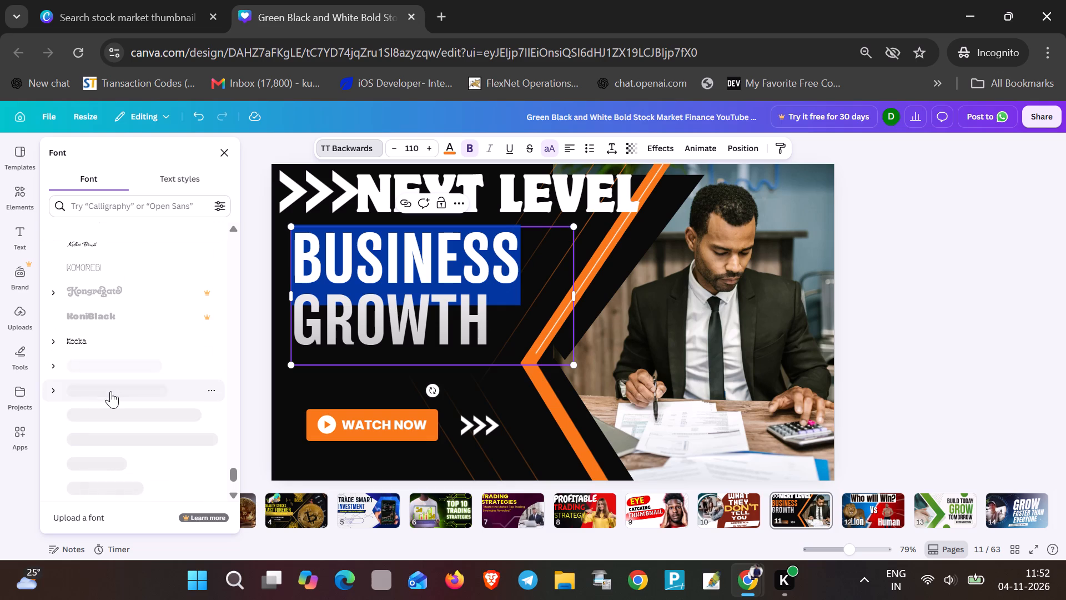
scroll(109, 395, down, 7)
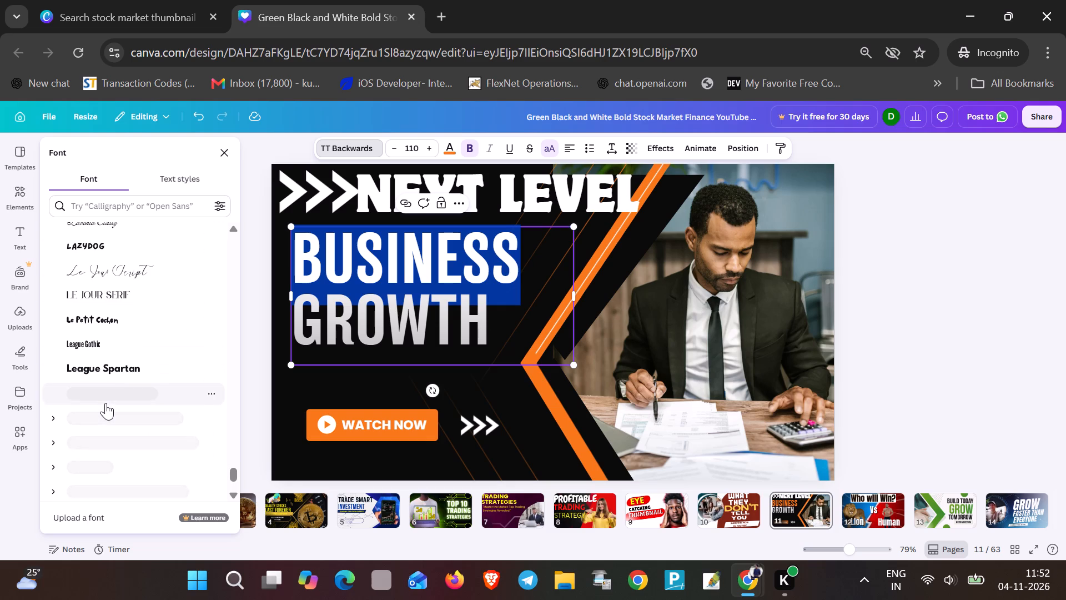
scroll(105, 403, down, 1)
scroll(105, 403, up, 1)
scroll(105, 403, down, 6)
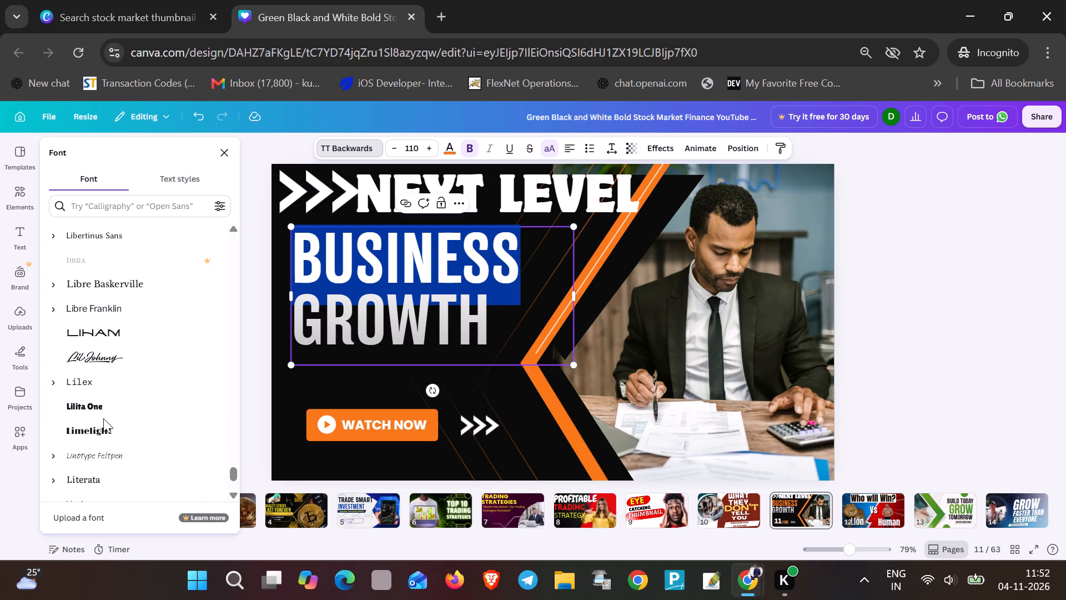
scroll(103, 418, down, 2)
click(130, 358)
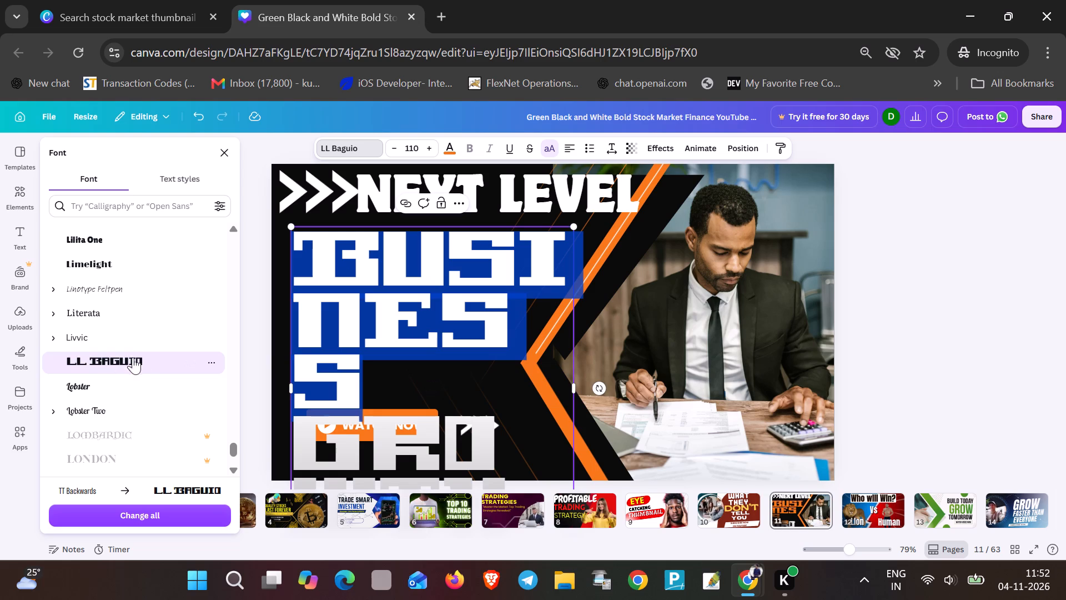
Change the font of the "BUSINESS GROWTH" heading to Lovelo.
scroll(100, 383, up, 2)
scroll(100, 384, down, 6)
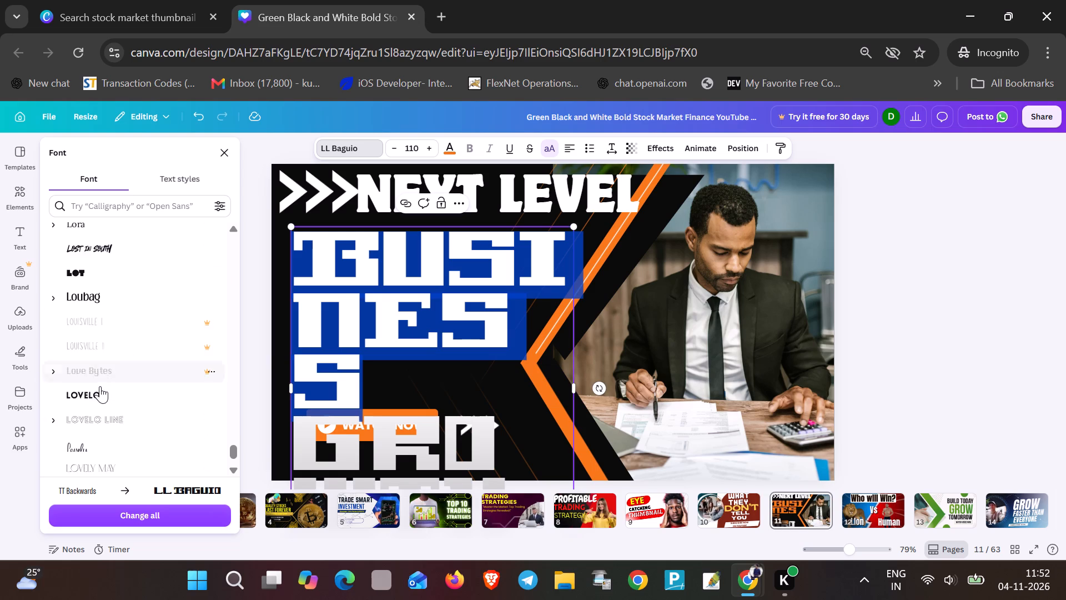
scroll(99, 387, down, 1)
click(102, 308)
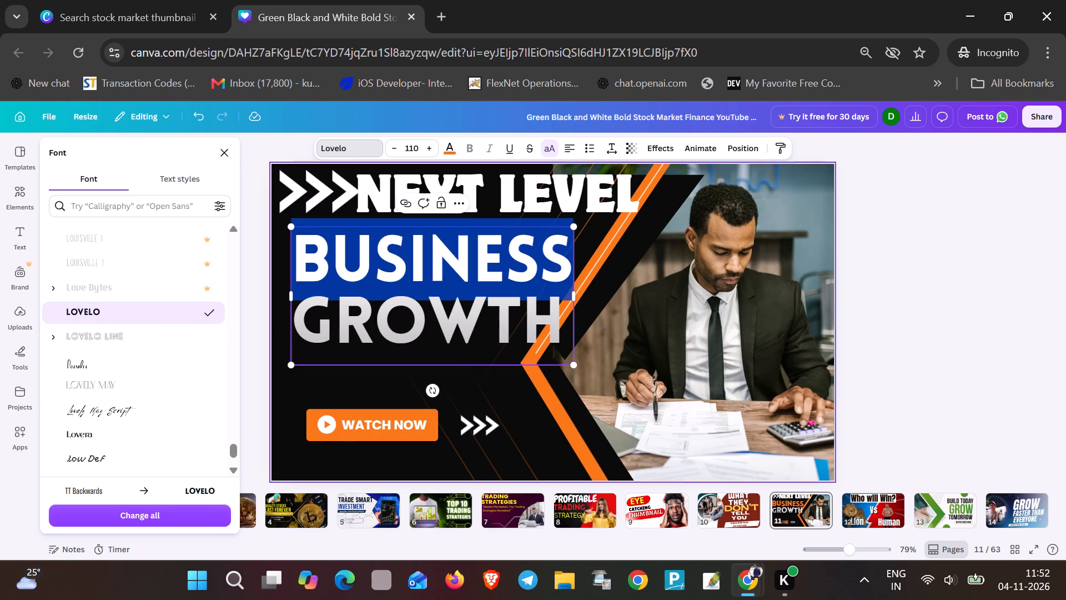
Select the word "GROWTH" and change the heading's font to Mokoto.
click(348, 310)
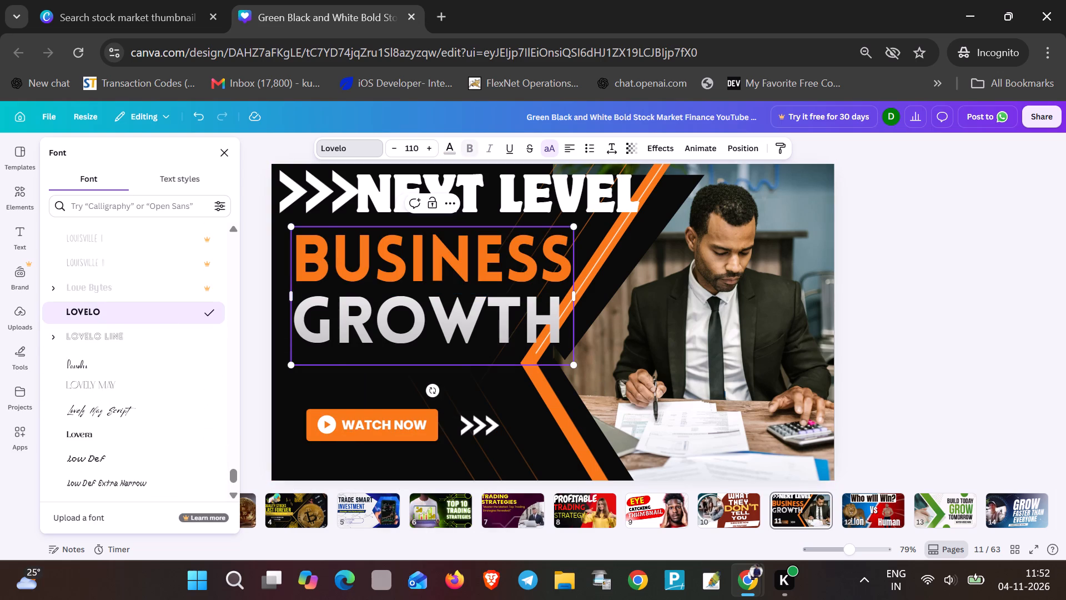
drag(298, 314, 550, 327)
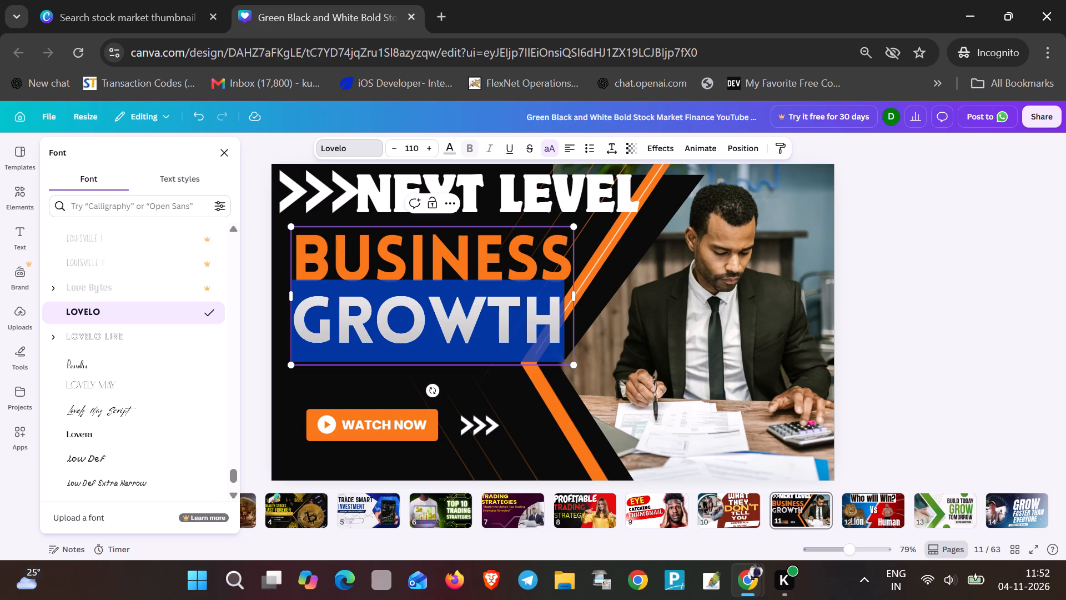
drag(550, 327, 561, 332)
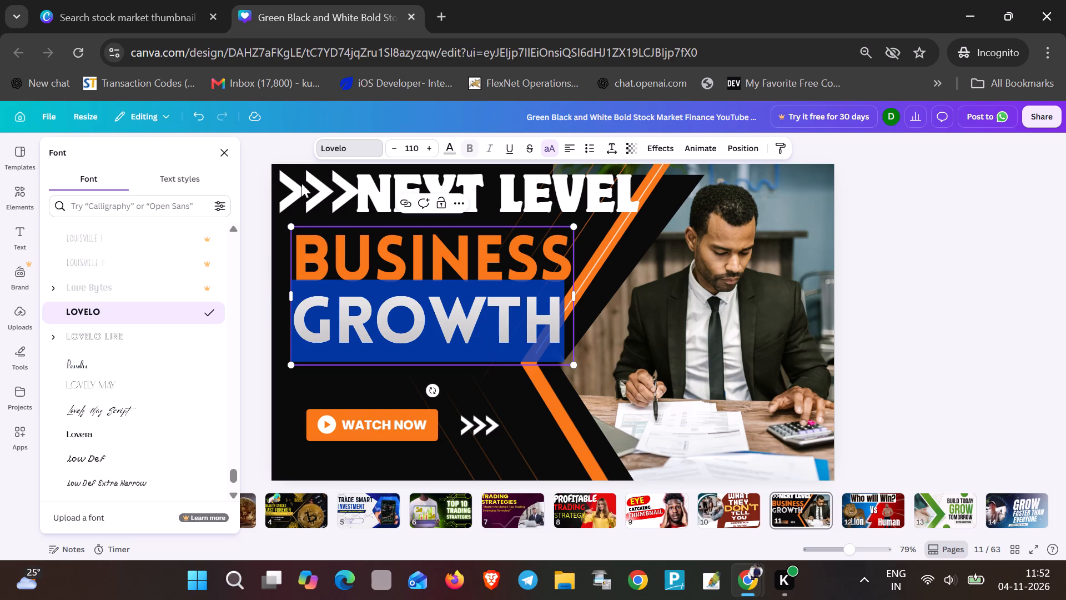
click(335, 140)
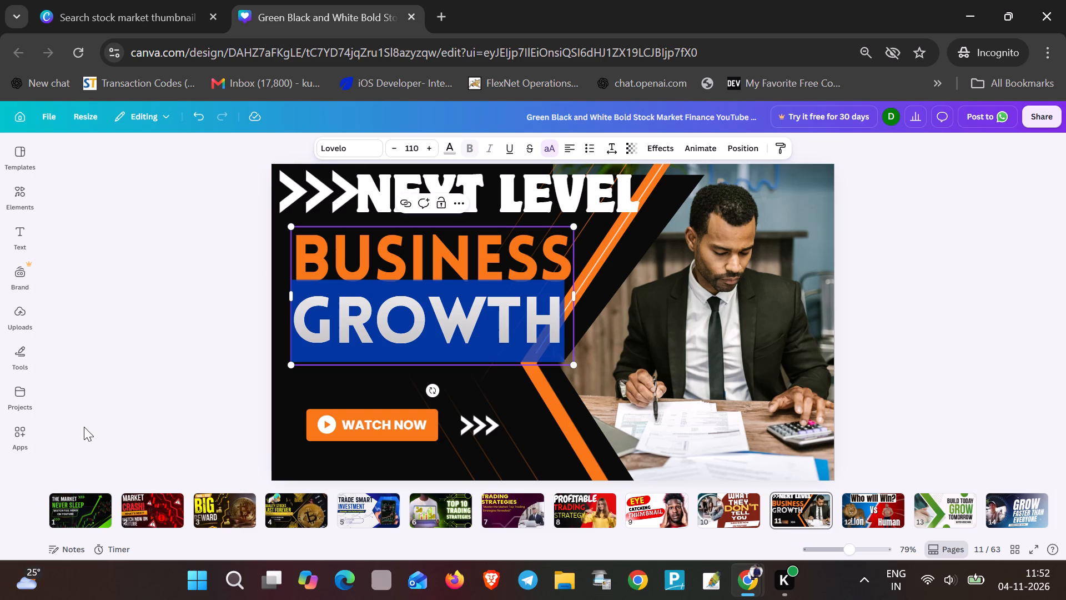
click(355, 151)
scroll(63, 417, down, 4)
scroll(127, 378, down, 4)
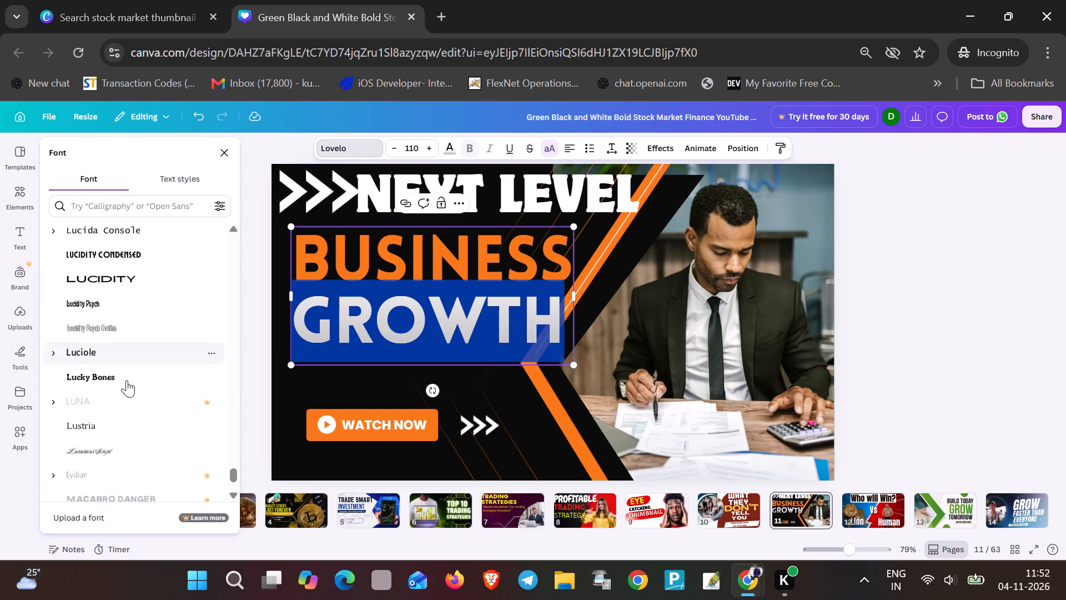
scroll(126, 385, down, 2)
scroll(126, 385, up, 1)
scroll(125, 386, down, 3)
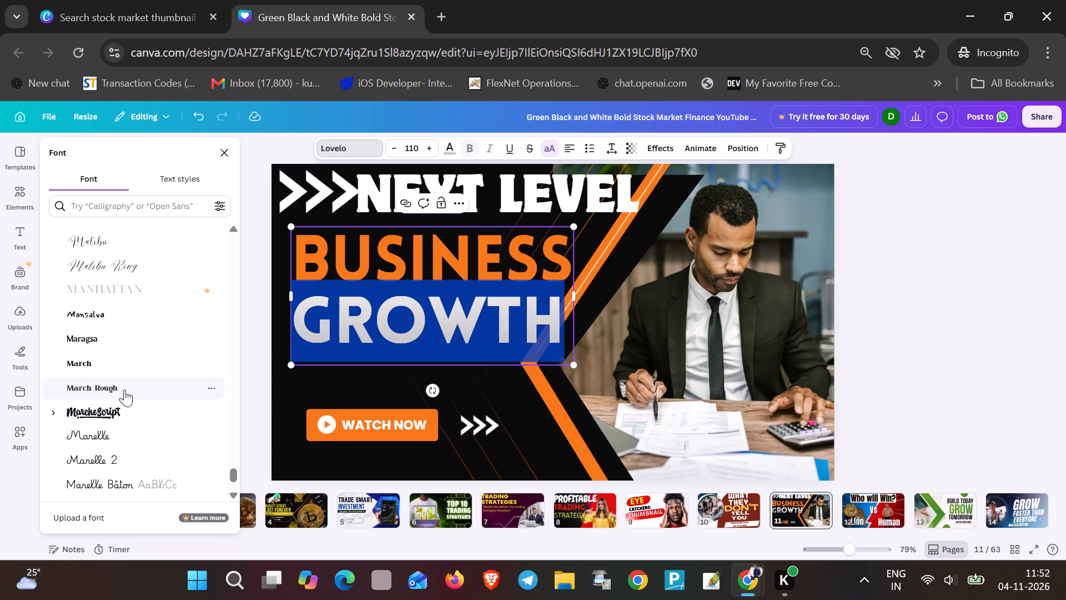
scroll(123, 403, down, 2)
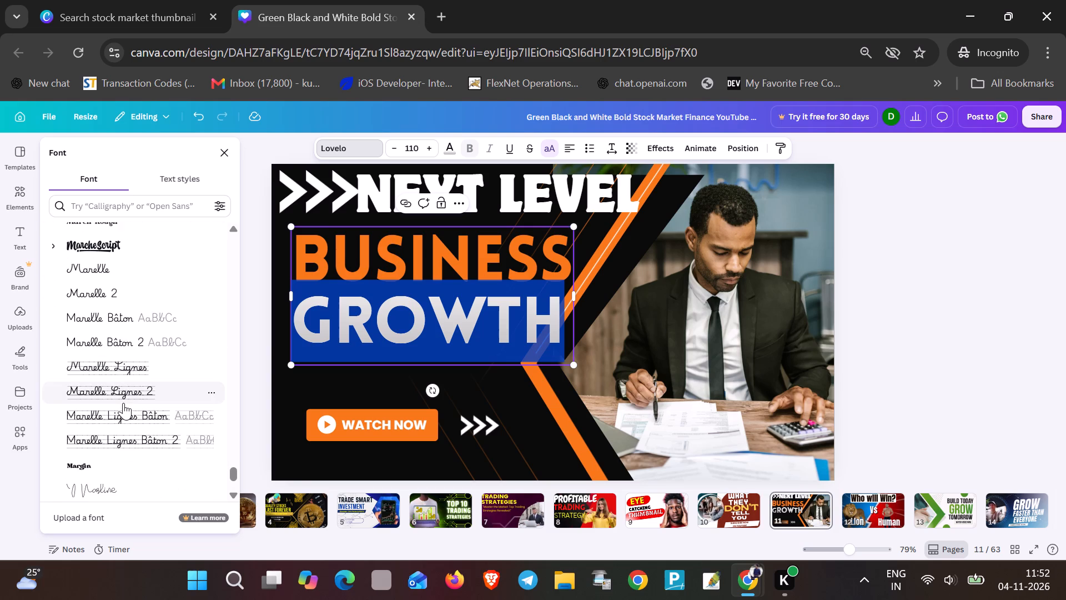
scroll(123, 403, down, 5)
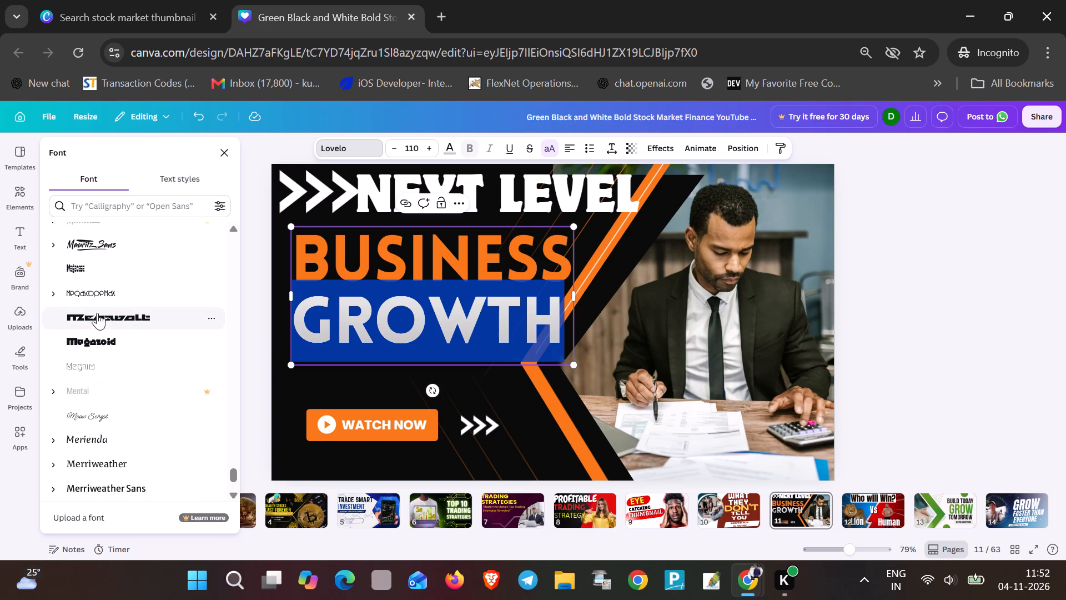
scroll(114, 370, down, 7)
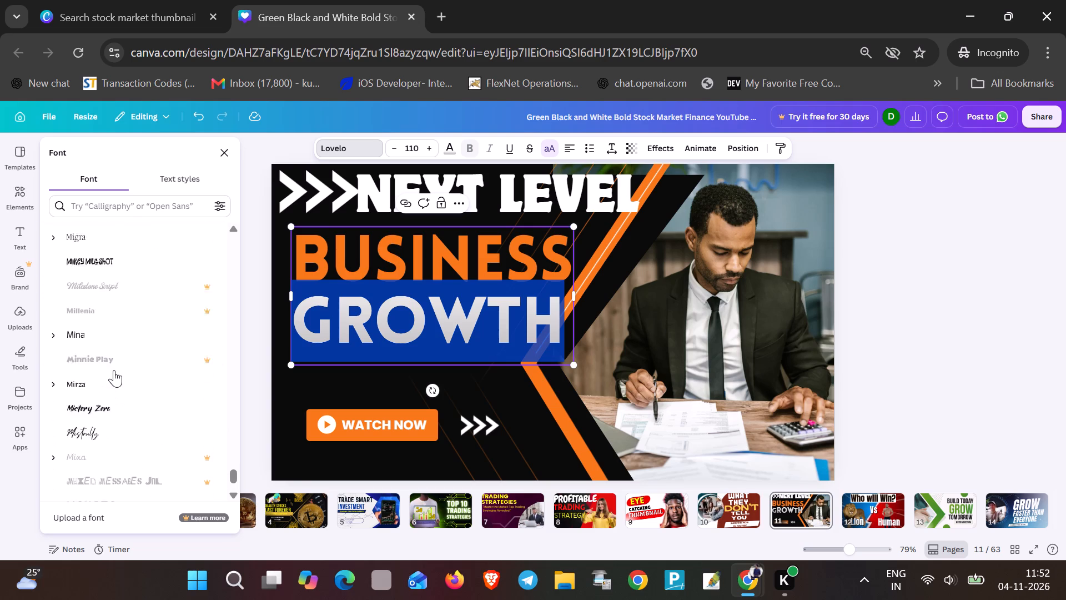
scroll(114, 371, down, 2)
click(109, 271)
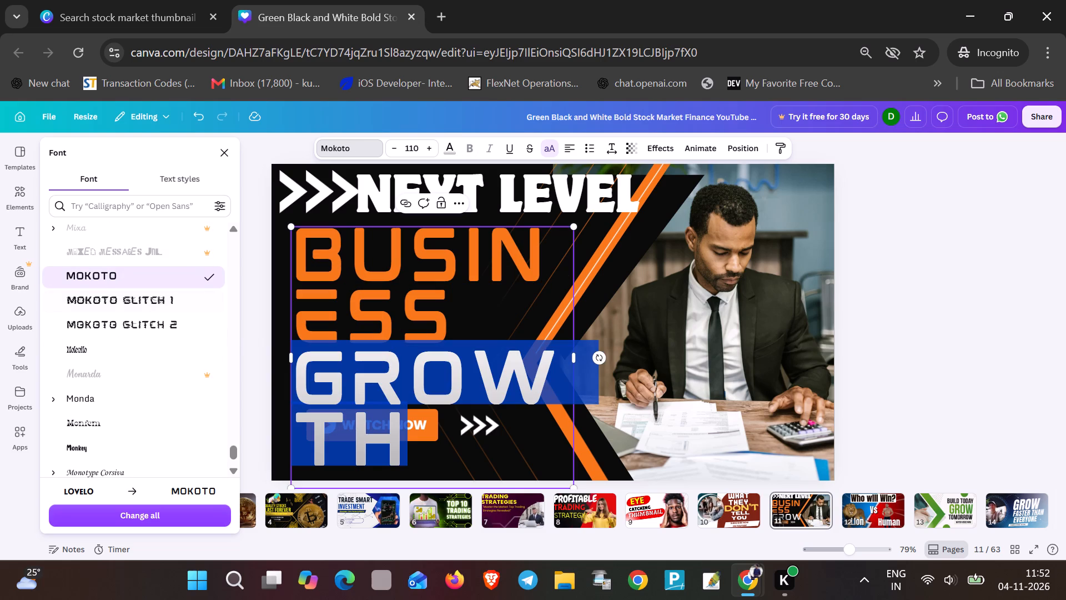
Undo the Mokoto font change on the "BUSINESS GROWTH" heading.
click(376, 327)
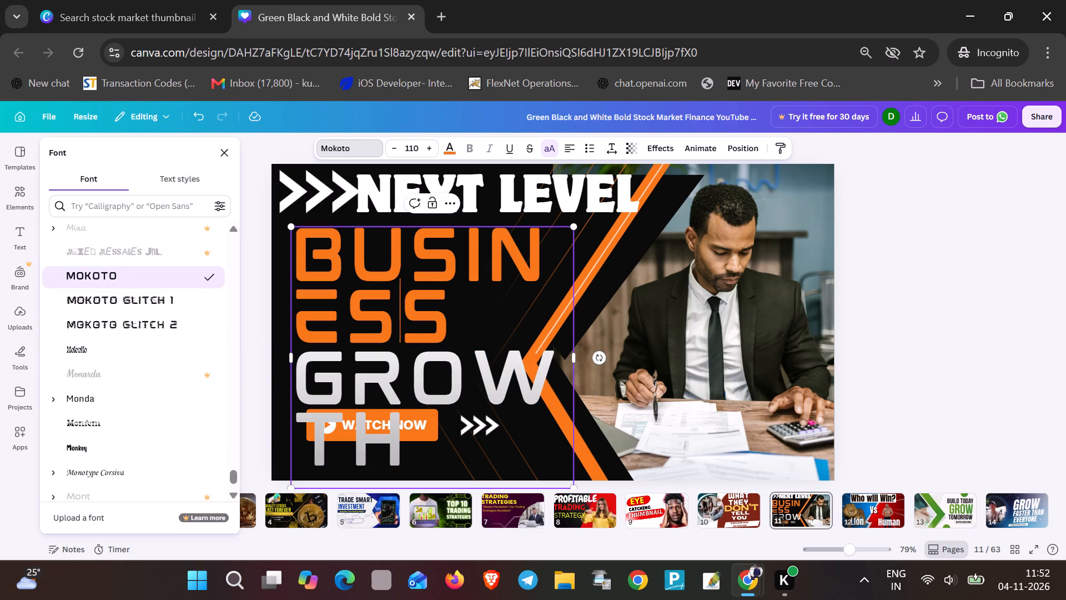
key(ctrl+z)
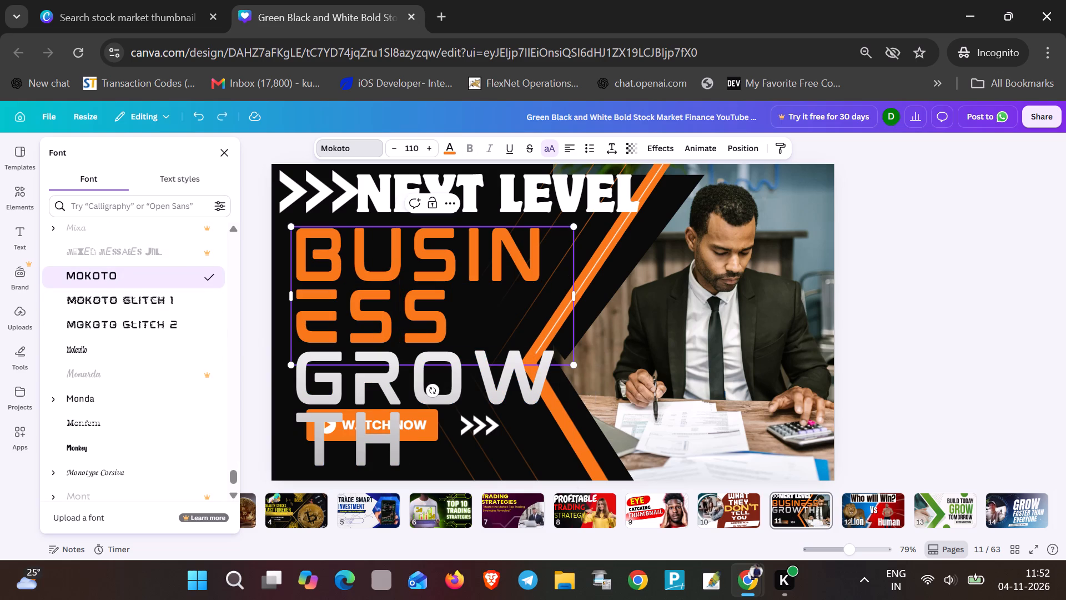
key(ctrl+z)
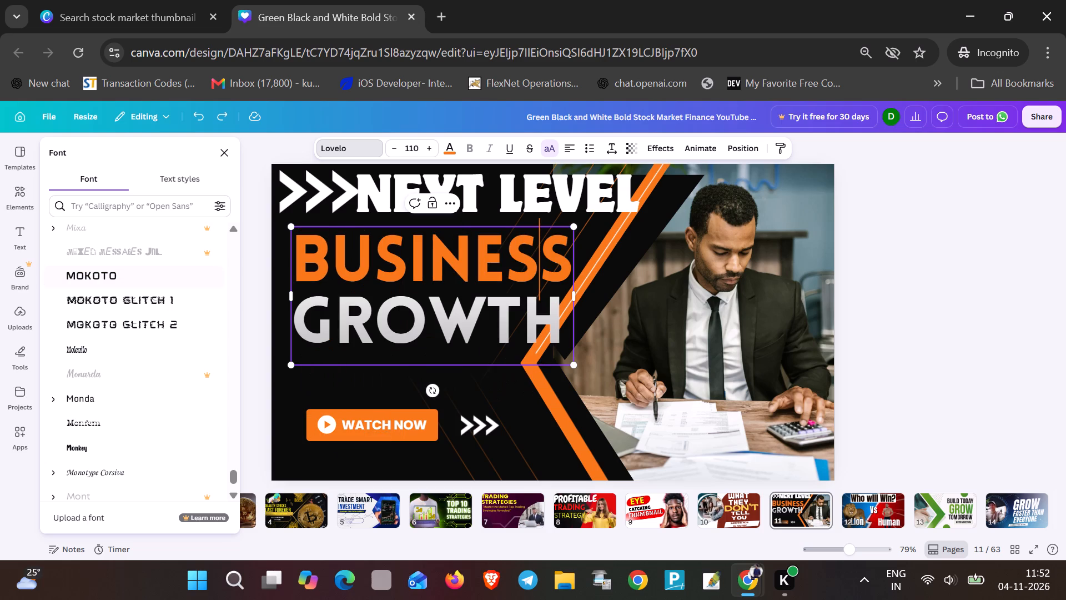
Select the word "GROWTH" and change the heading's font to Mr. Mamoulian Blather.
click(430, 321)
drag(569, 324, 373, 332)
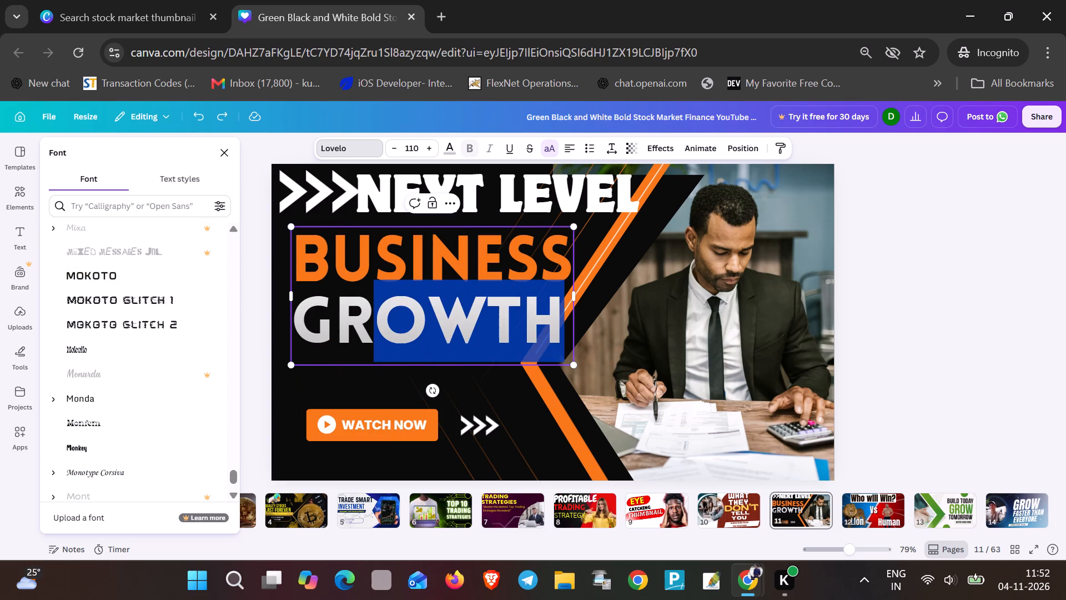
drag(373, 332, 311, 331)
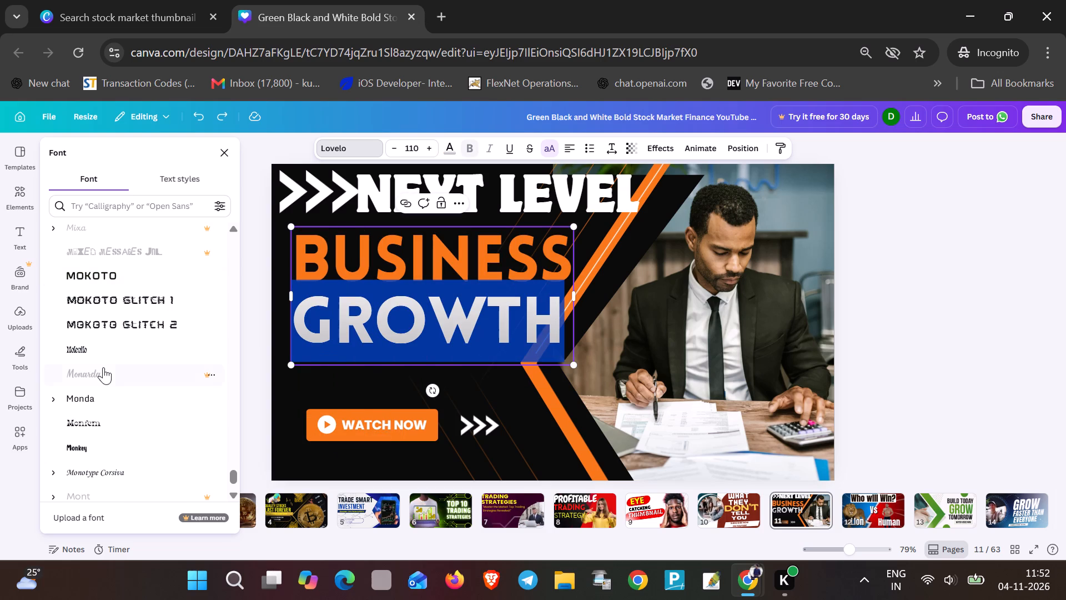
scroll(101, 366, down, 2)
scroll(101, 366, up, 1)
scroll(101, 366, down, 4)
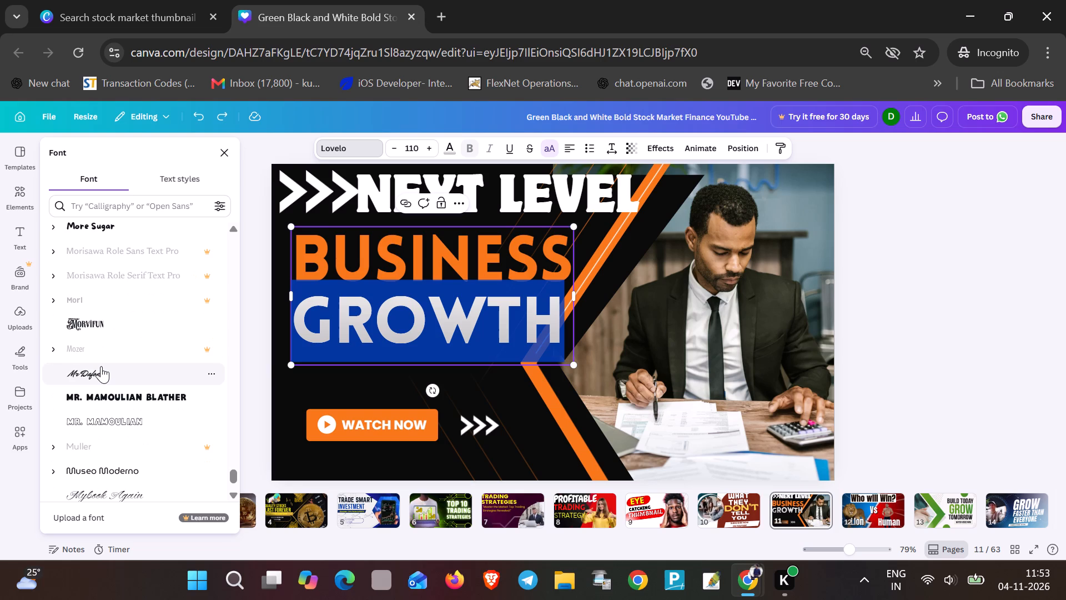
scroll(101, 366, down, 1)
click(122, 309)
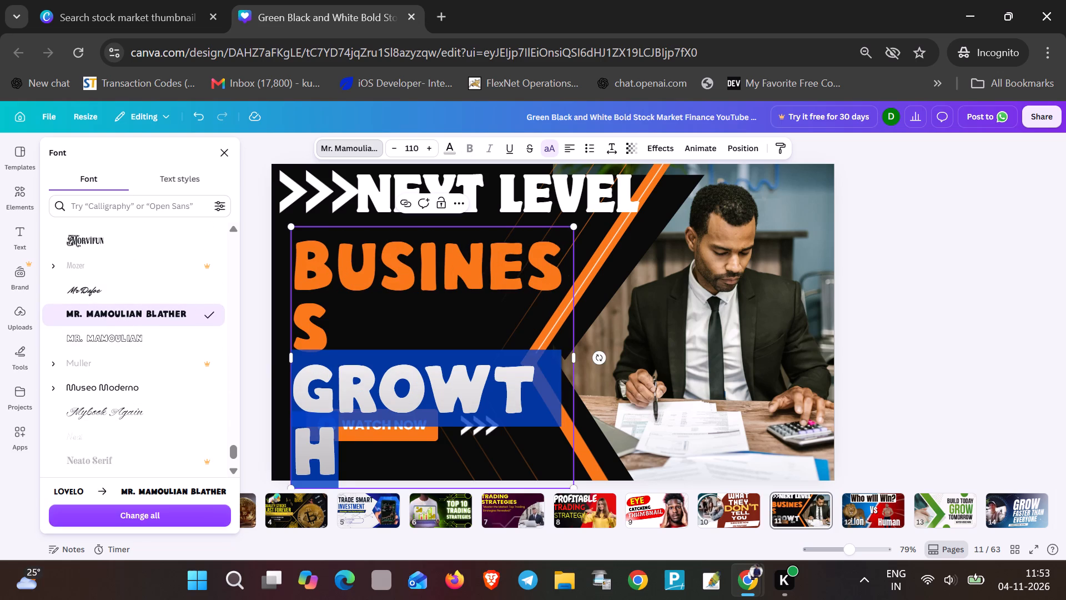
Shrink the "BUSINESS GROWTH" heading to about size 71.9 and widen its text box so each word fits on one line.
click(400, 349)
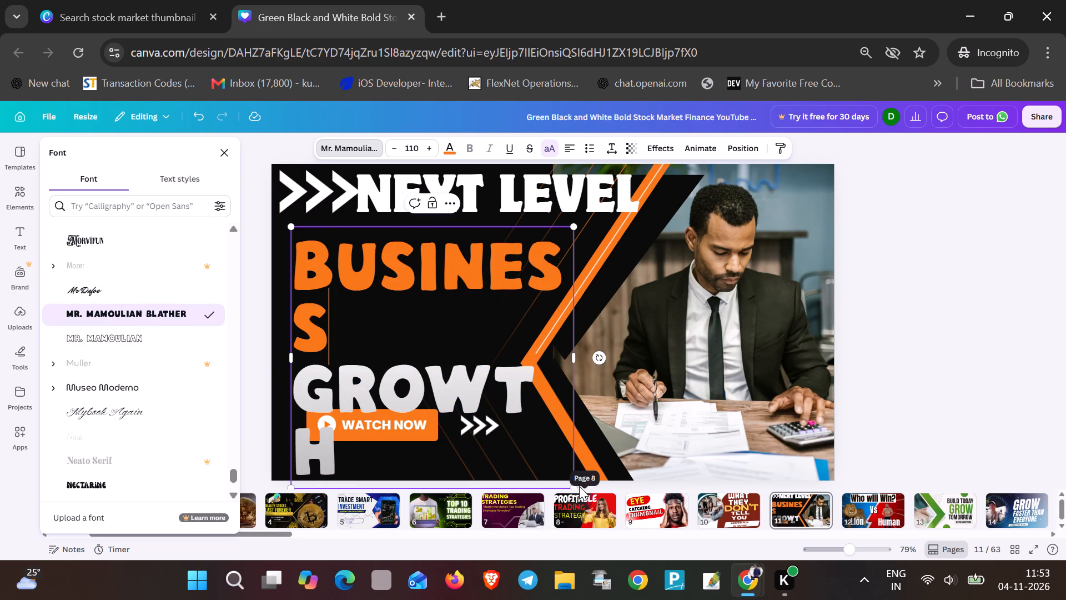
drag(574, 486, 497, 379)
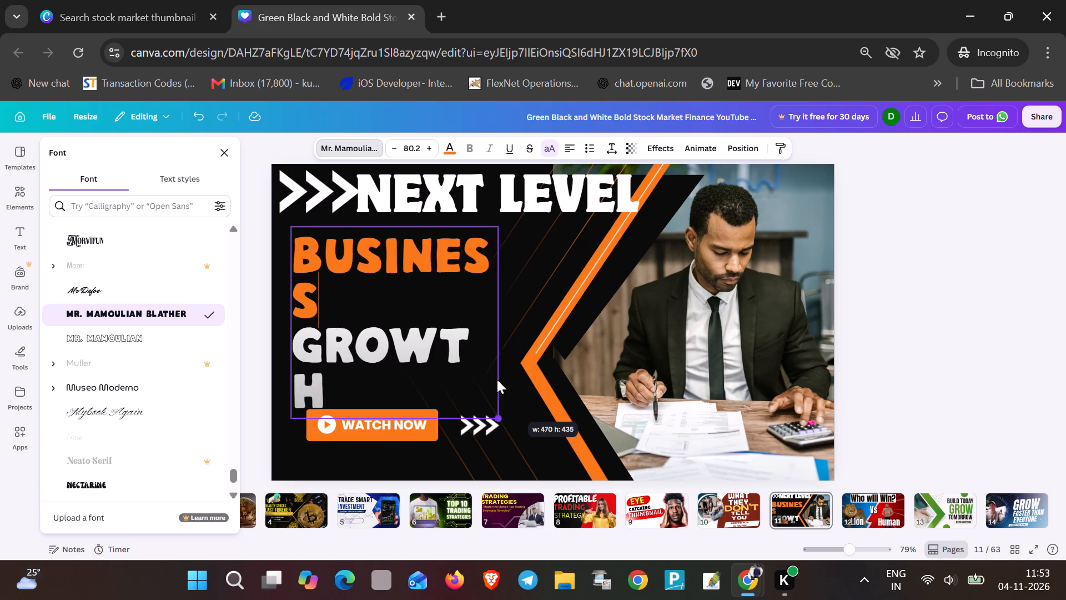
drag(497, 379, 497, 373)
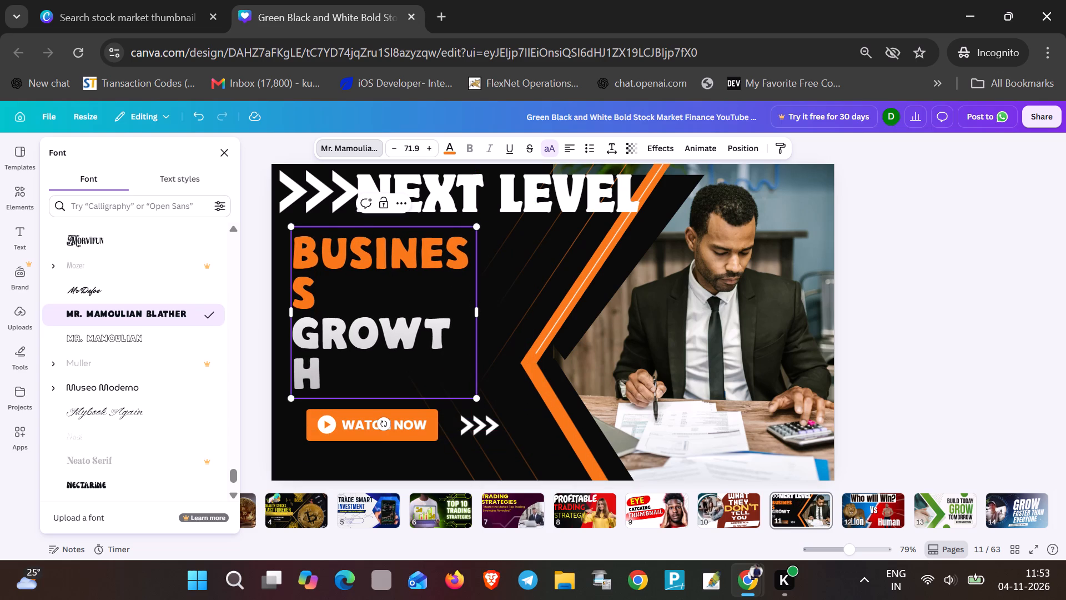
drag(479, 311, 537, 324)
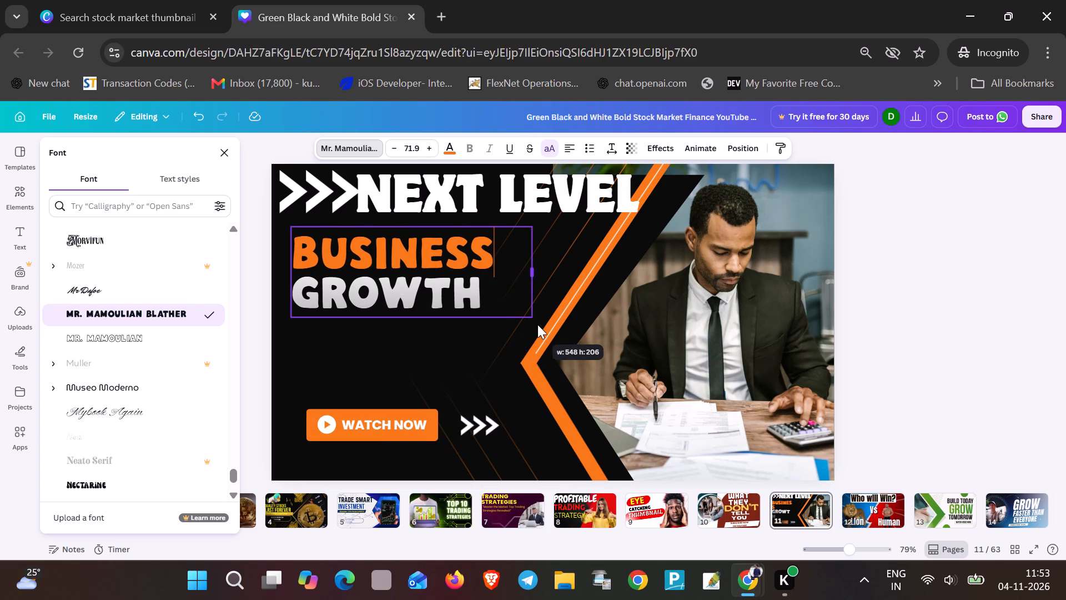
drag(537, 324, 545, 327)
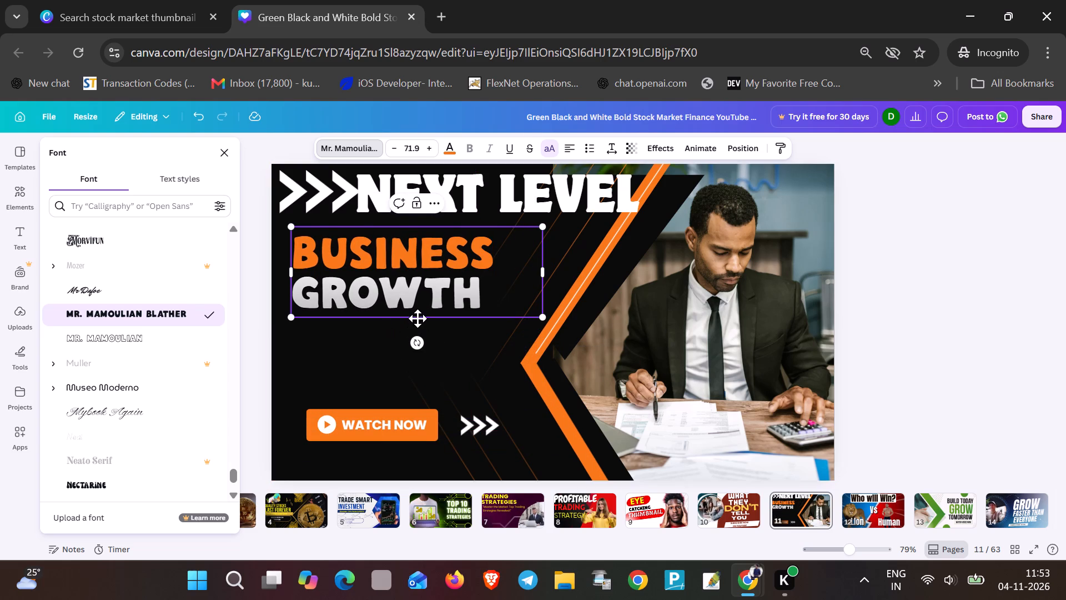
Enlarge the "BUSINESS GROWTH" heading to about size 90.7 and place it lower, between "NEXT LEVEL" and the WATCH NOW button.
drag(418, 318, 417, 331)
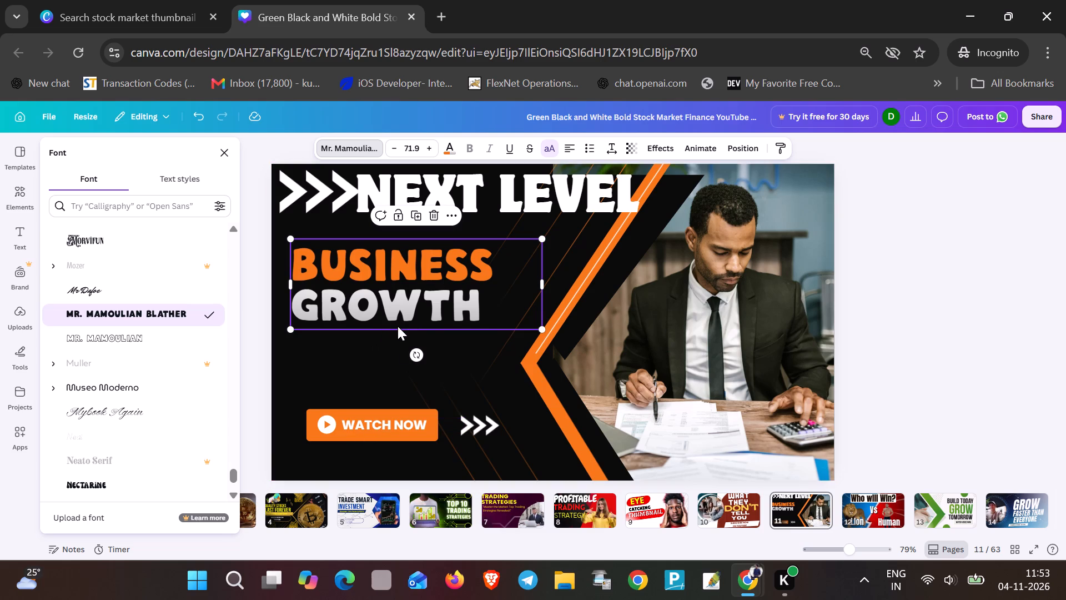
drag(546, 331, 566, 371)
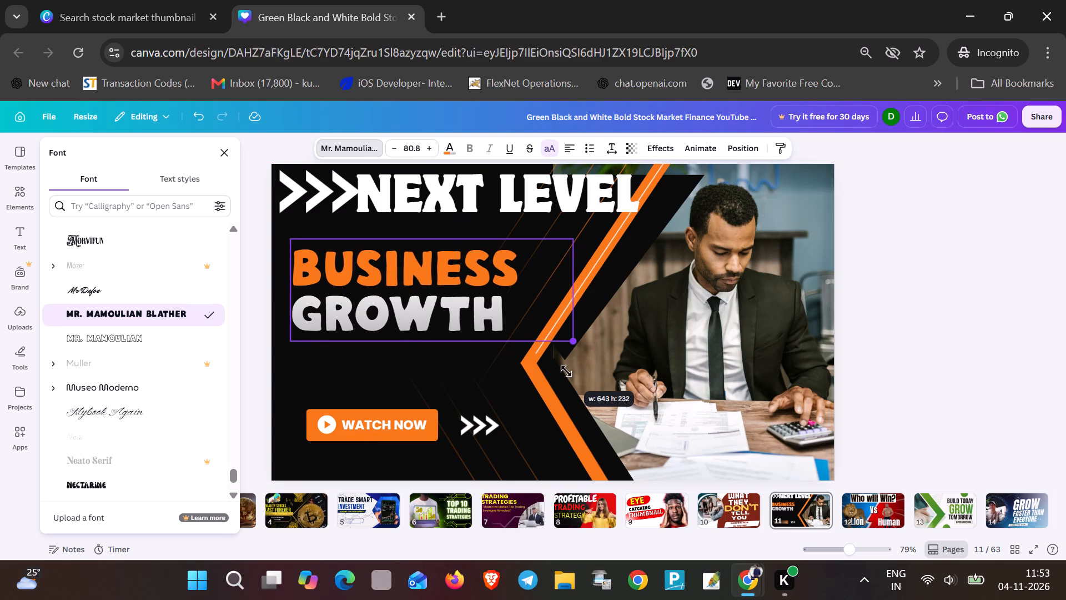
drag(566, 371, 567, 372)
drag(287, 344, 276, 361)
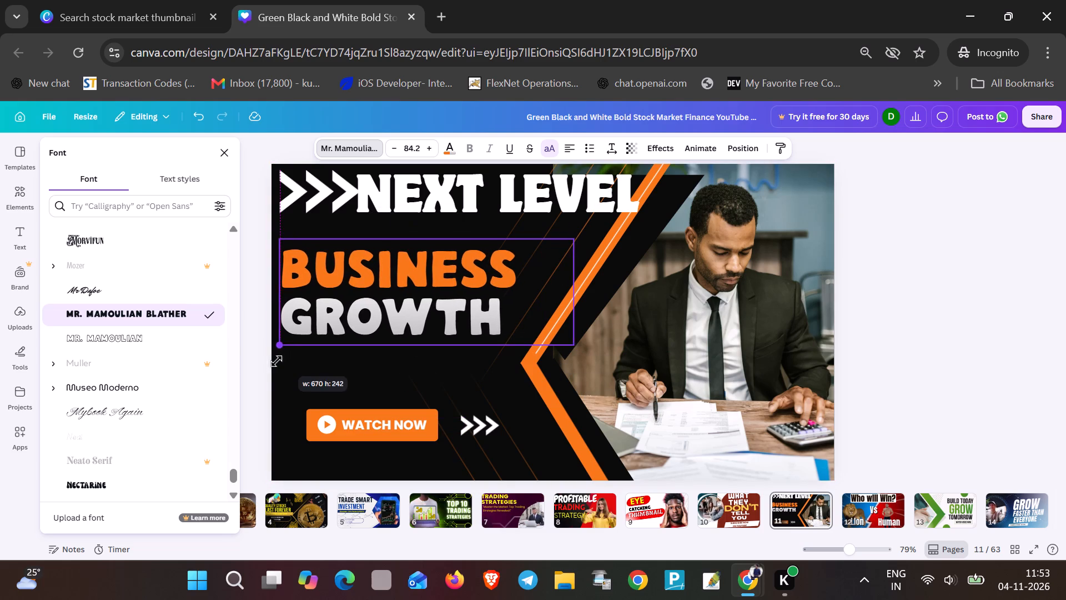
drag(276, 361, 265, 391)
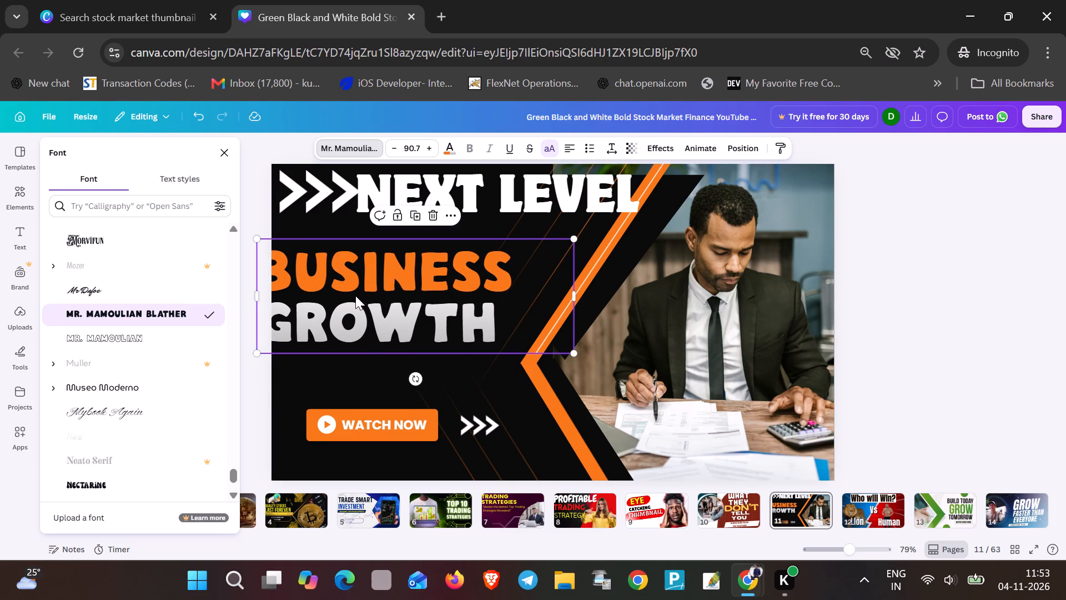
click(355, 388)
drag(350, 302, 375, 323)
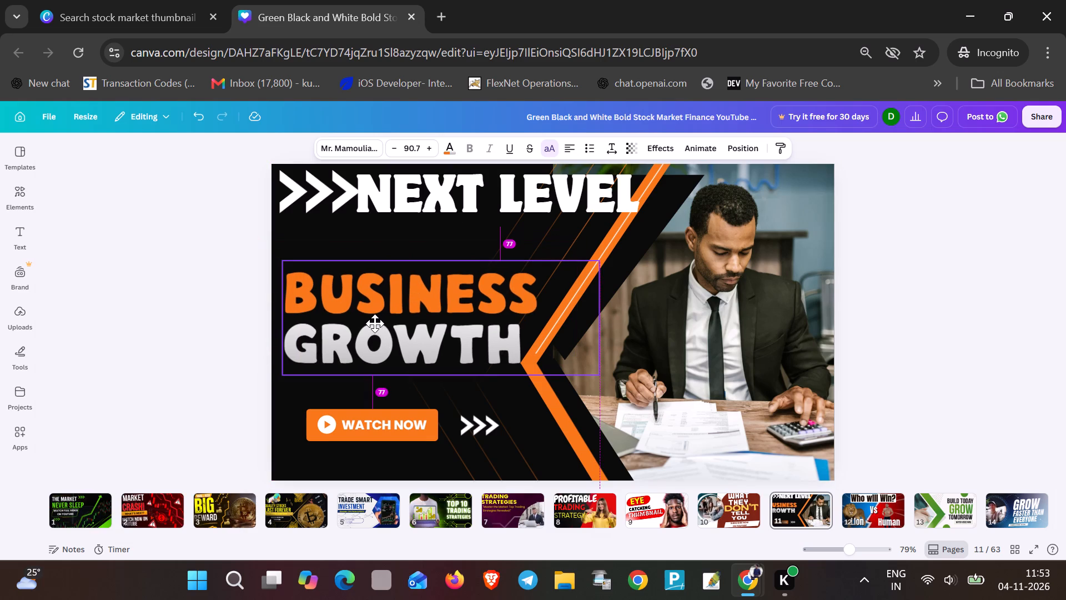
drag(375, 323, 374, 319)
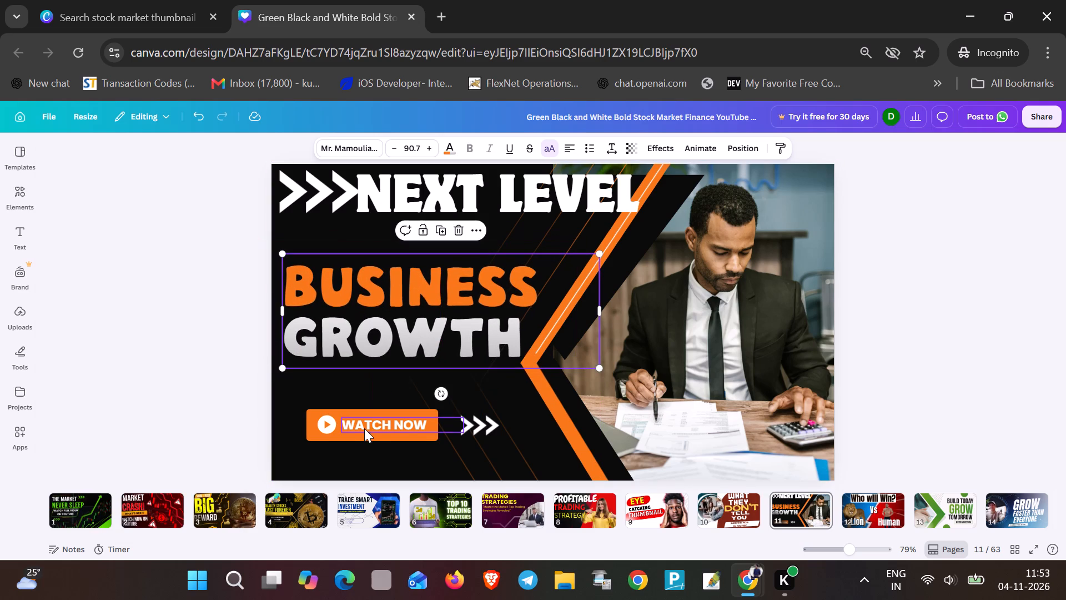
Move the orange rectangle, play icon and "WATCH NOW" text up directly beneath "GROWTH", aligned with the heading's left edge.
drag(370, 412, 349, 377)
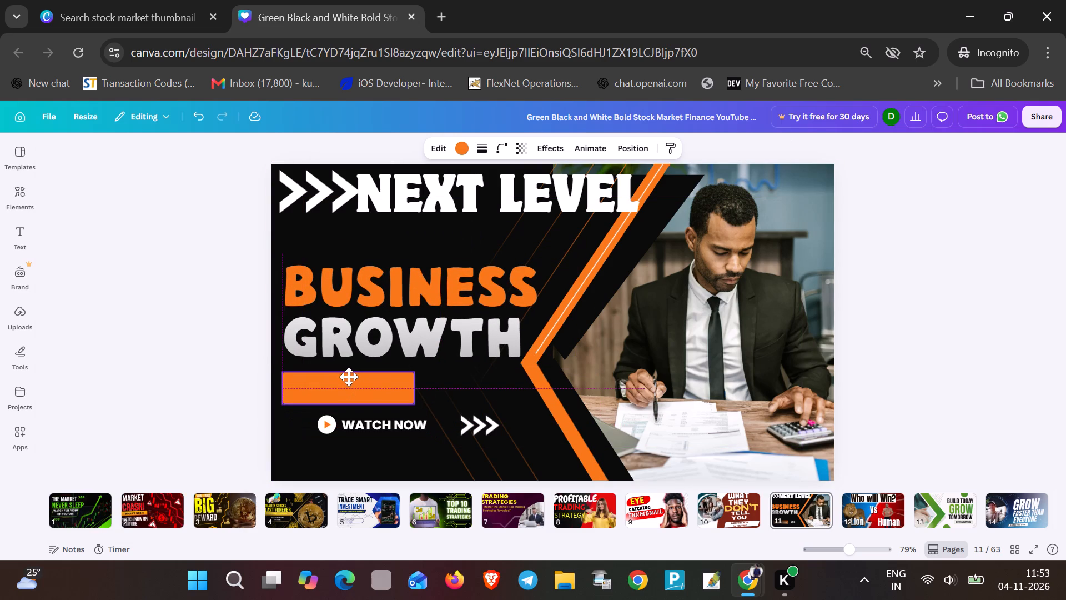
drag(349, 377, 348, 376)
drag(323, 422, 312, 412)
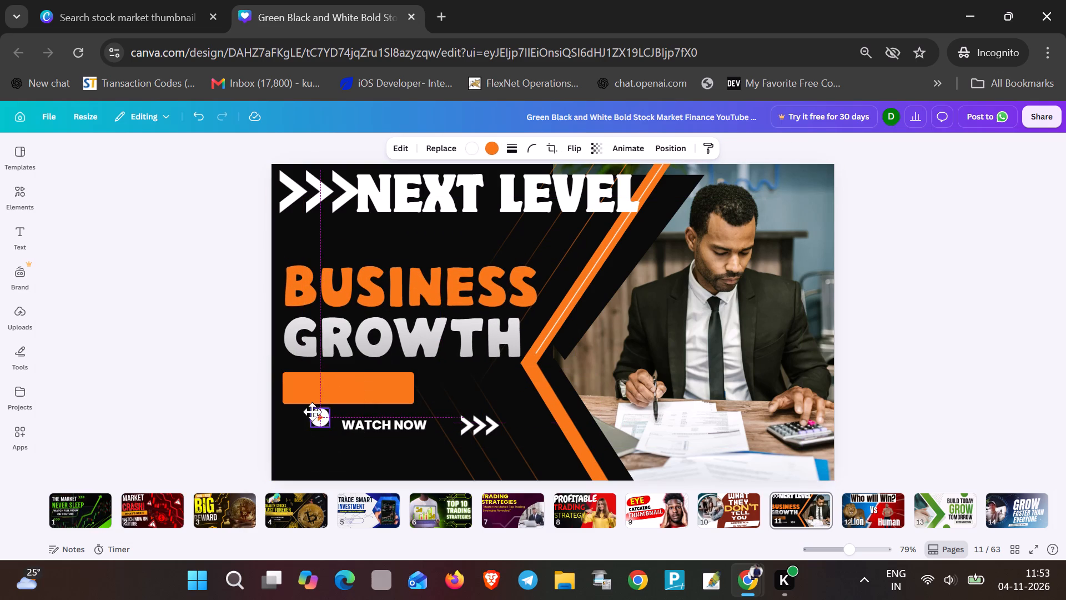
drag(312, 412, 293, 386)
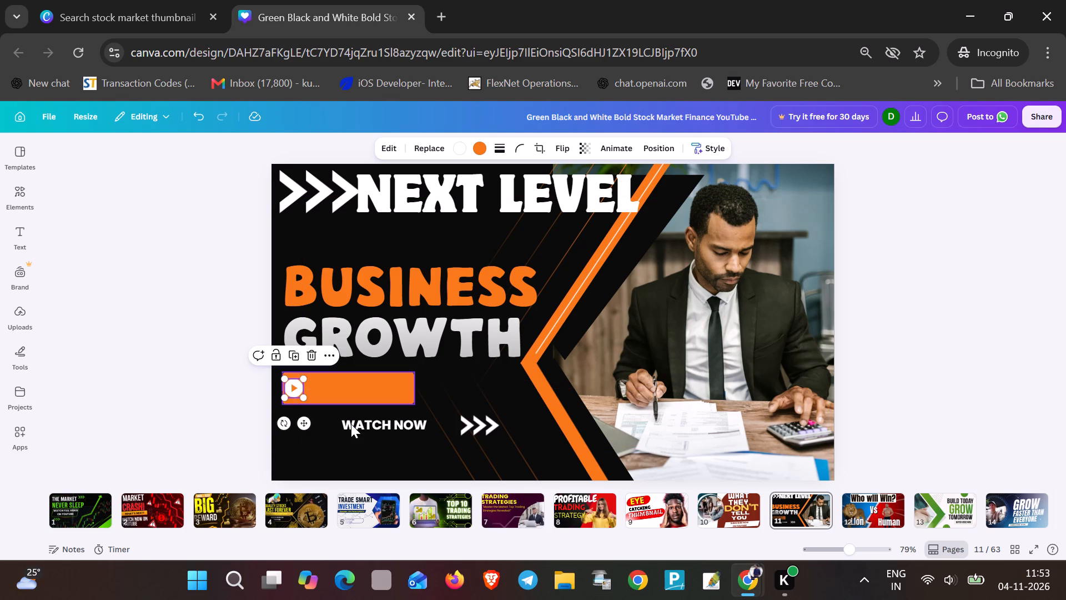
drag(374, 428, 340, 388)
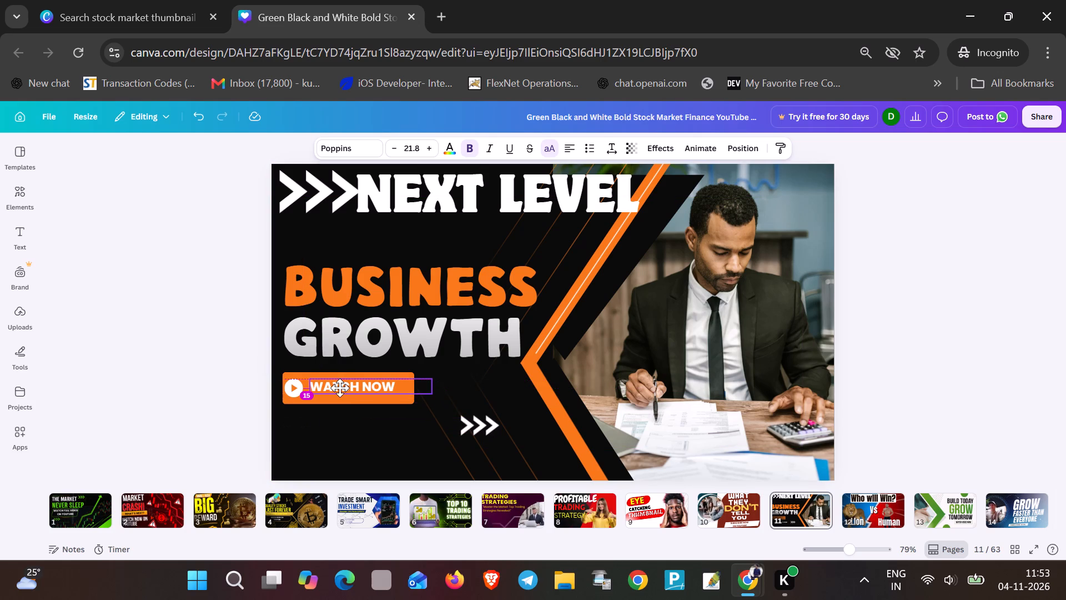
drag(340, 388, 336, 388)
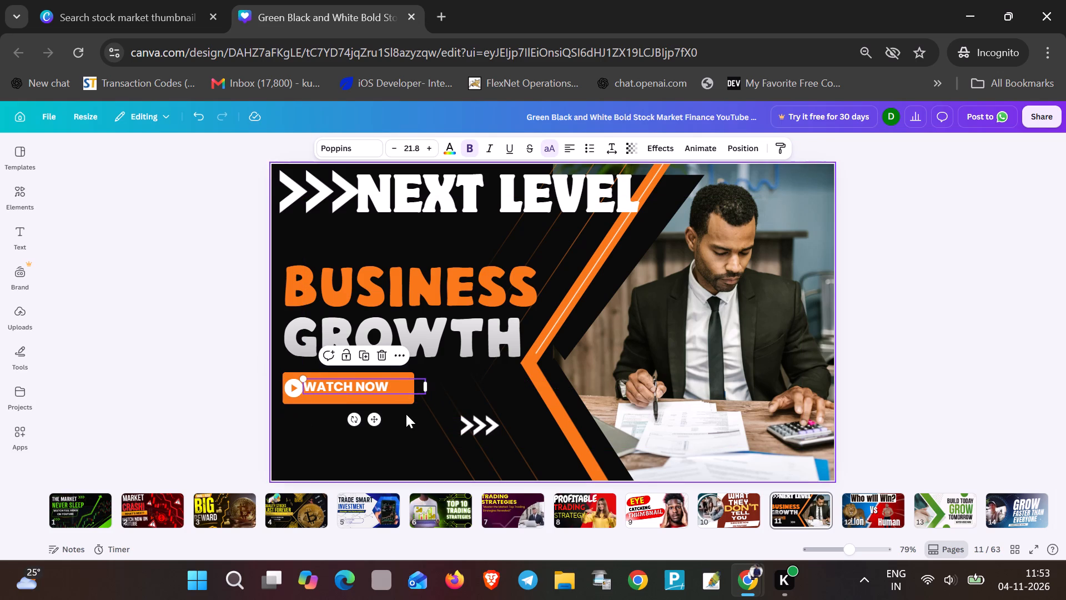
Enlarge the orange rectangle behind "WATCH NOW" in width and height, shifting the small white chevrons right to make room.
click(399, 398)
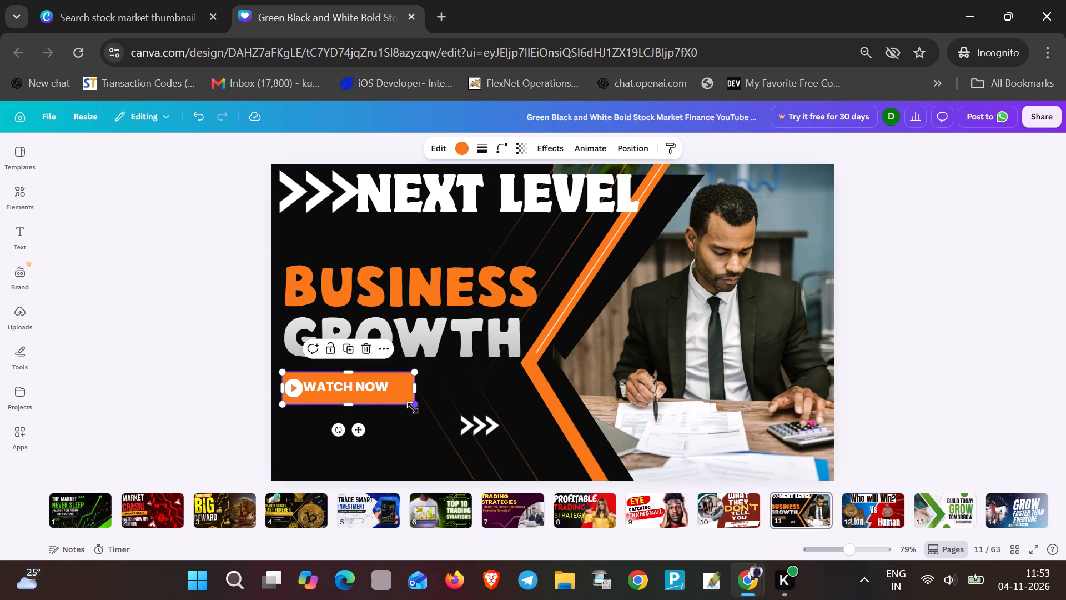
drag(413, 408, 431, 448)
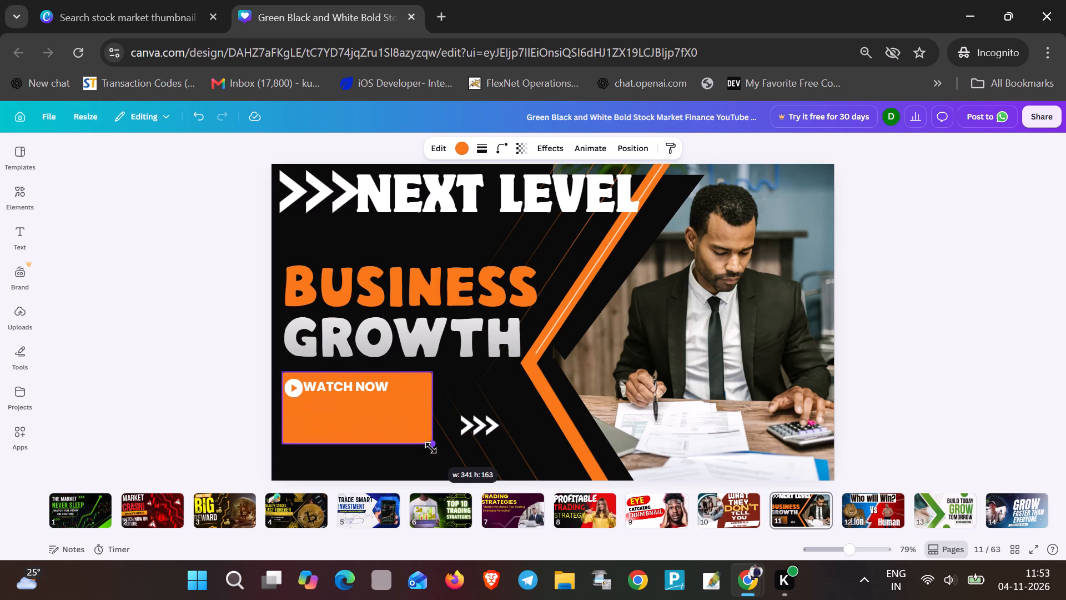
drag(431, 448, 449, 445)
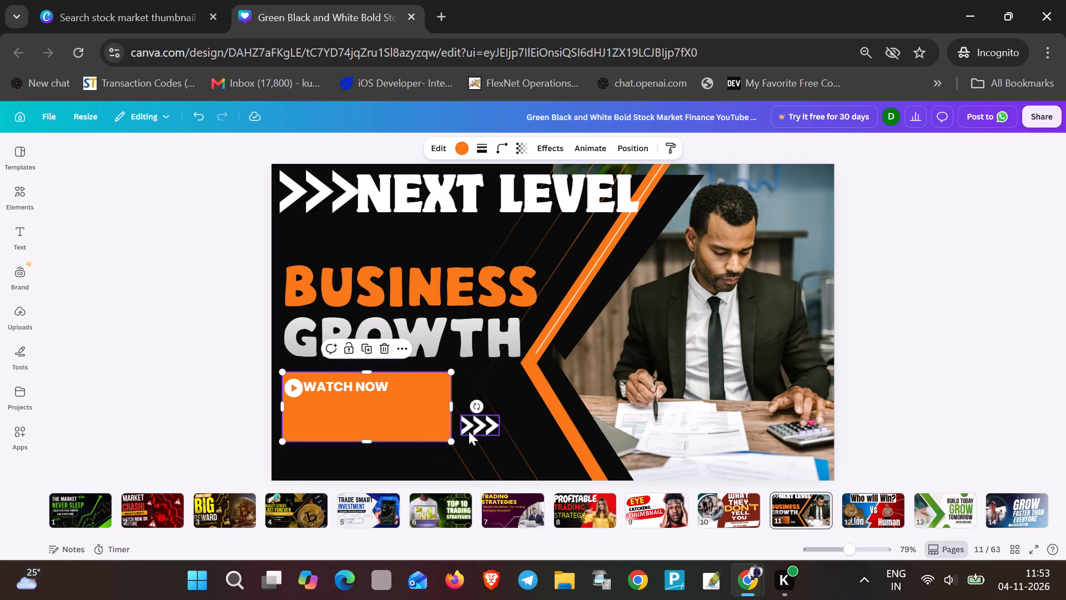
drag(469, 431, 512, 432)
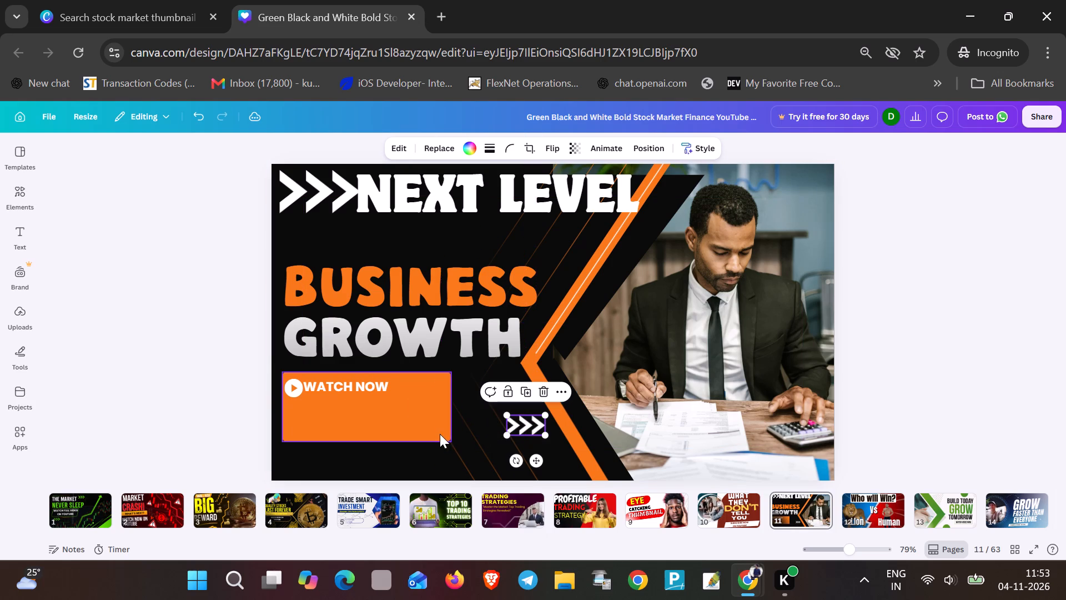
click(418, 424)
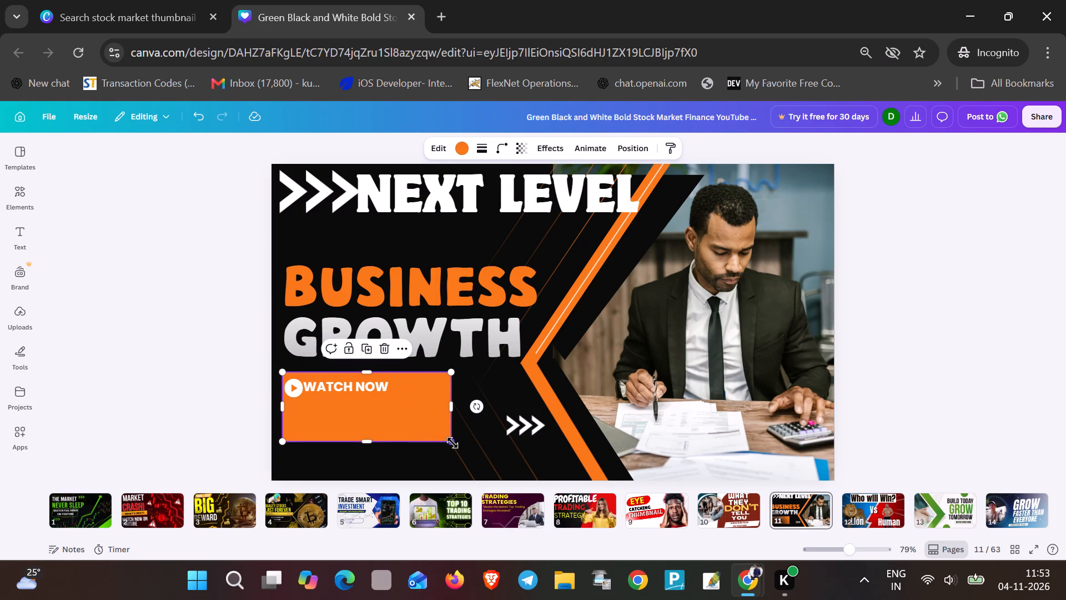
drag(452, 443, 476, 459)
Retype the "WATCH NOW" text as "WATCH NOW ON YOUTUBE" and enlarge it to about size 39.
double_click(391, 388)
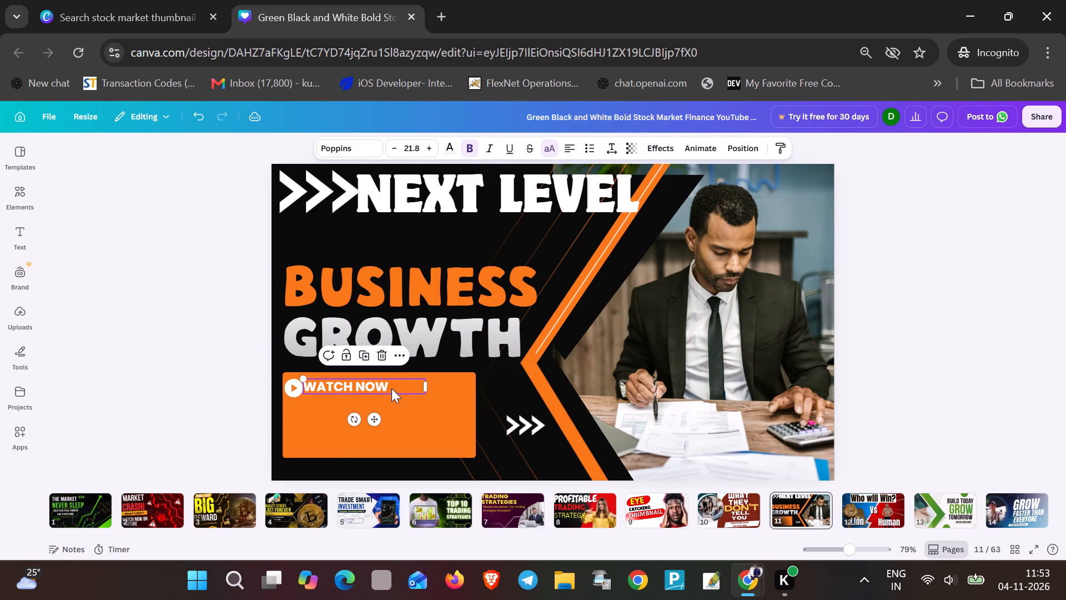
click(393, 388)
drag(393, 388, 306, 383)
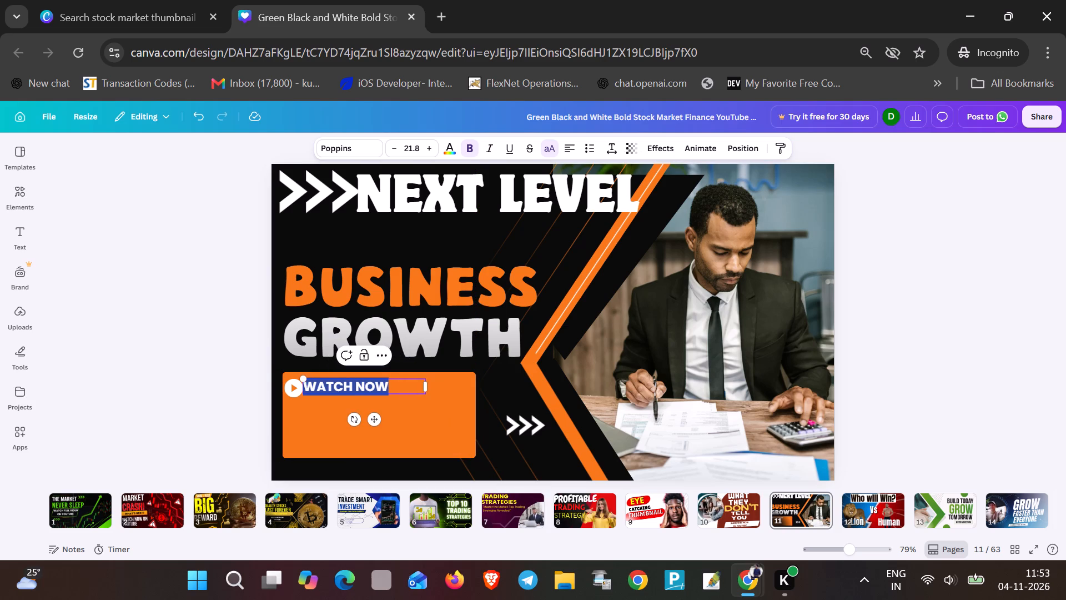
drag(306, 383, 303, 383)
text(WATCH NOW ON YOUTUBE)
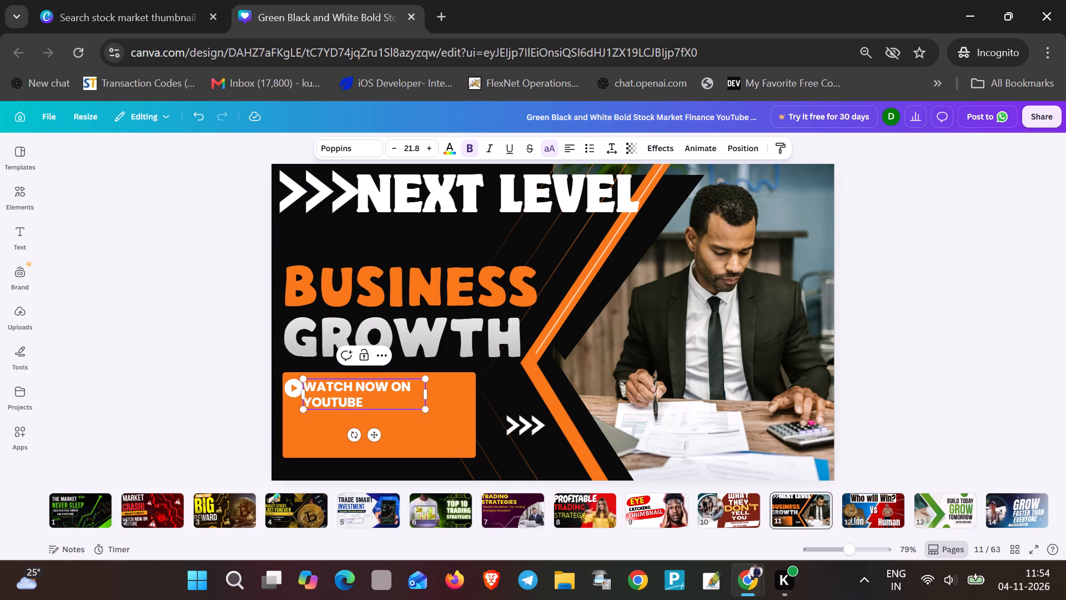
drag(425, 412, 465, 468)
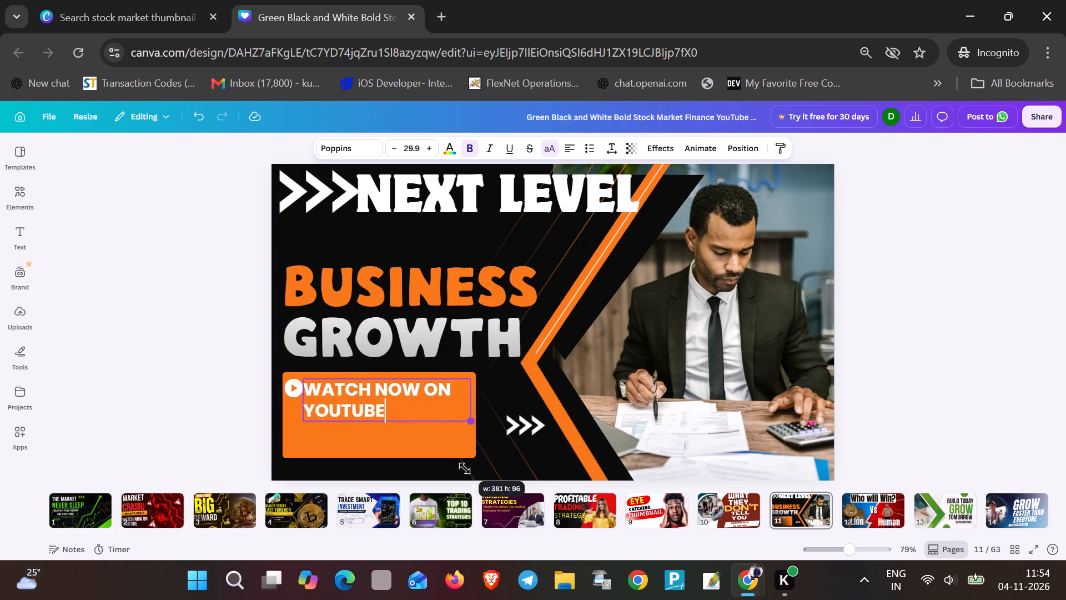
drag(465, 468, 496, 533)
Place the orange rectangle behind "WATCH NOW ON YOUTUBE" and move the small white chevrons down beside the rectangle's lower-right corner.
drag(429, 449, 428, 457)
drag(431, 399, 420, 424)
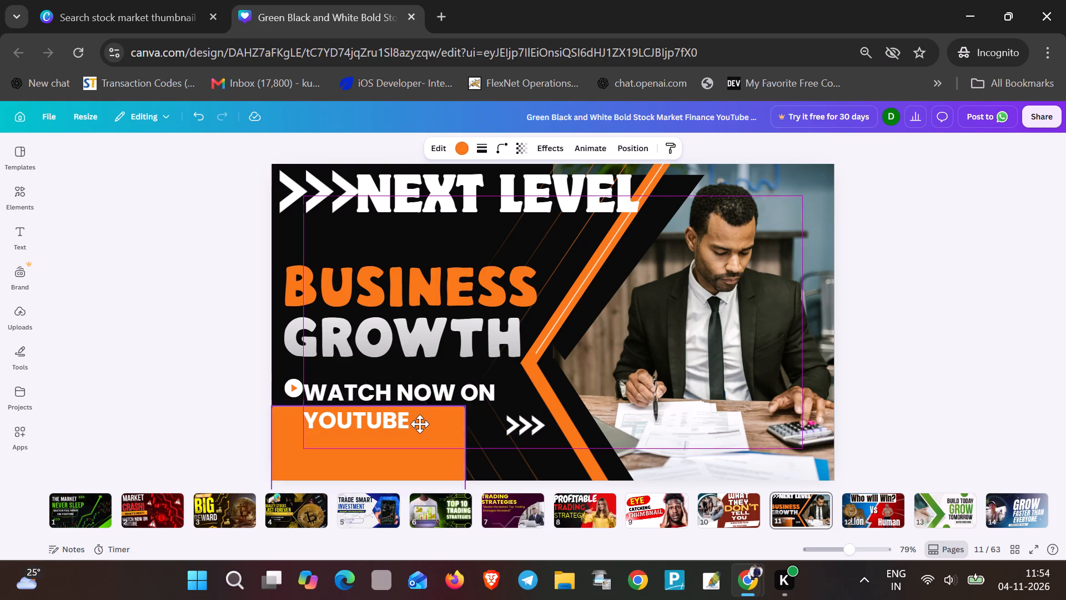
drag(420, 424, 453, 389)
drag(531, 432, 549, 462)
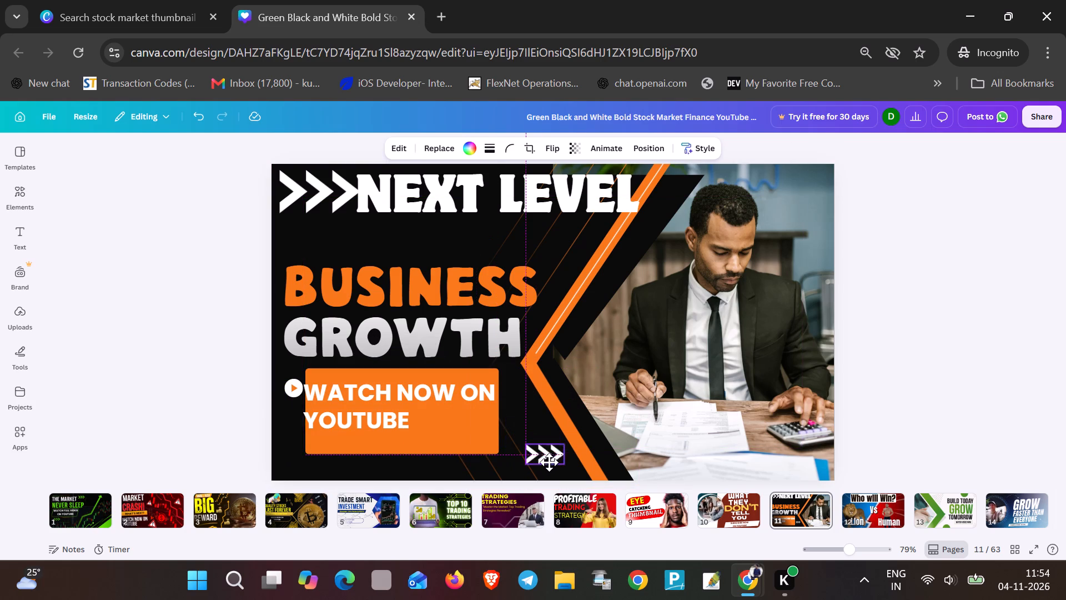
drag(549, 462, 552, 471)
Enlarge the orange rectangle down to the page's bottom edge and shift the play icon slightly further left.
click(466, 429)
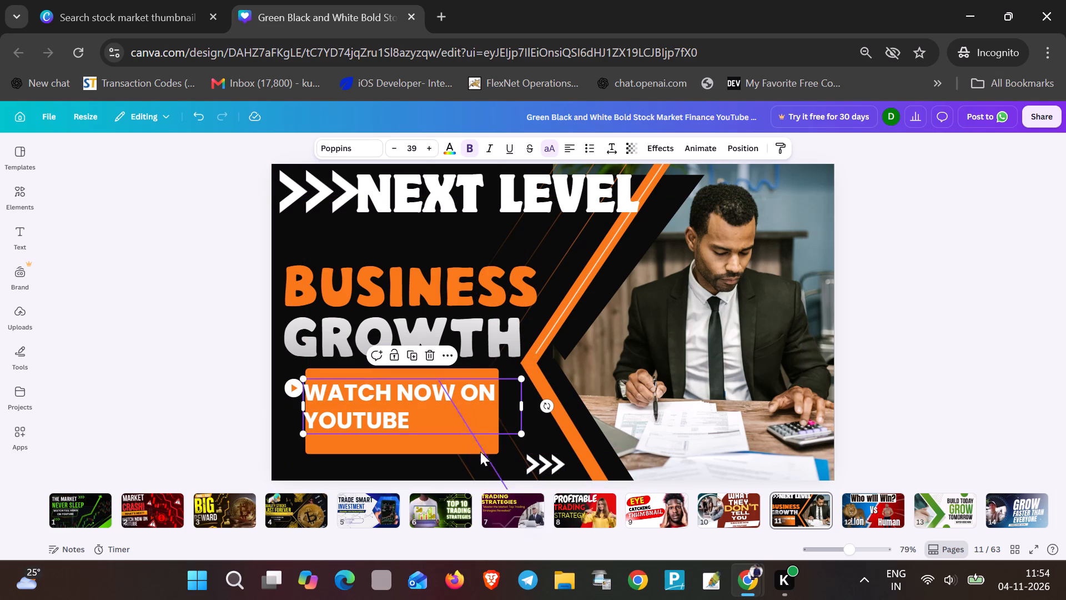
click(431, 443)
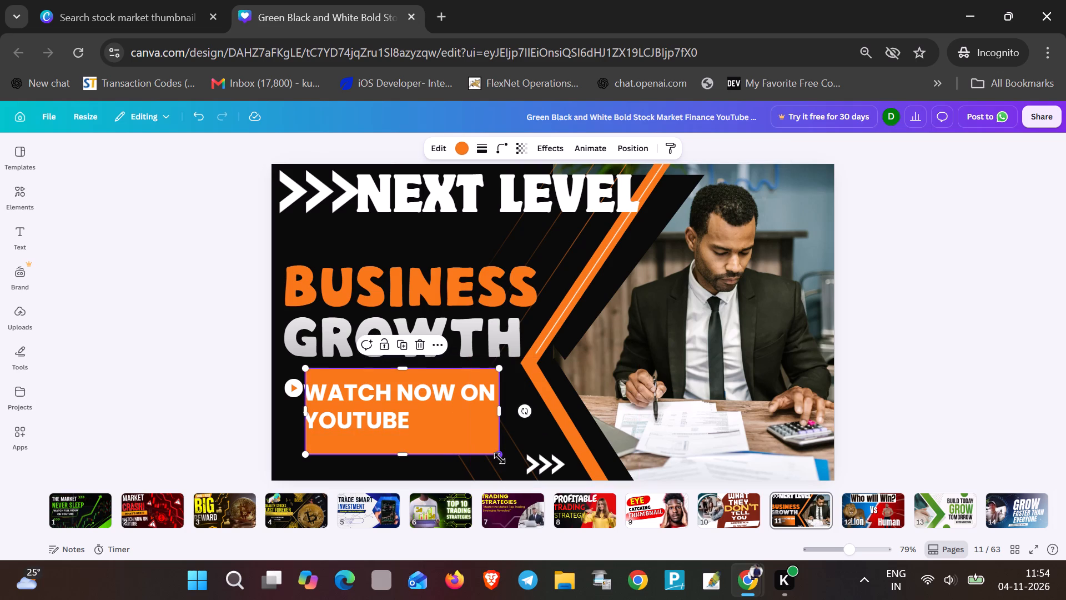
drag(500, 458, 523, 488)
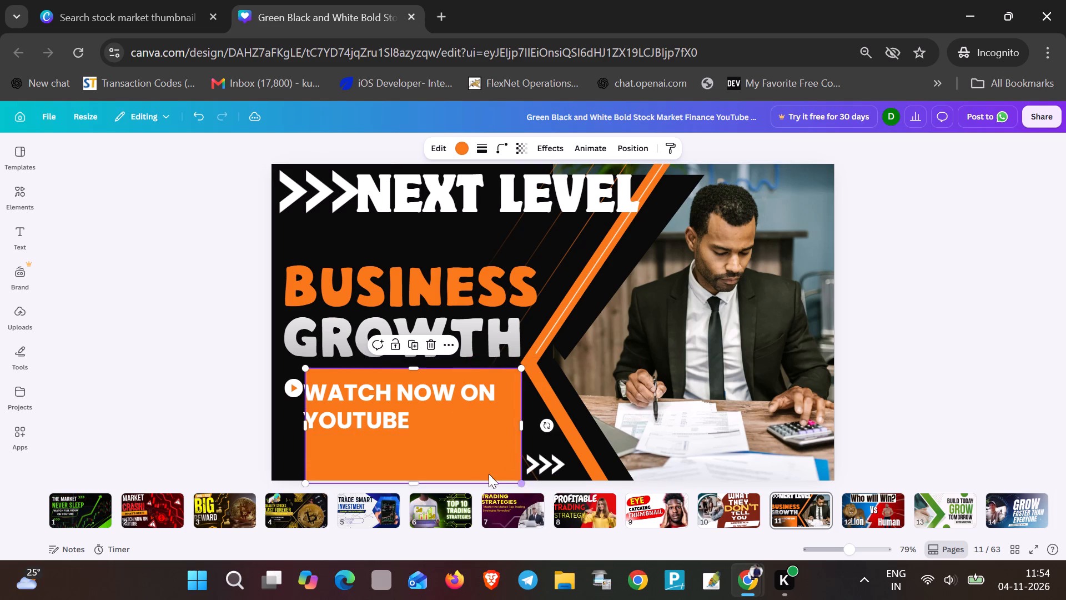
drag(296, 388, 290, 389)
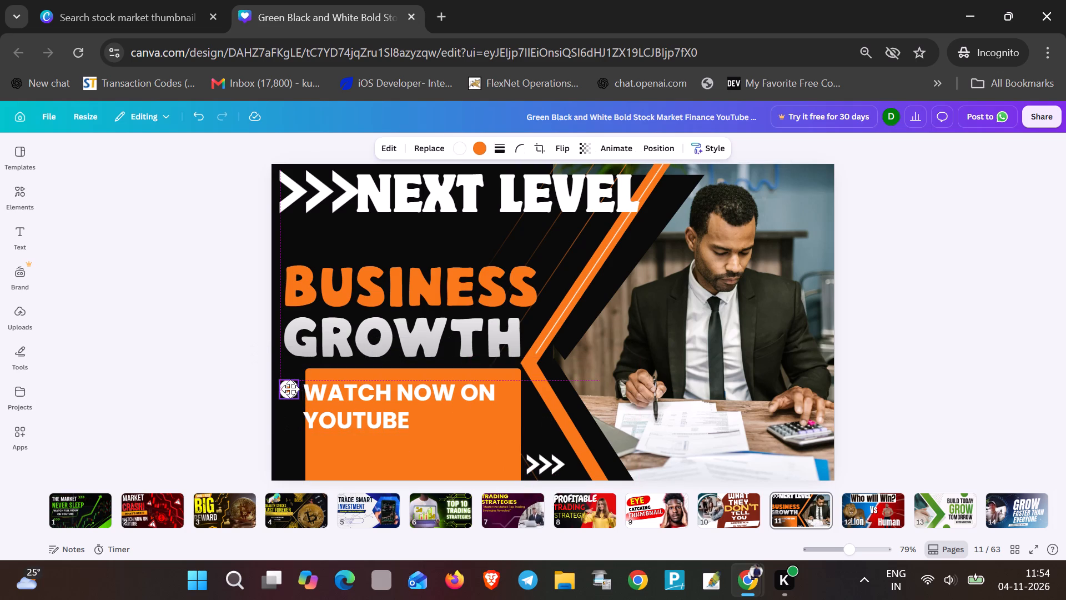
Move the play icon to the page's left edge and shift the orange rectangle left, close beside it.
drag(290, 389, 285, 383)
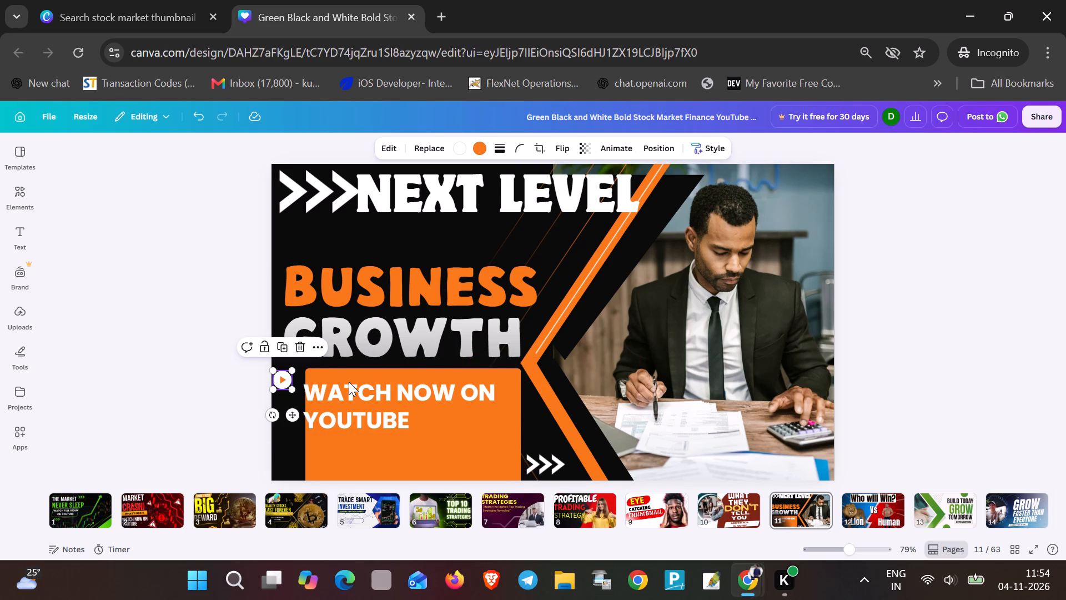
drag(354, 371, 341, 371)
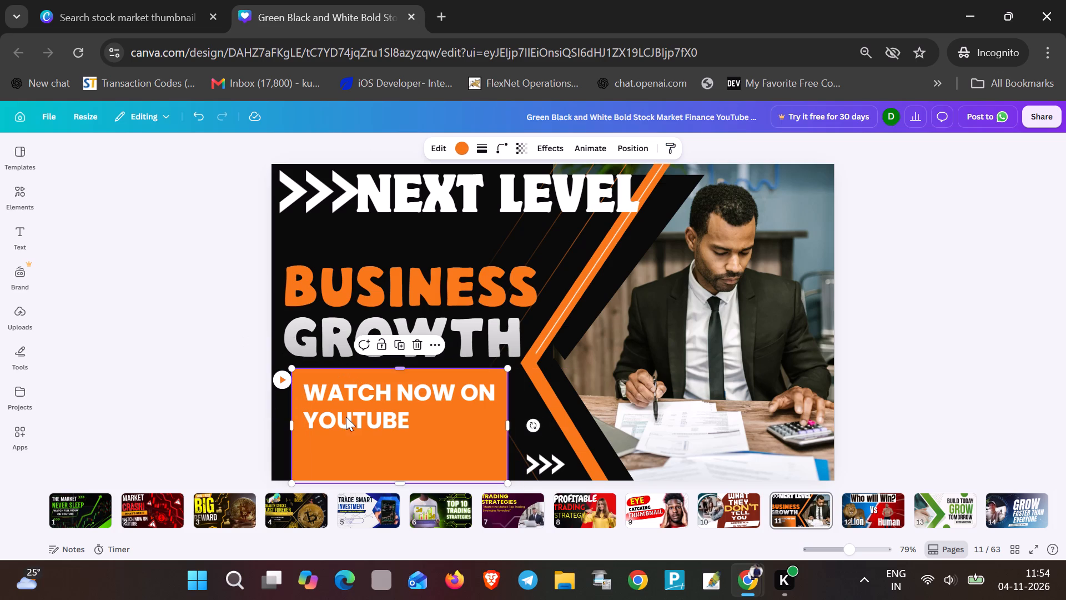
Change the font of the "WATCH NOW ON YOUTUBE" text to Mr. Mamoulian Blather.
click(314, 384)
double_click(314, 384)
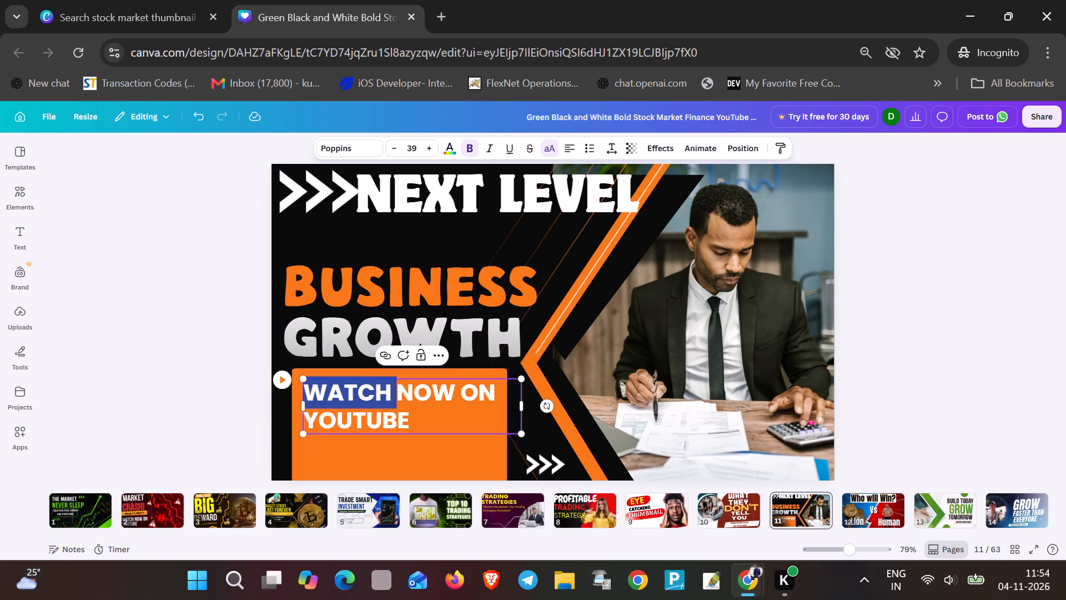
click(422, 424)
drag(422, 424, 330, 391)
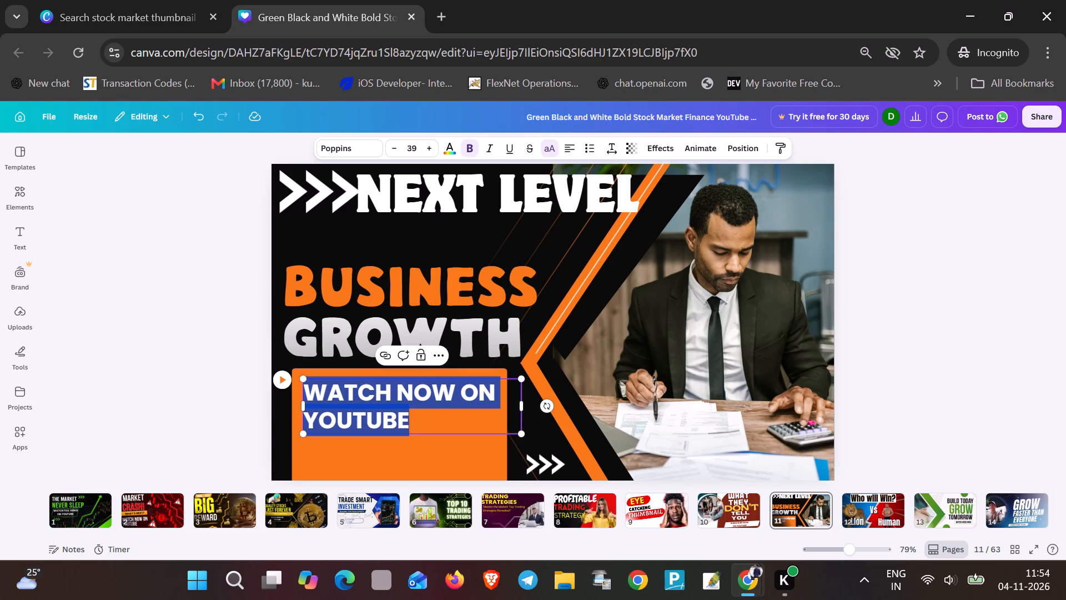
click(368, 144)
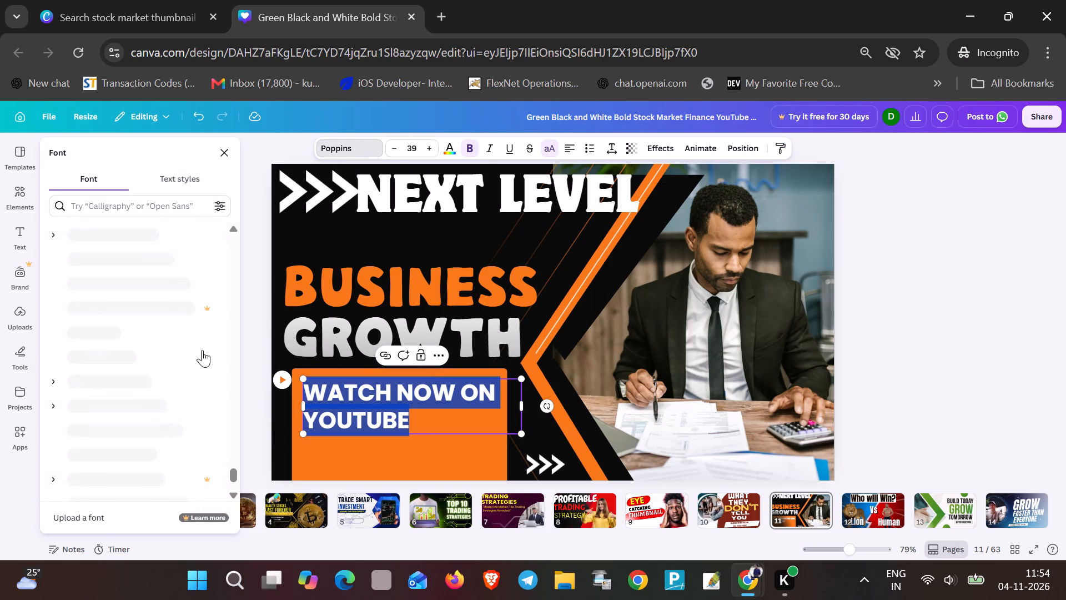
scroll(146, 383, down, 2)
scroll(112, 312, up, 1)
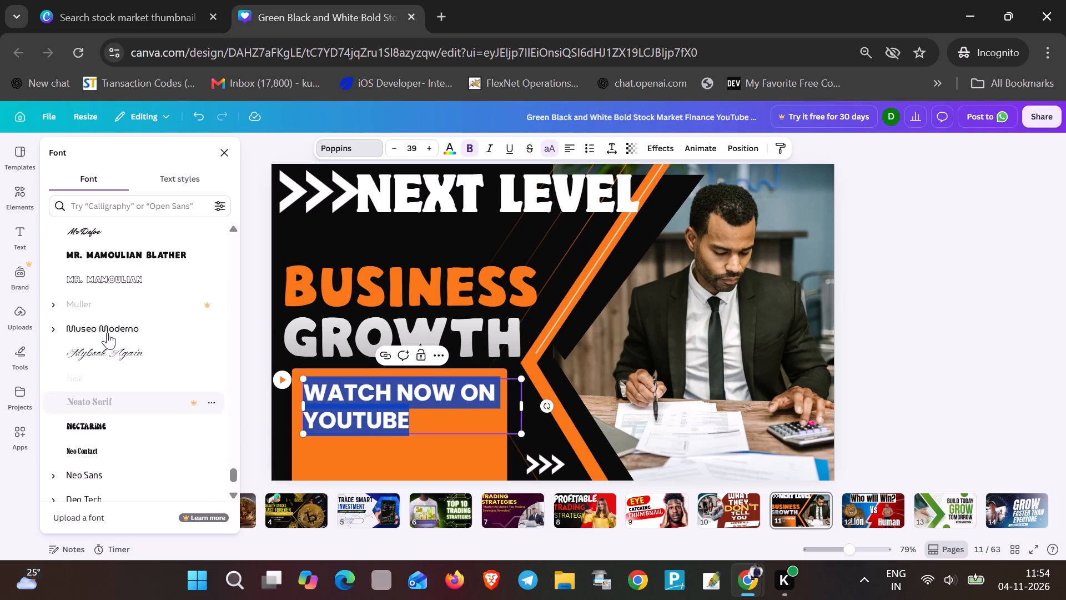
drag(123, 259, 117, 265)
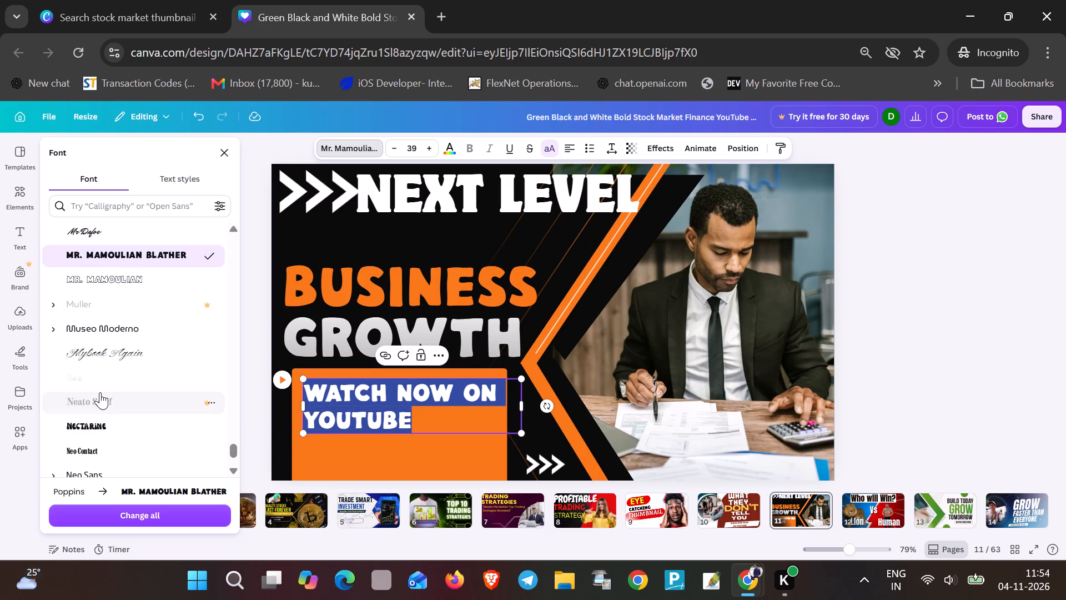
click(451, 440)
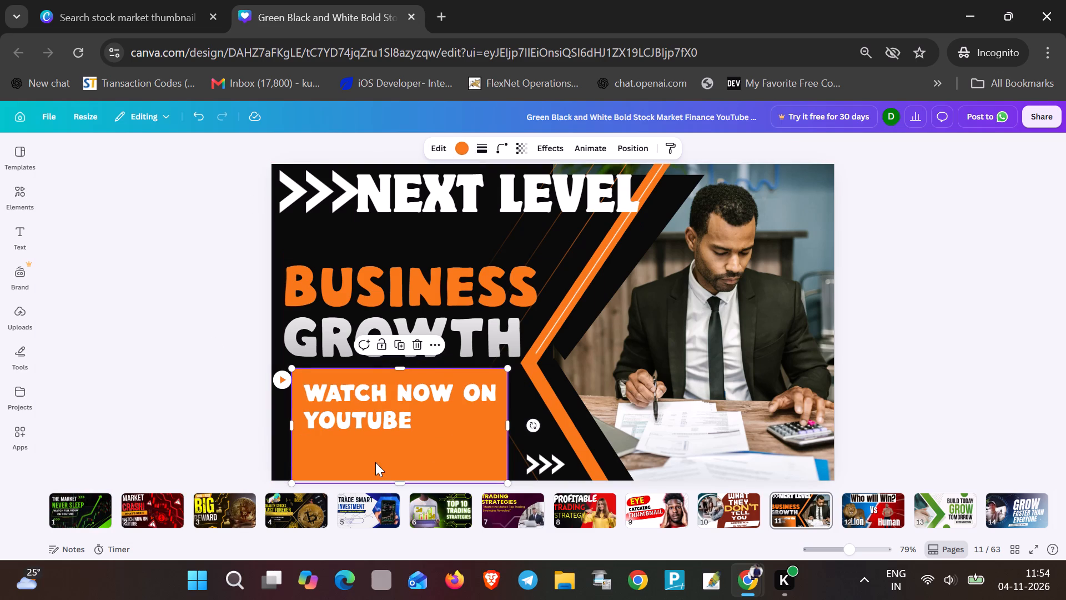
Select the whole "WATCH NOW ON YOUTUBE" text and browse the available fonts for an alternative typeface.
double_click(375, 414)
drag(413, 421, 409, 420)
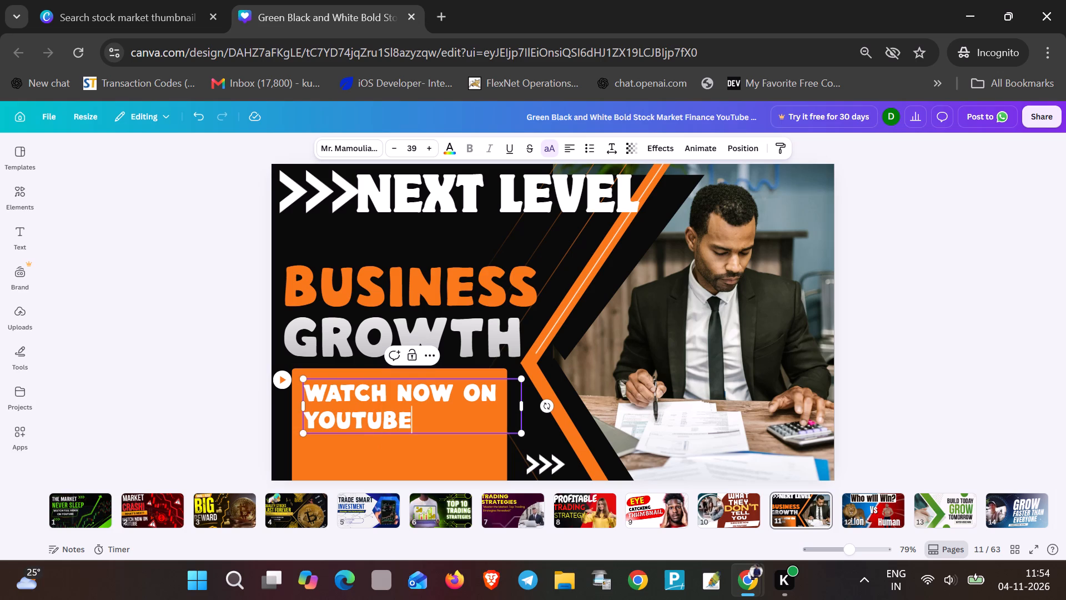
drag(409, 420, 306, 401)
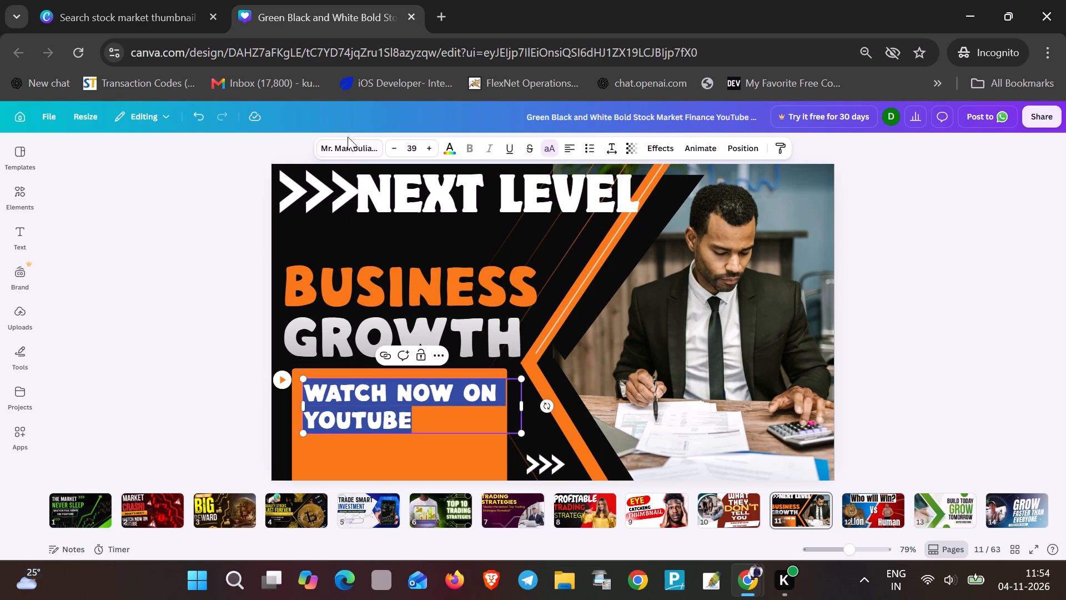
click(347, 144)
scroll(177, 378, down, 3)
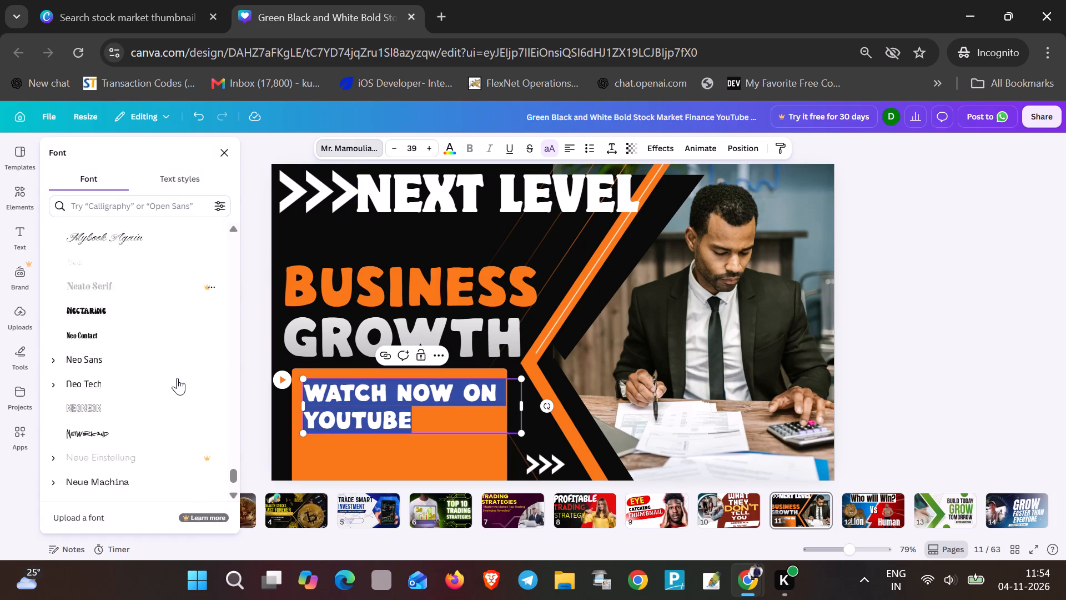
scroll(173, 398, down, 4)
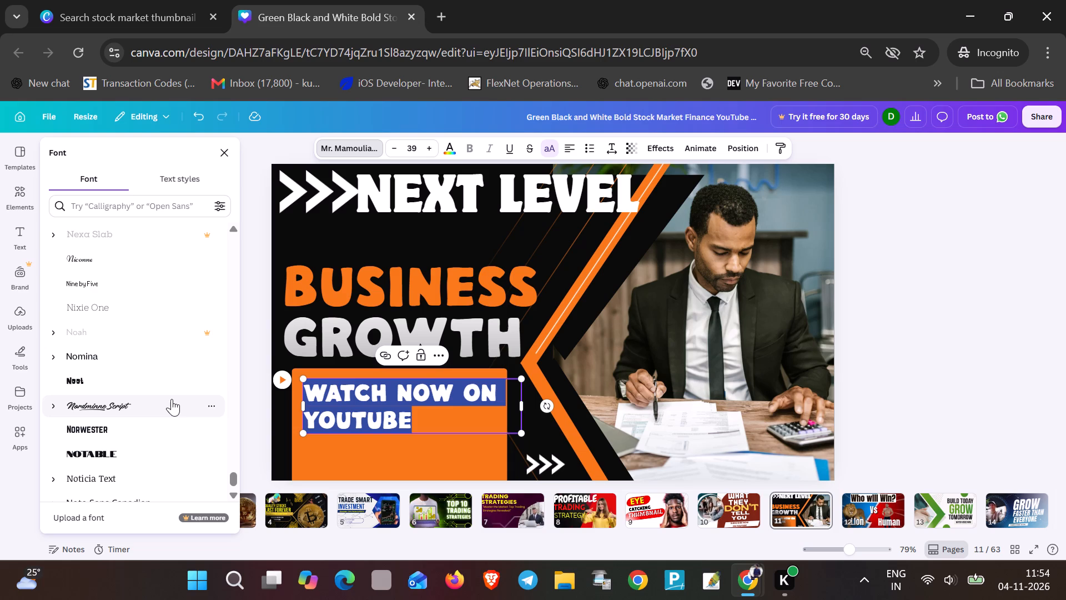
Change the font of the "WATCH NOW ON YOUTUBE" text to Phatt.
scroll(132, 391, down, 2)
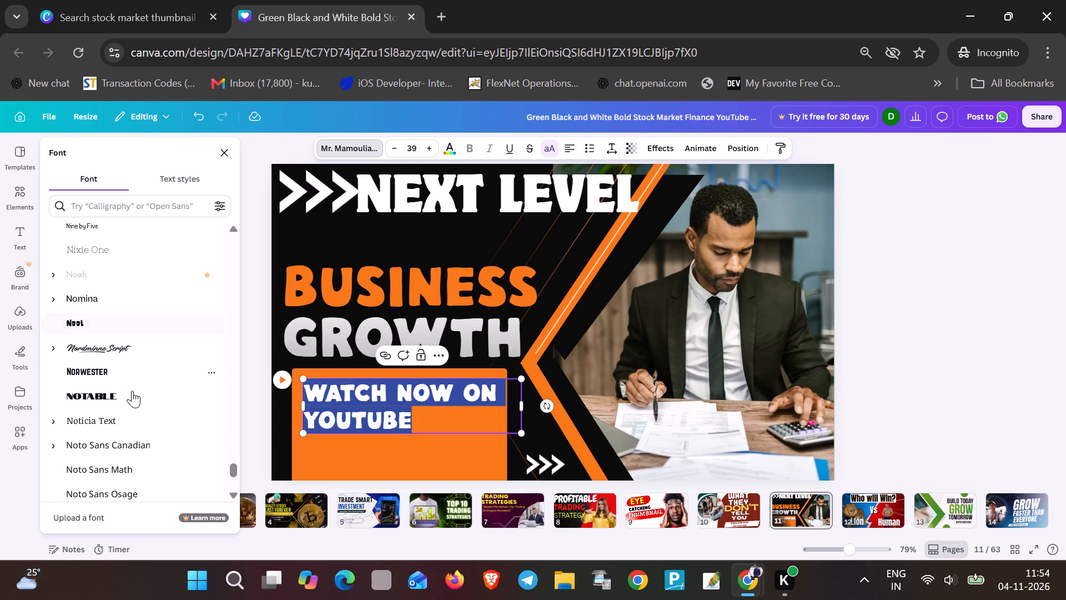
scroll(132, 391, down, 2)
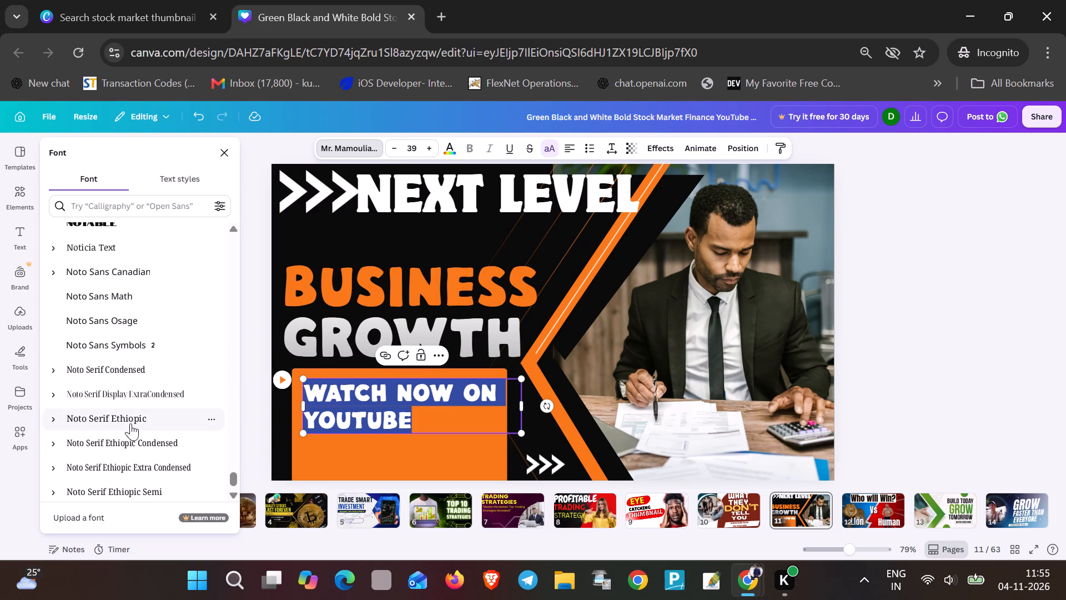
scroll(130, 423, down, 4)
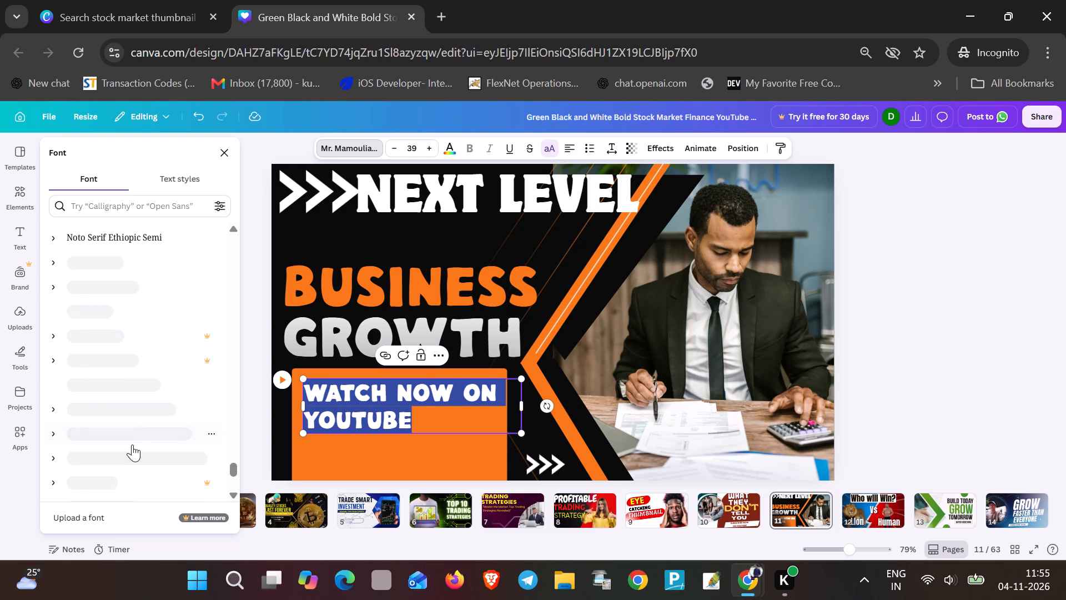
scroll(115, 435, down, 7)
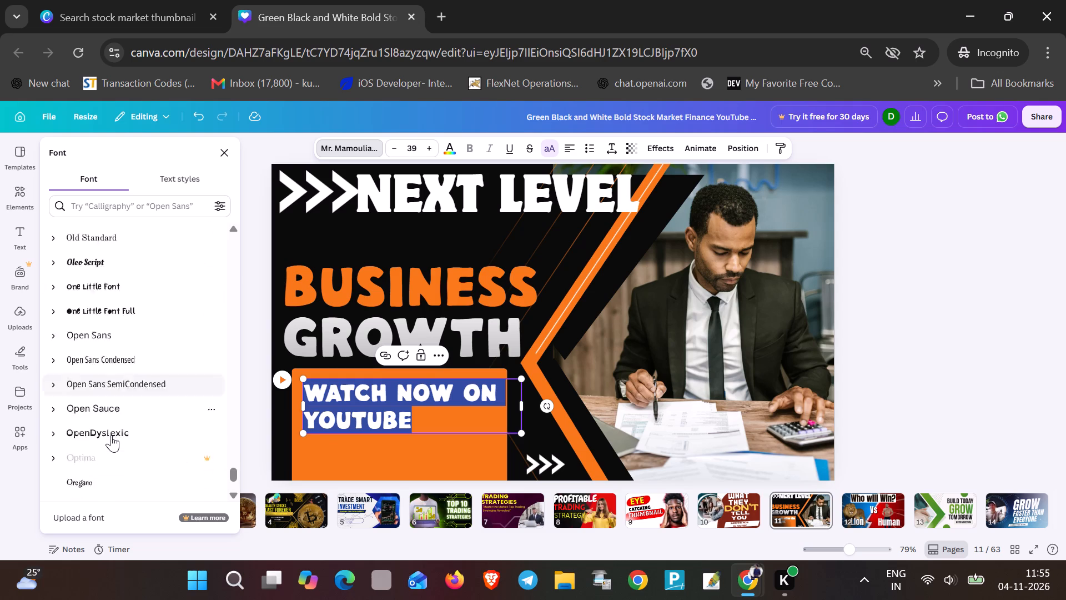
scroll(110, 436, down, 2)
scroll(119, 367, down, 6)
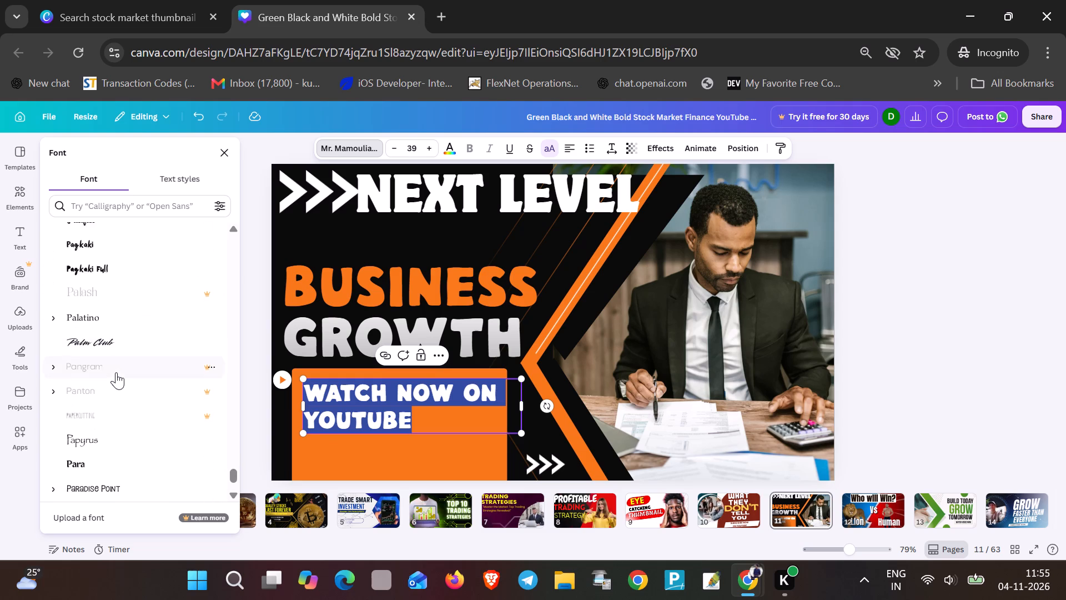
scroll(116, 372, down, 8)
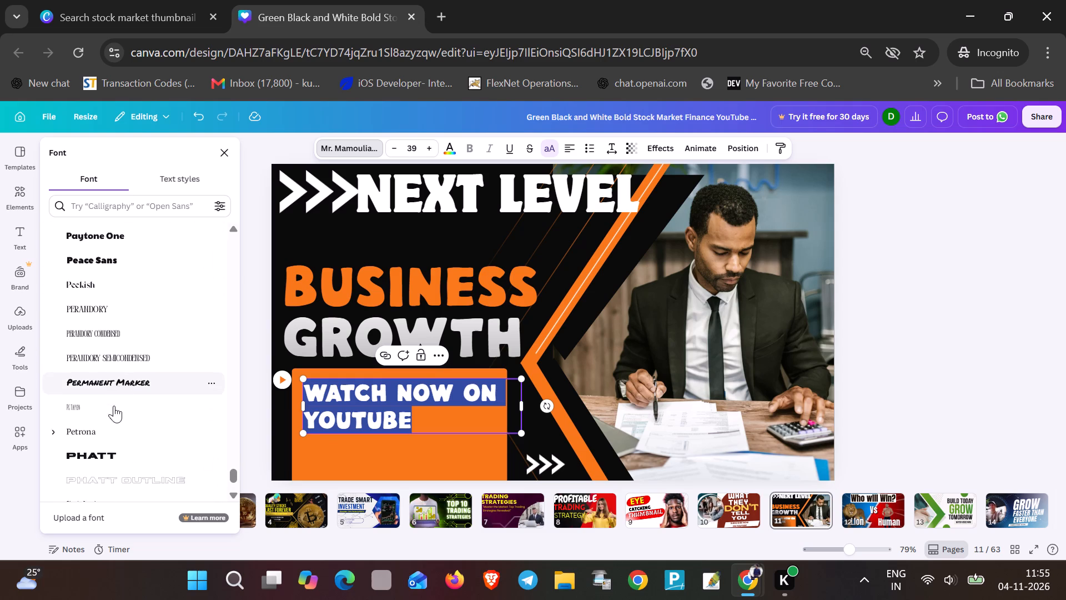
scroll(114, 406, down, 2)
scroll(114, 406, up, 2)
scroll(111, 412, down, 3)
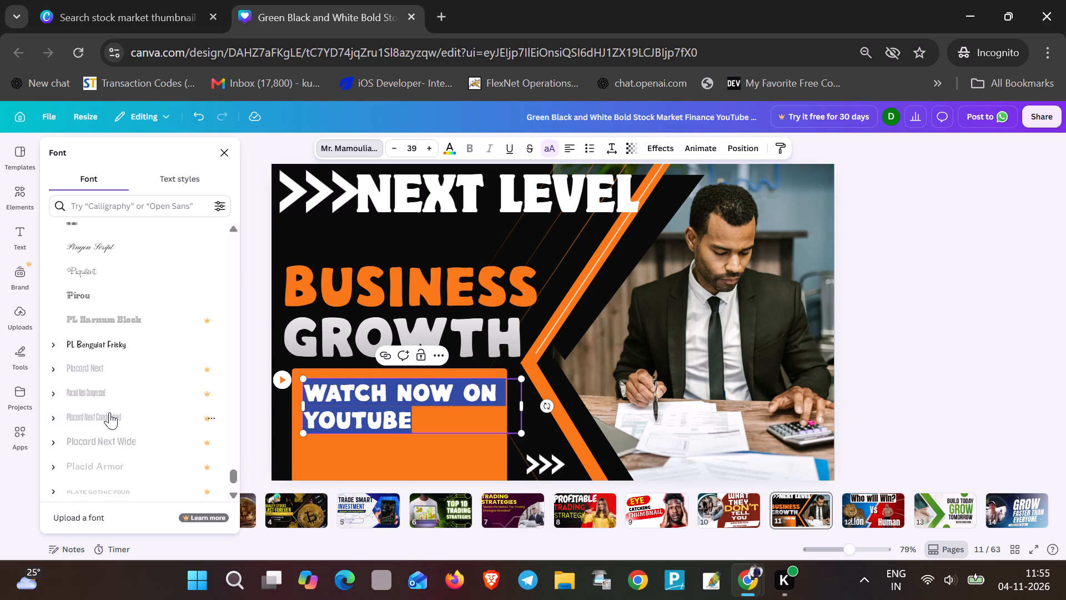
scroll(109, 412, up, 3)
click(103, 299)
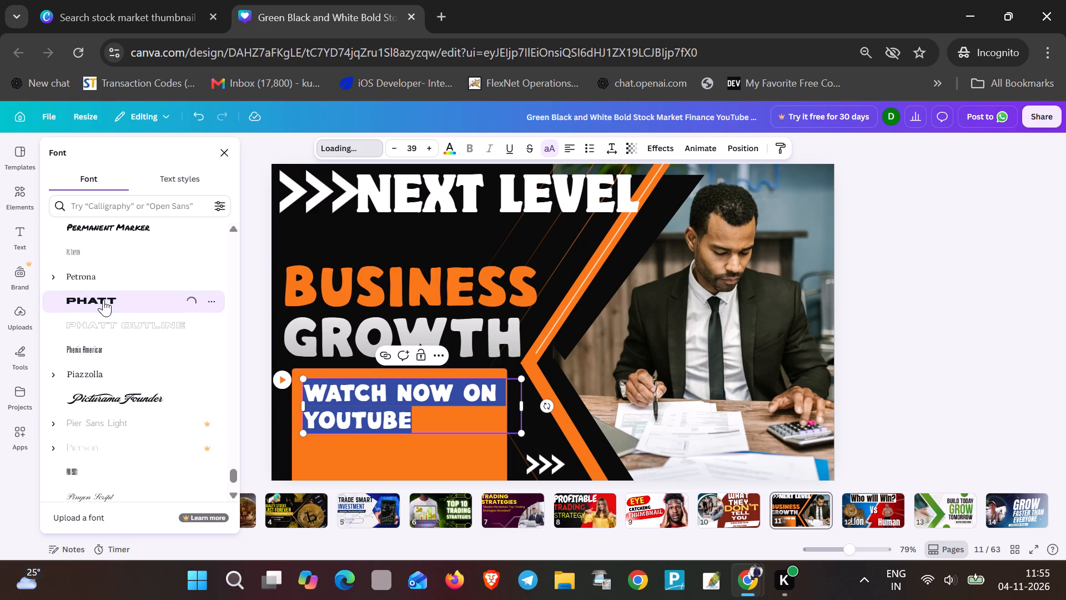
click(419, 427)
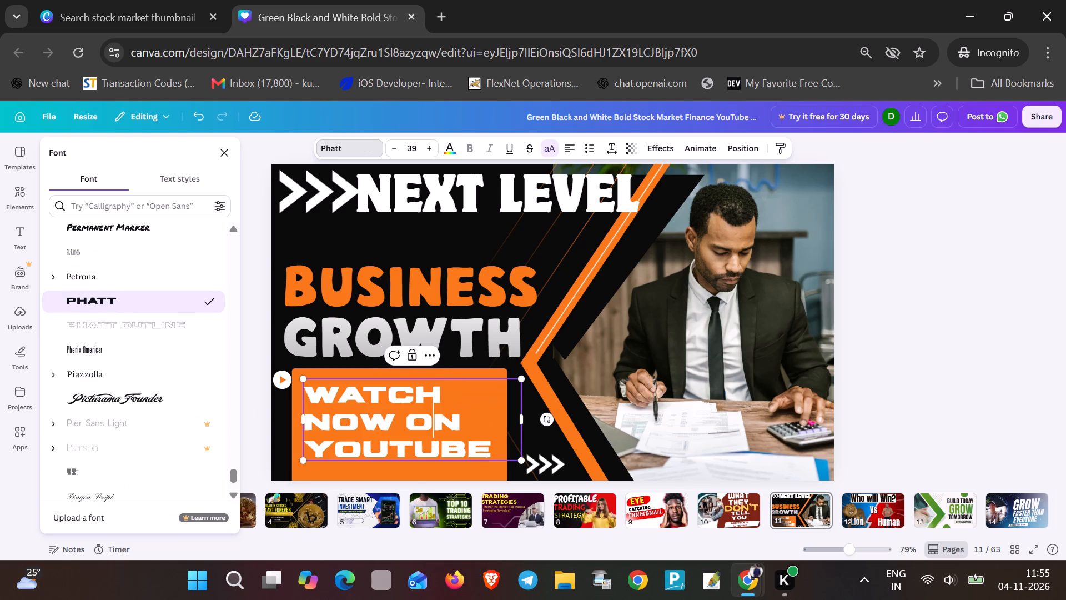
click(331, 430)
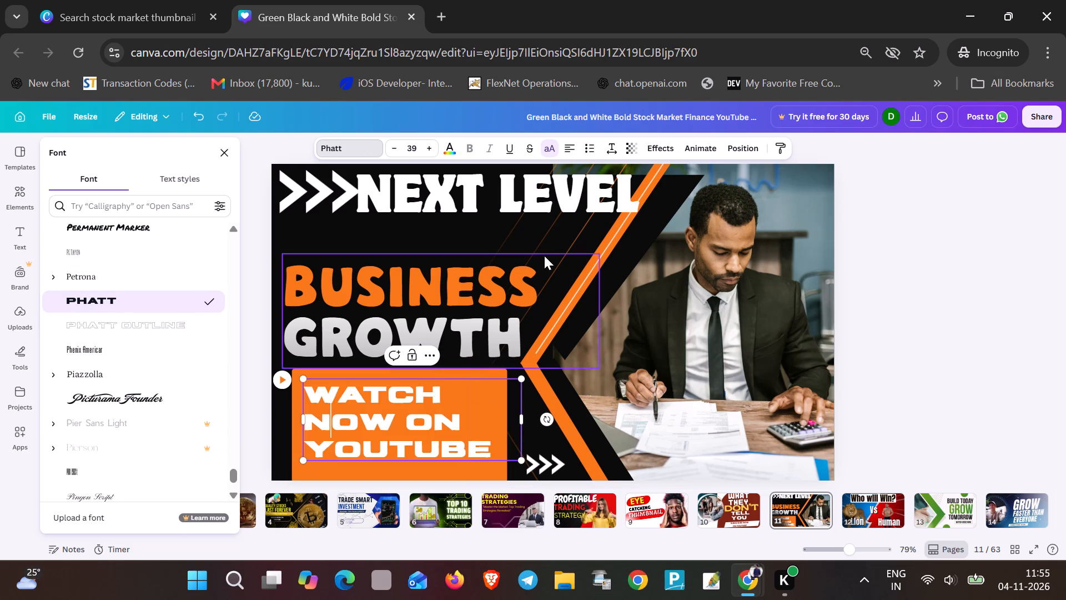
click(530, 239)
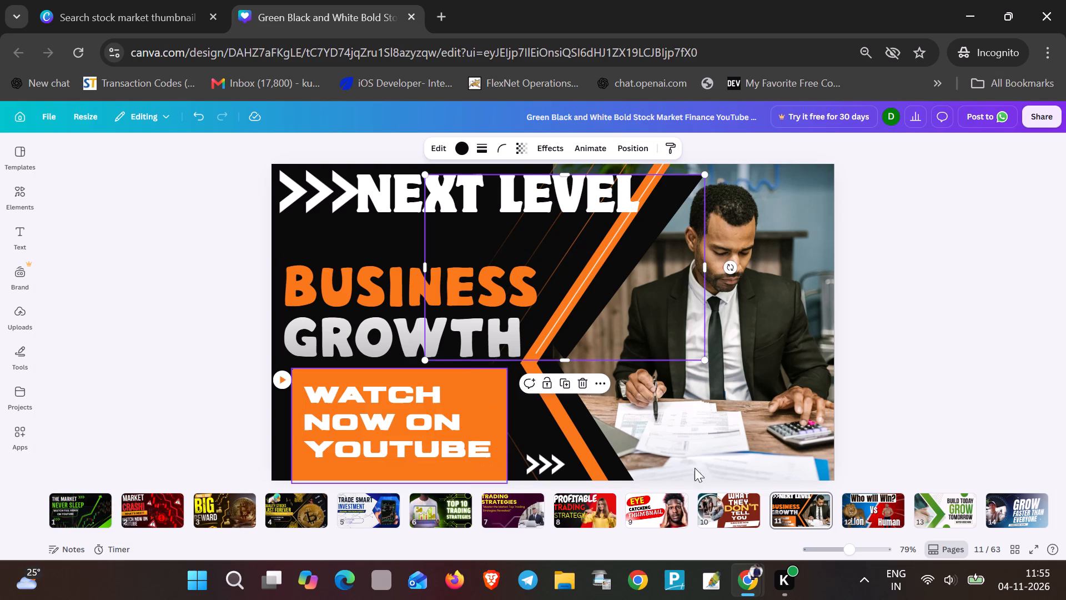
On page 12, move the "Who will Win?" heading and its white box to the page's upper-left corner.
click(889, 507)
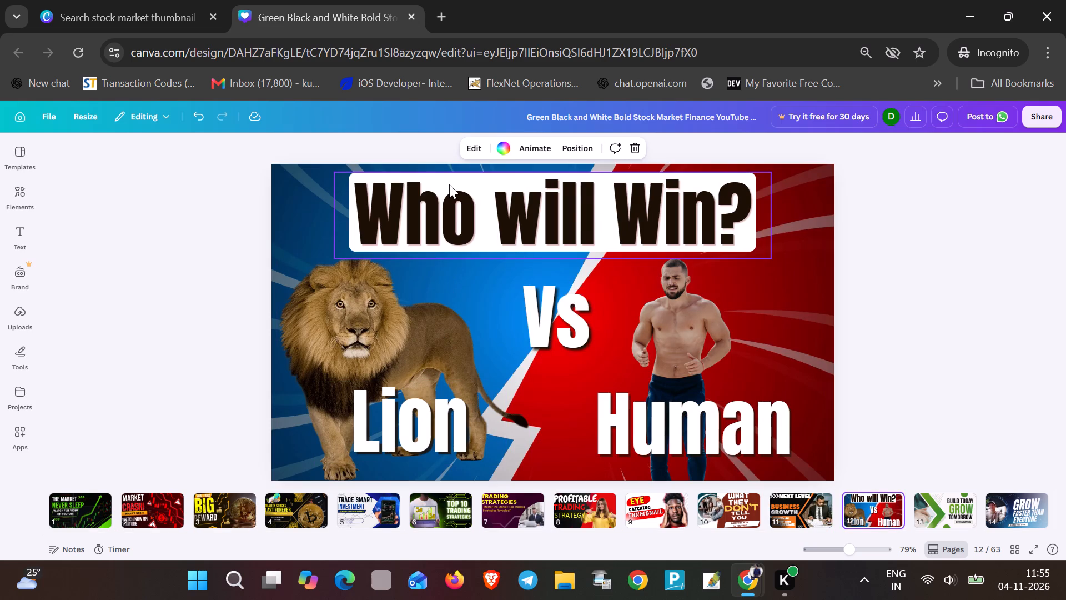
drag(449, 184, 378, 179)
click(730, 231)
drag(730, 231, 667, 227)
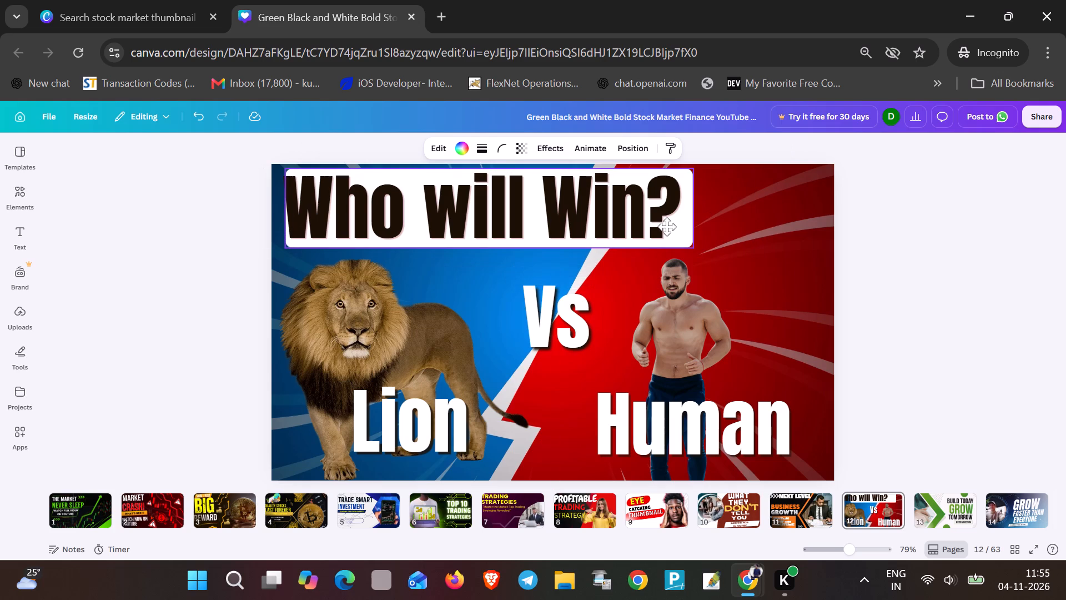
drag(667, 227, 661, 227)
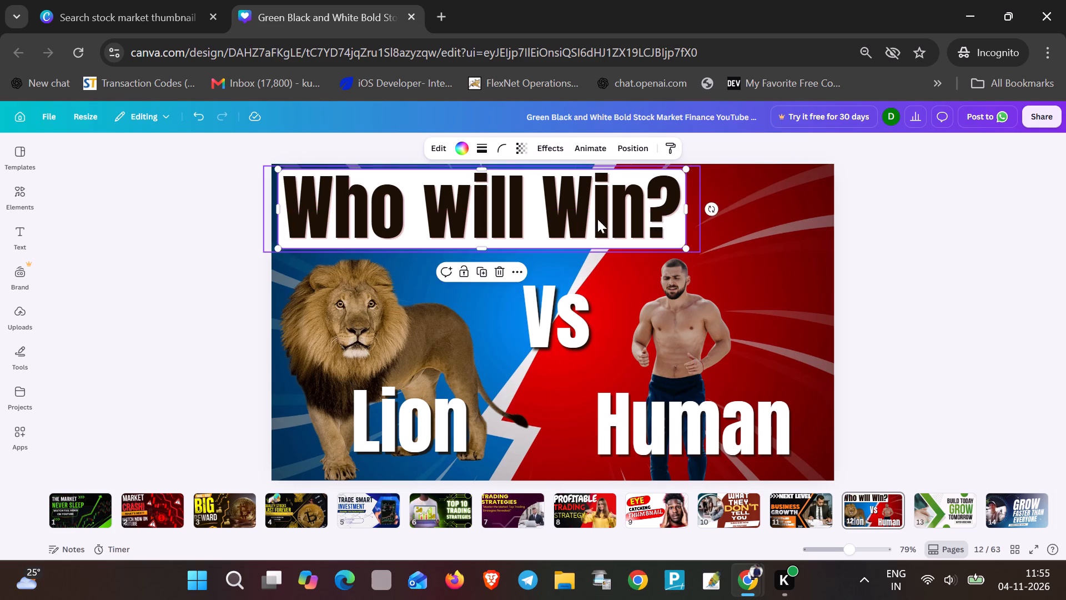
Retype the "Who will Win?" heading as "WHO WILL WINN".
double_click(595, 218)
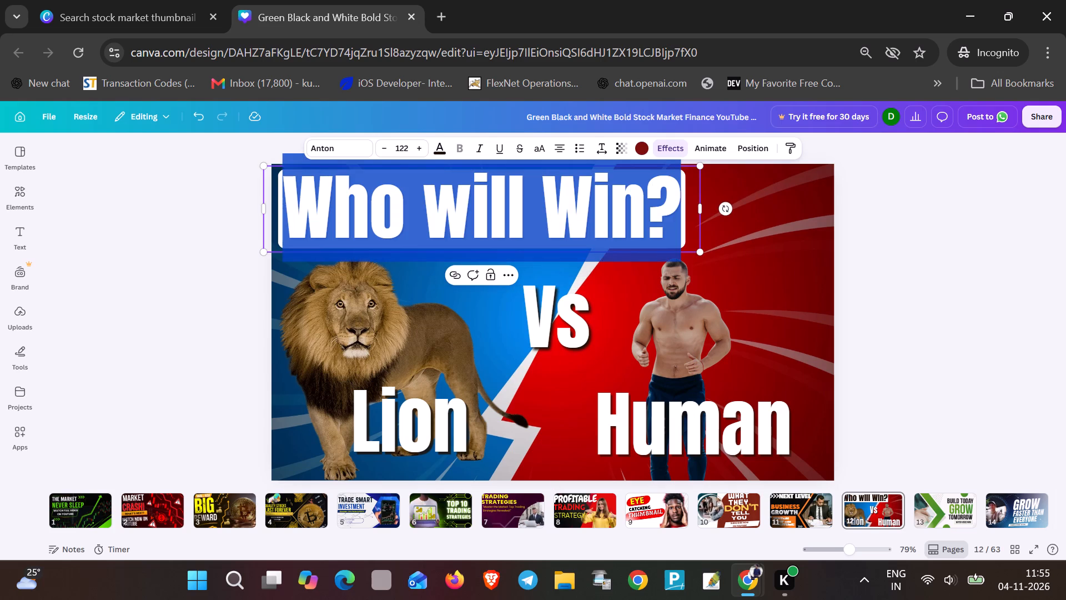
key(w)
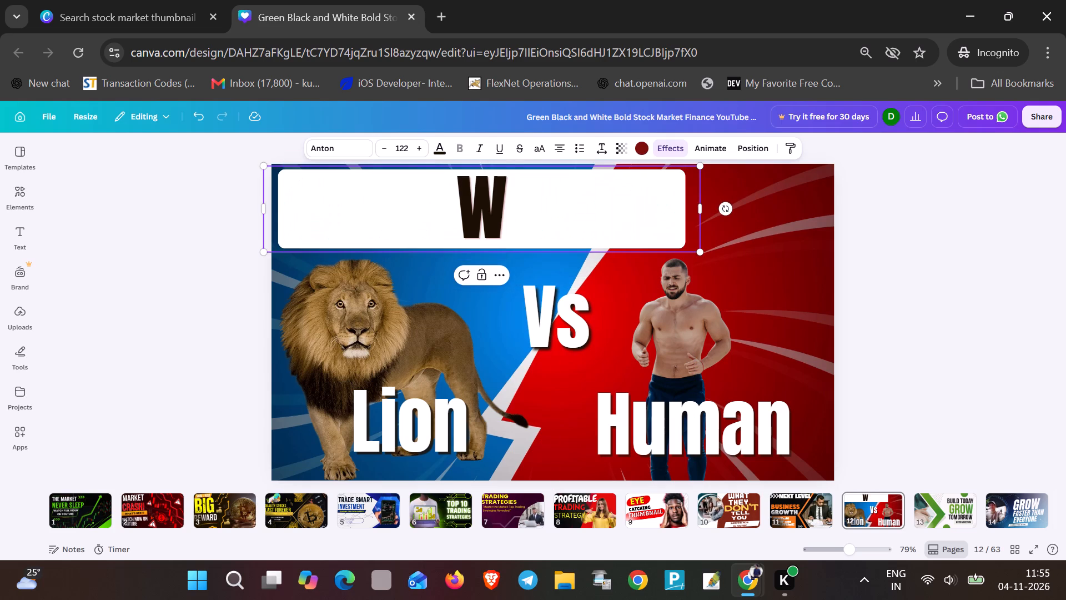
text(HO WILL WINN)
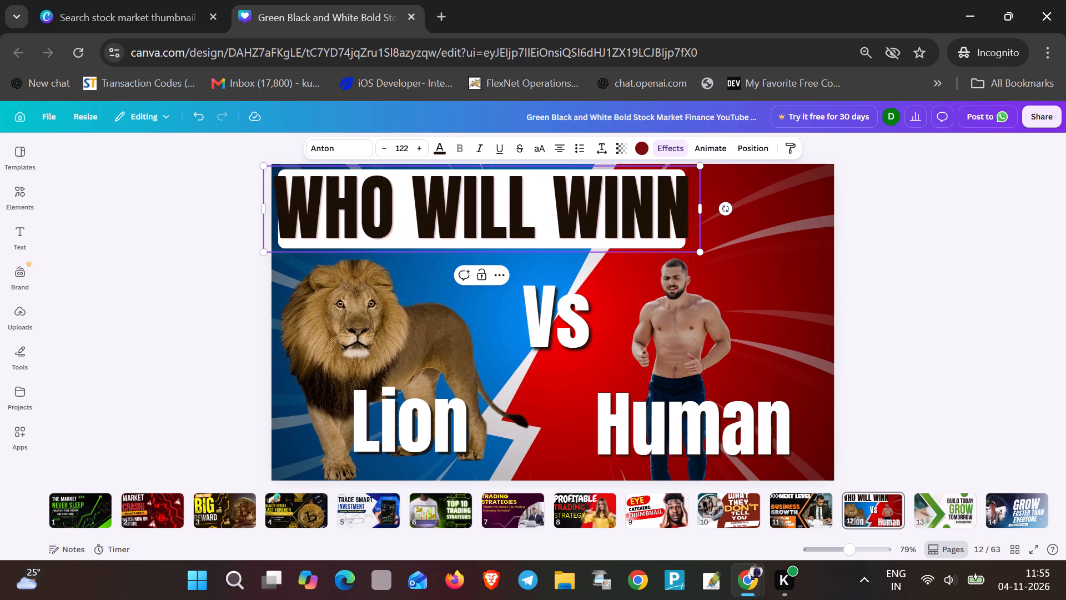
click(702, 212)
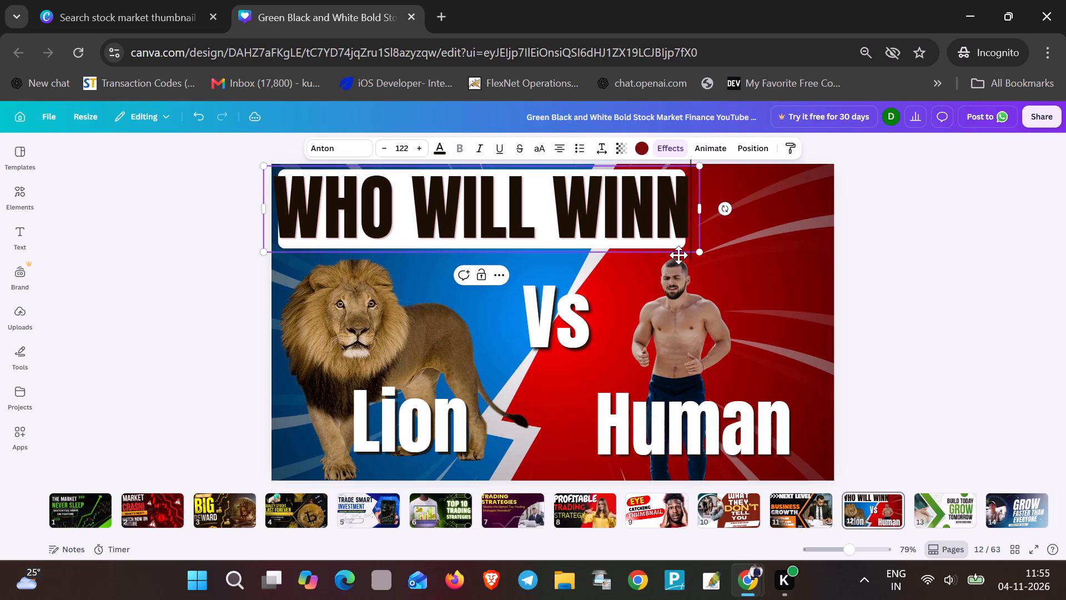
click(741, 250)
Move the shirtless man's picture slightly down and to the right, clear of the heading.
drag(676, 249, 690, 271)
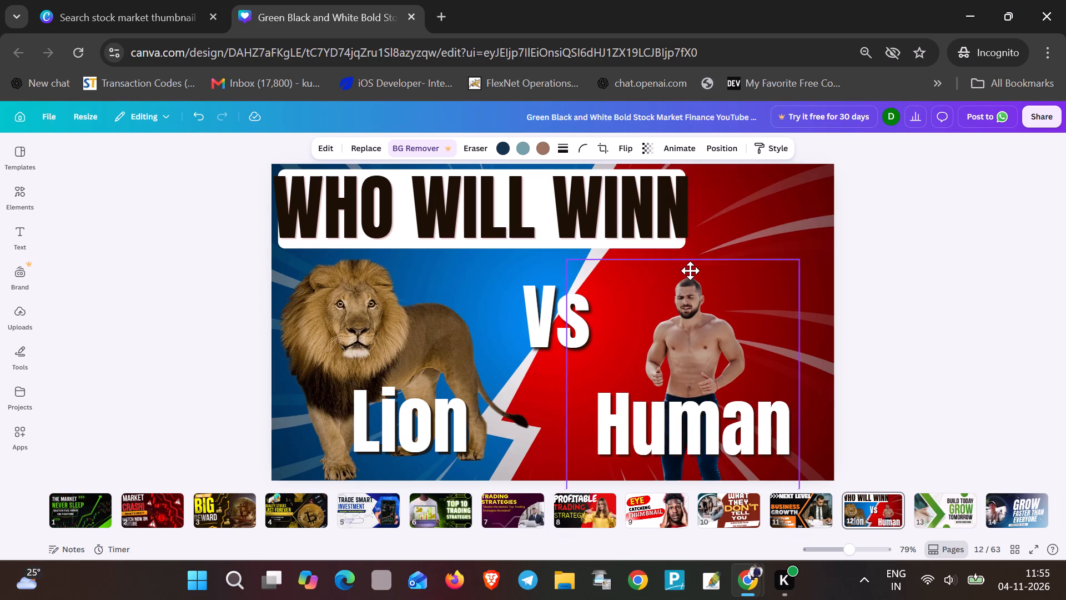
drag(690, 271, 691, 273)
Shrink the "WHO WILL WINN" heading to about size 101.
click(609, 233)
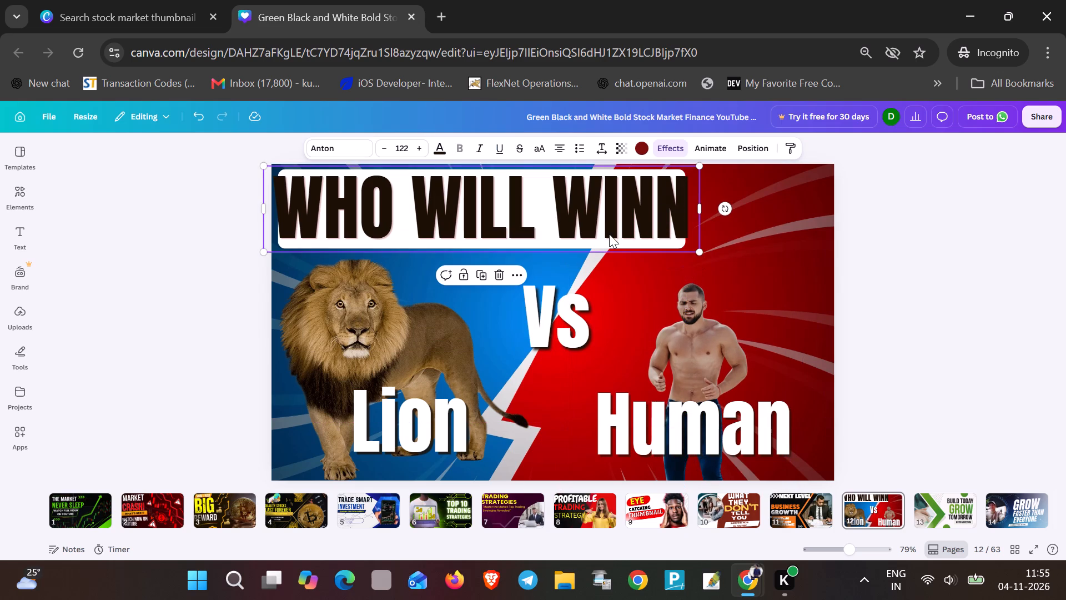
drag(704, 251, 736, 272)
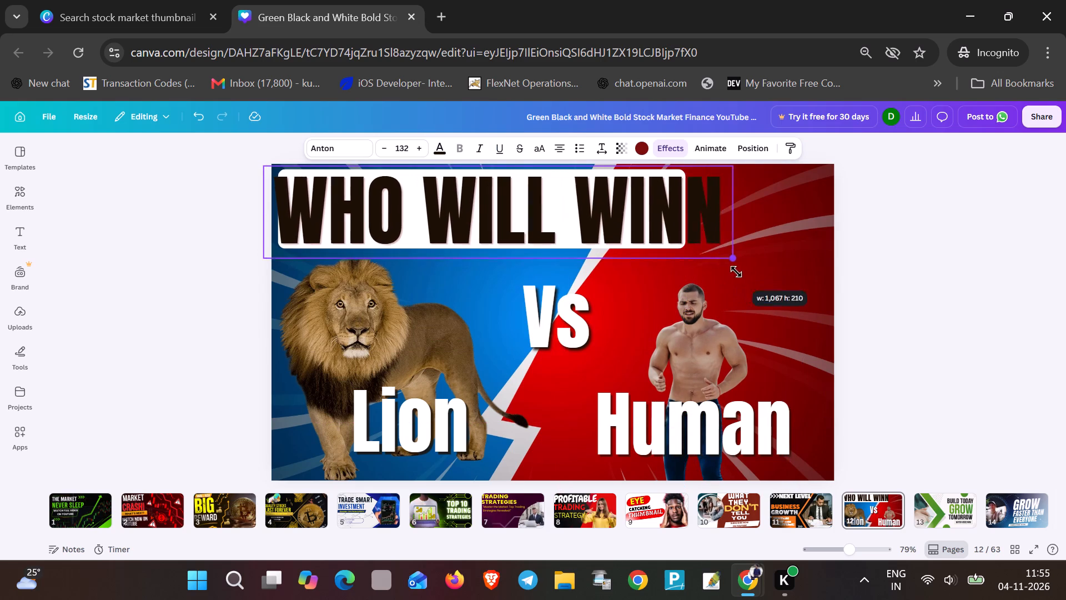
drag(736, 272, 626, 246)
Widen the white box behind the heading to about 1,237, nearly to the page's right edge.
click(661, 218)
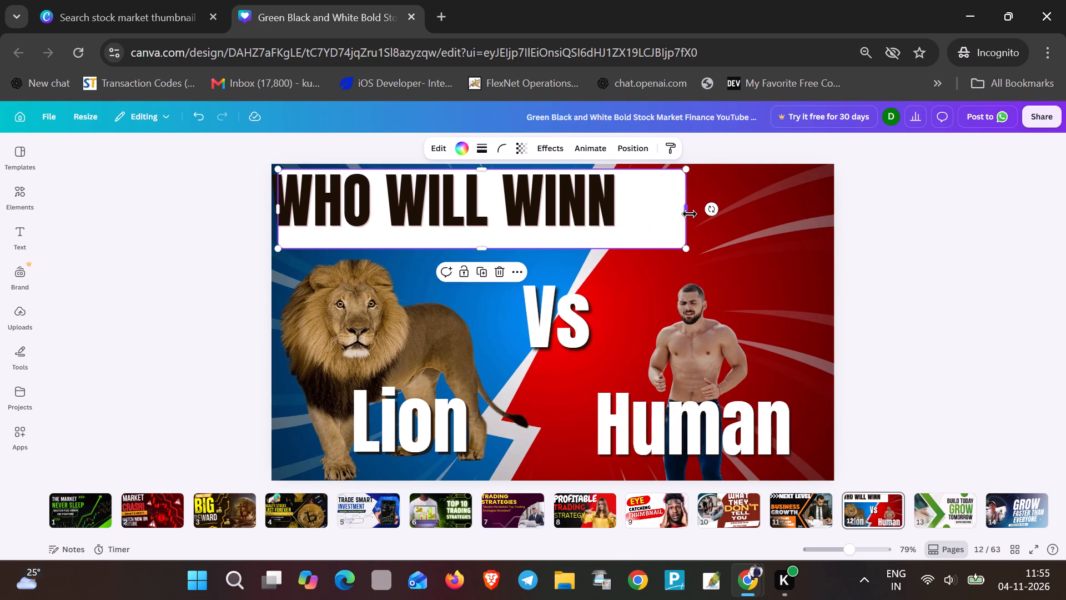
drag(689, 211, 804, 219)
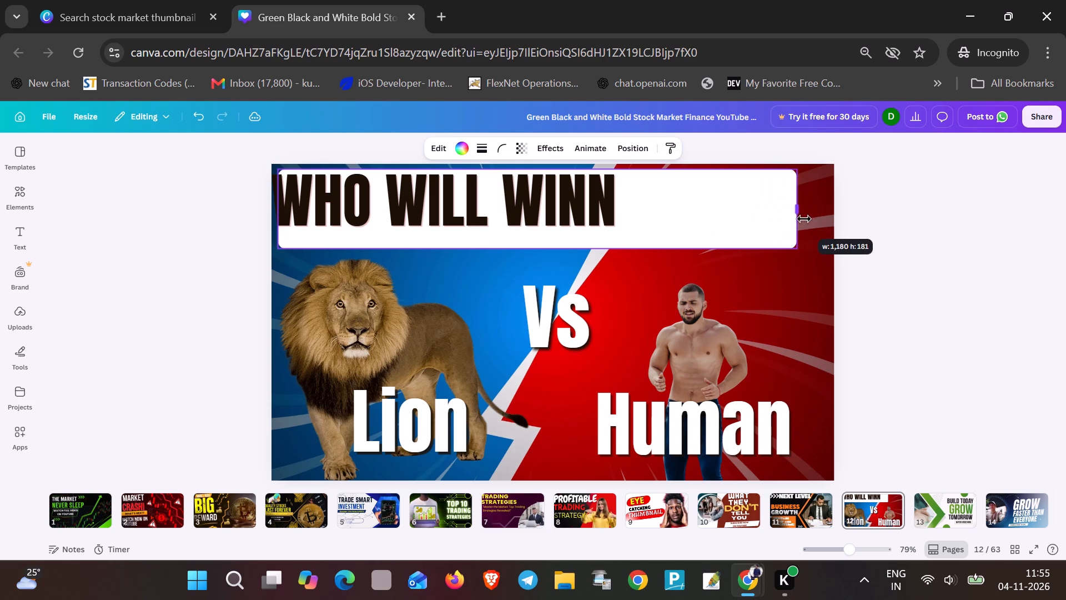
drag(804, 219, 825, 221)
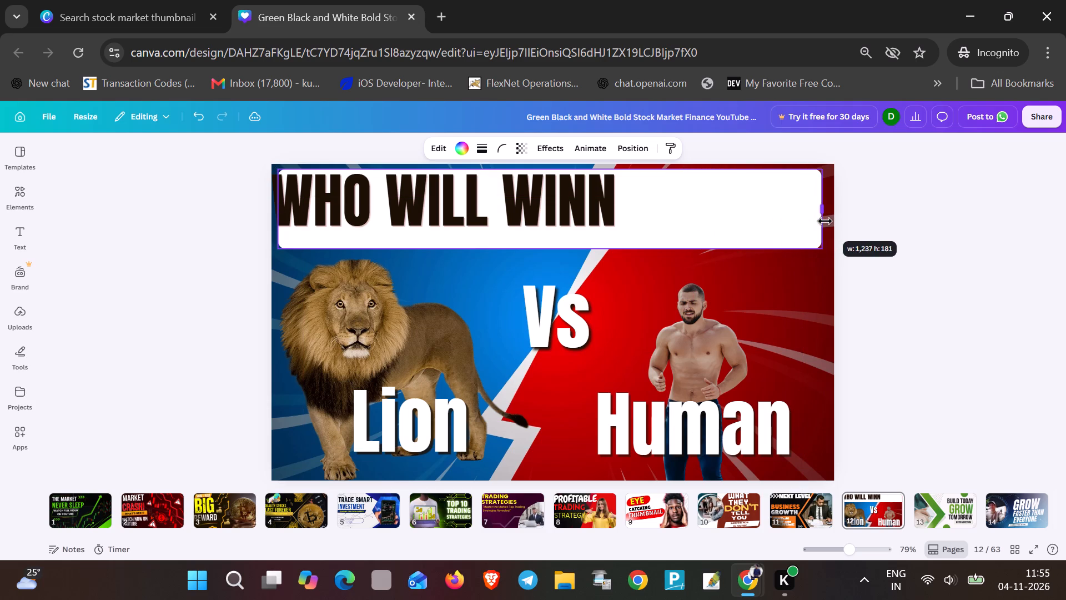
Widen the "WHO WILL WINN" text frame and centre the heading horizontally and vertically within the white box.
click(504, 190)
drag(504, 190, 591, 196)
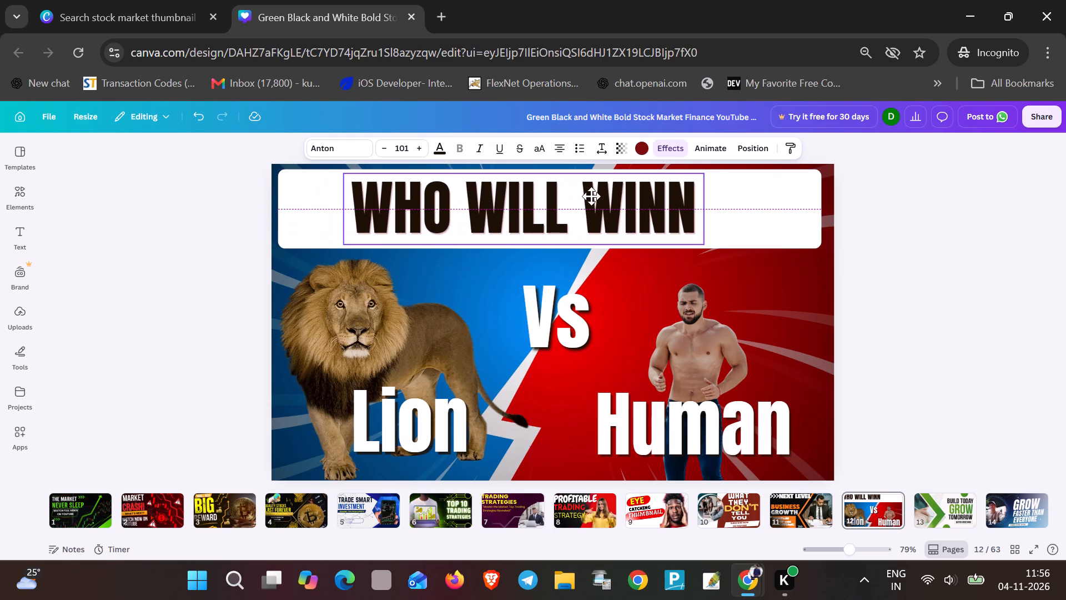
drag(591, 196, 601, 196)
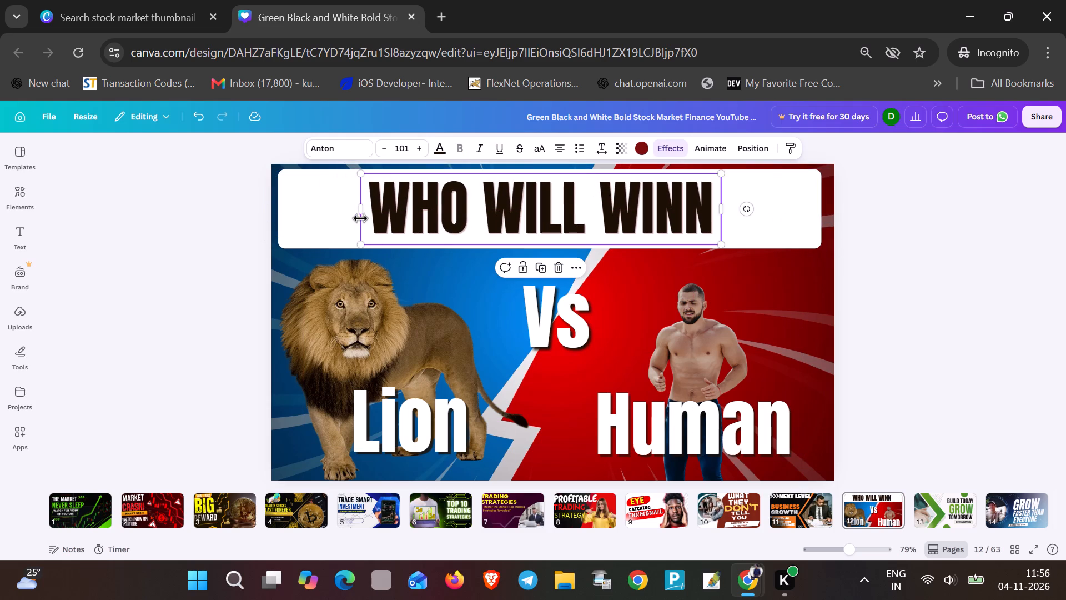
drag(360, 212, 306, 213)
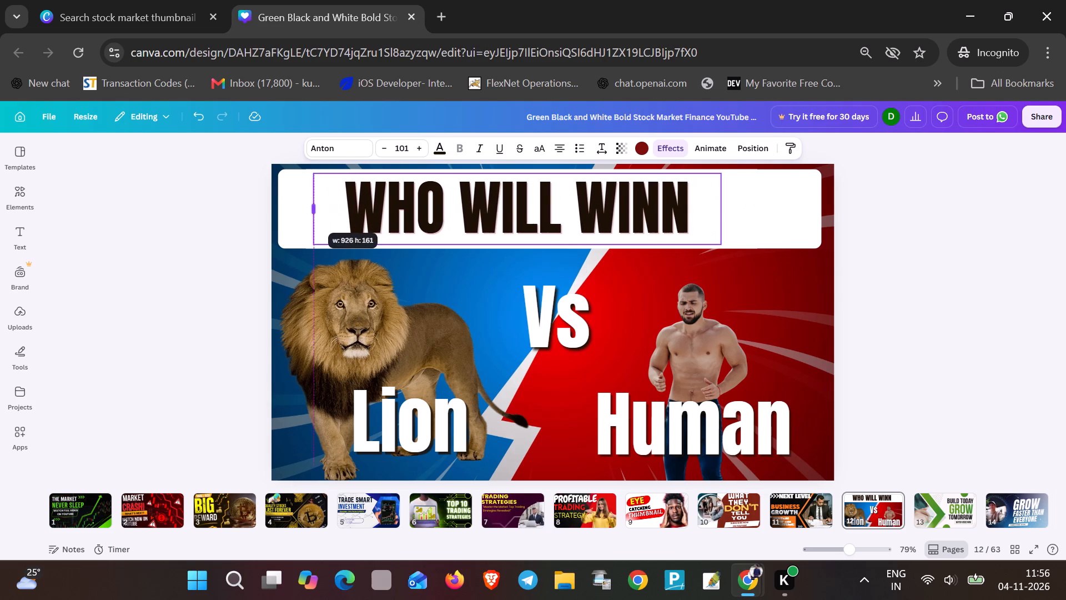
drag(306, 213, 303, 212)
click(288, 222)
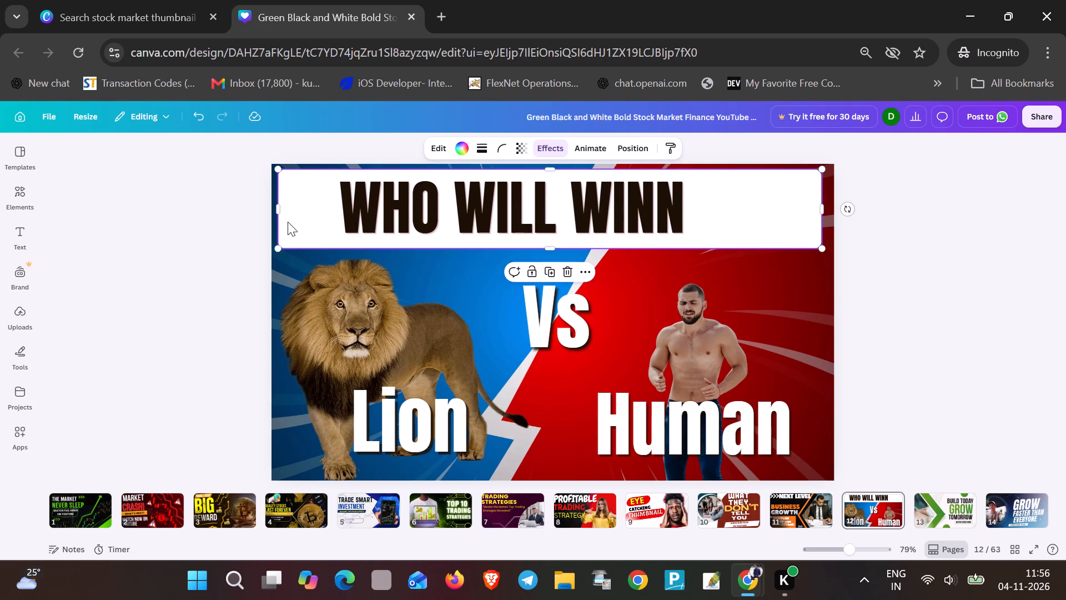
drag(371, 212, 411, 211)
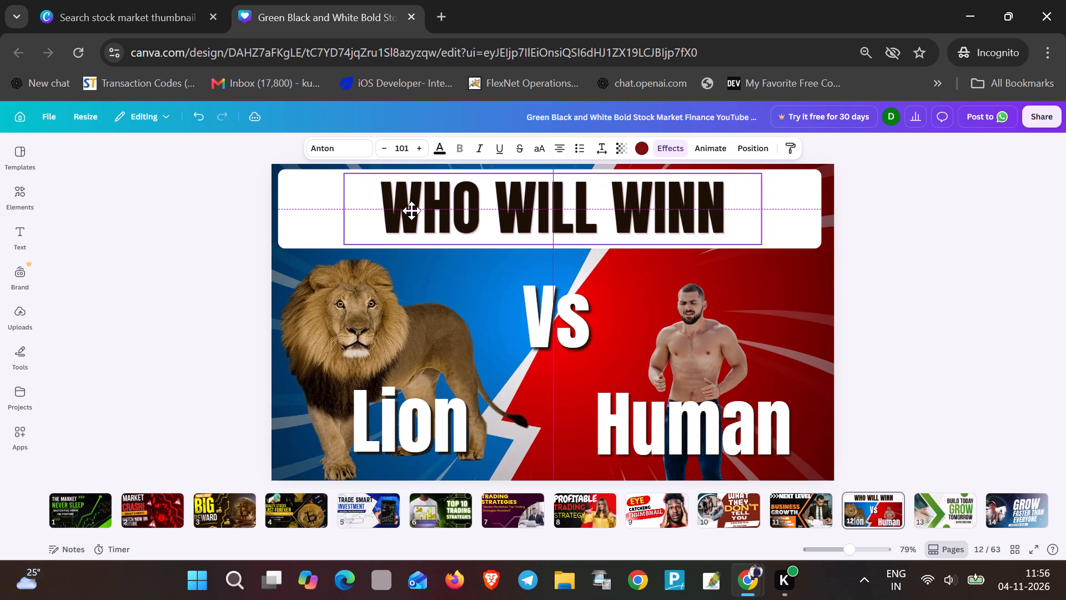
Nudge the "WHO WILL WINN" heading slightly left to centre it within the white box.
drag(411, 211, 406, 212)
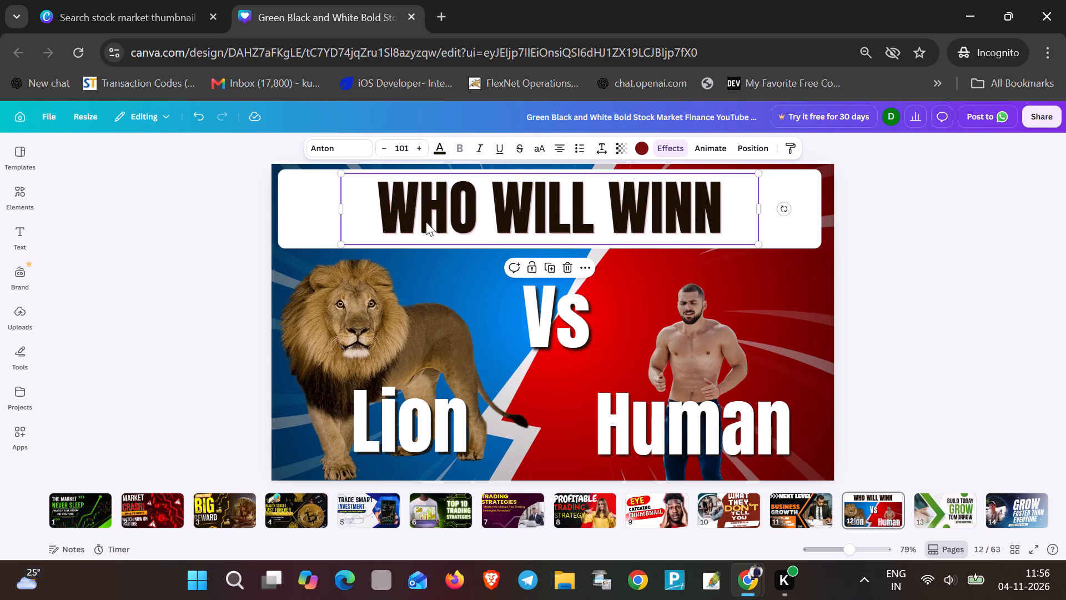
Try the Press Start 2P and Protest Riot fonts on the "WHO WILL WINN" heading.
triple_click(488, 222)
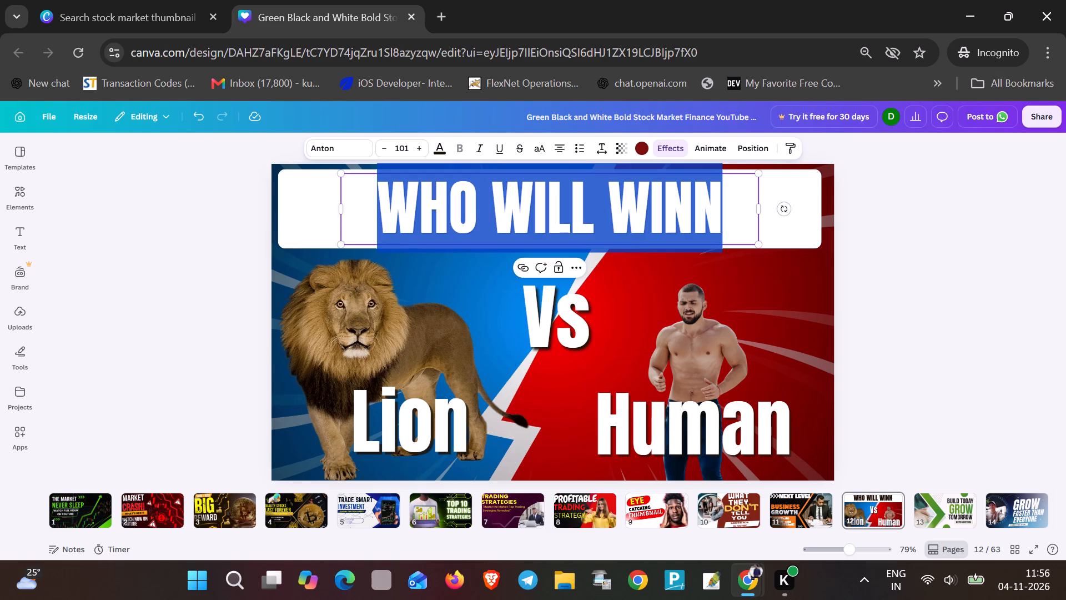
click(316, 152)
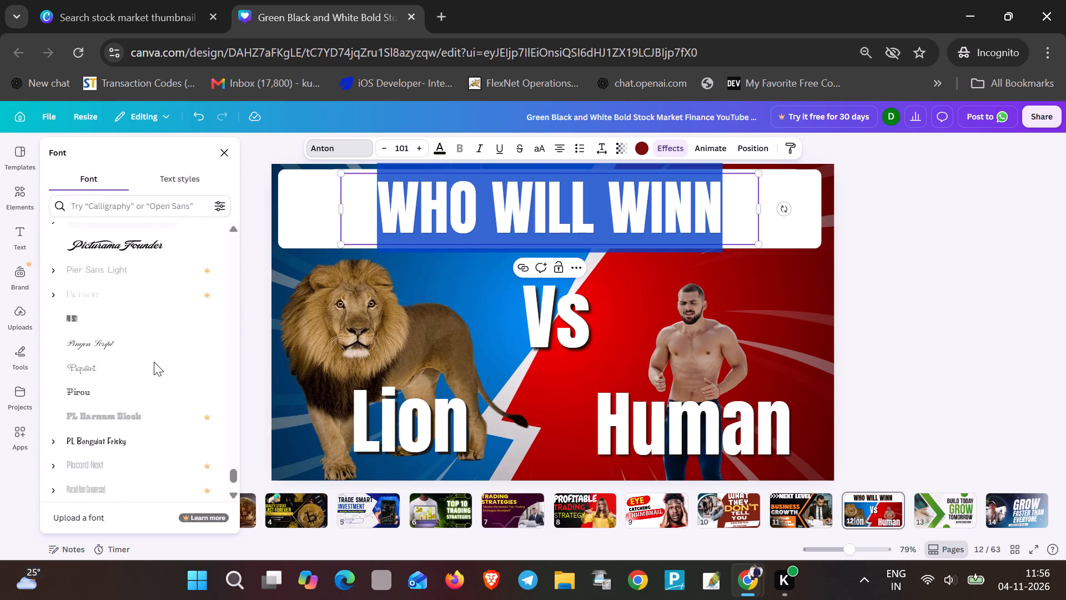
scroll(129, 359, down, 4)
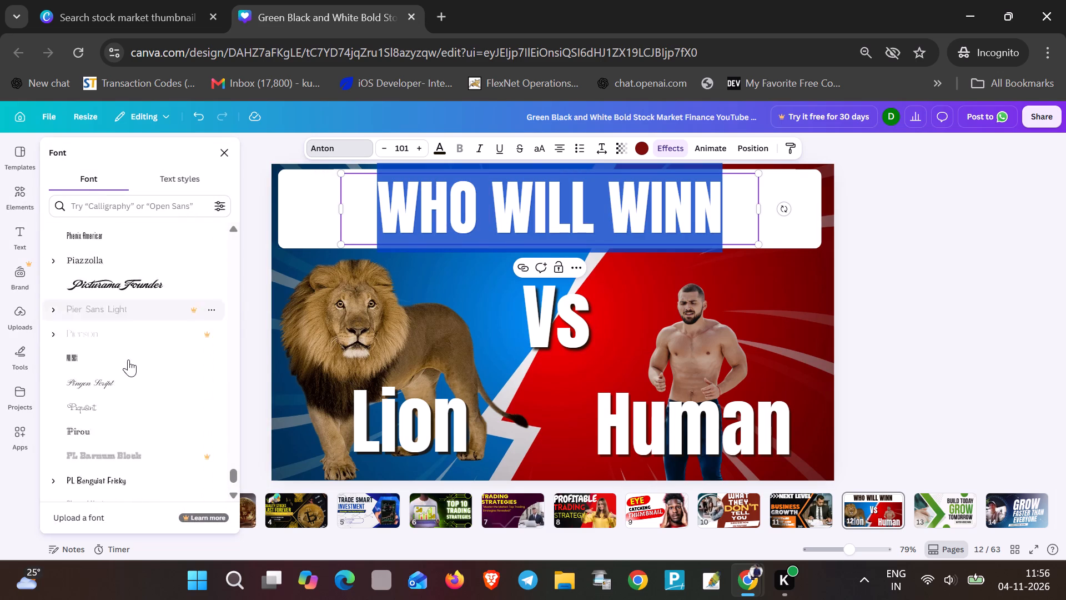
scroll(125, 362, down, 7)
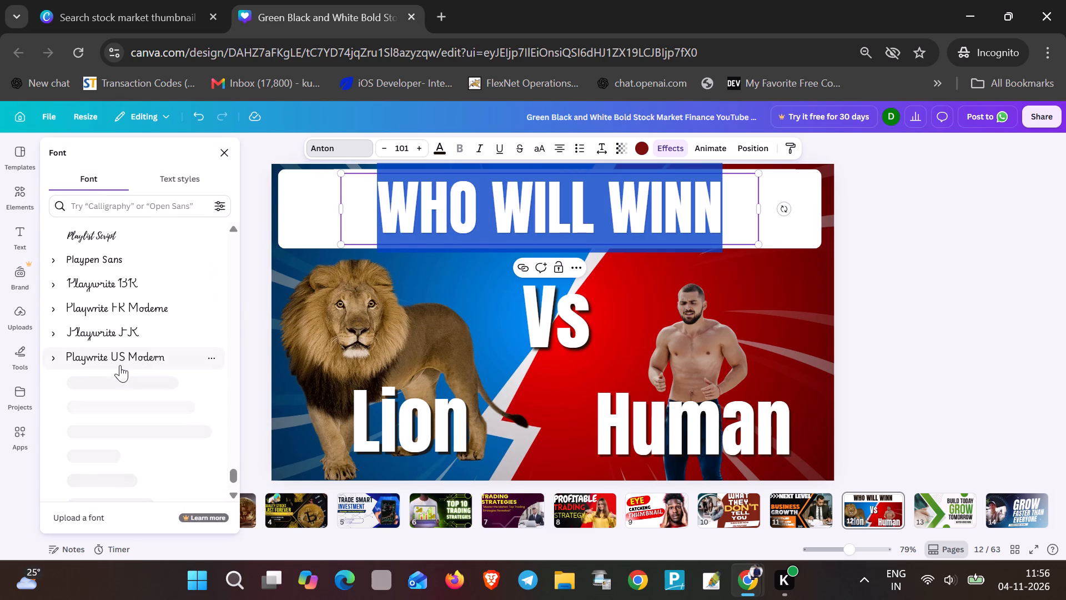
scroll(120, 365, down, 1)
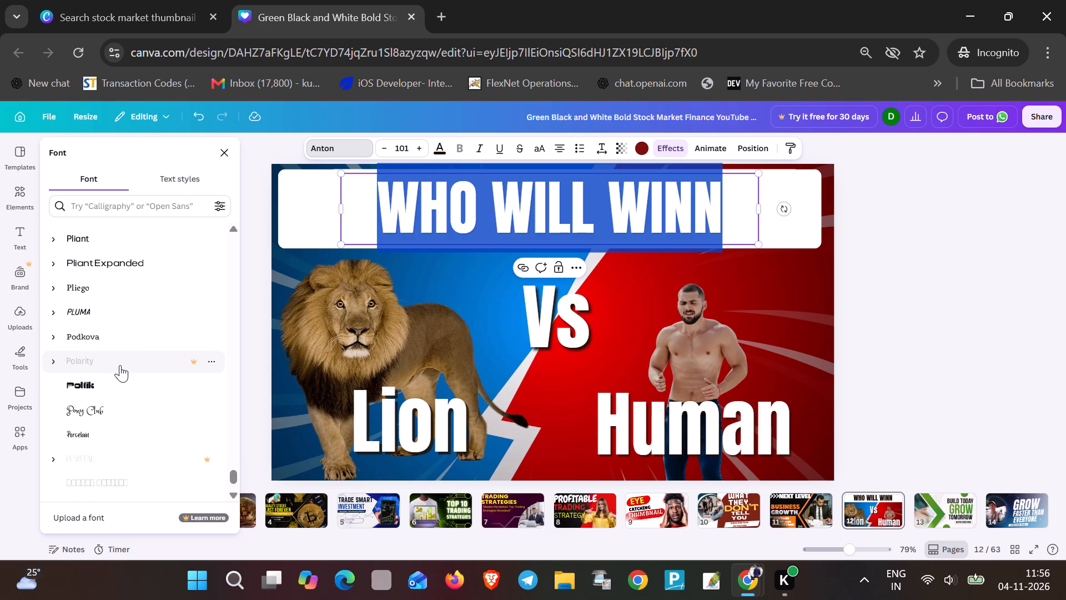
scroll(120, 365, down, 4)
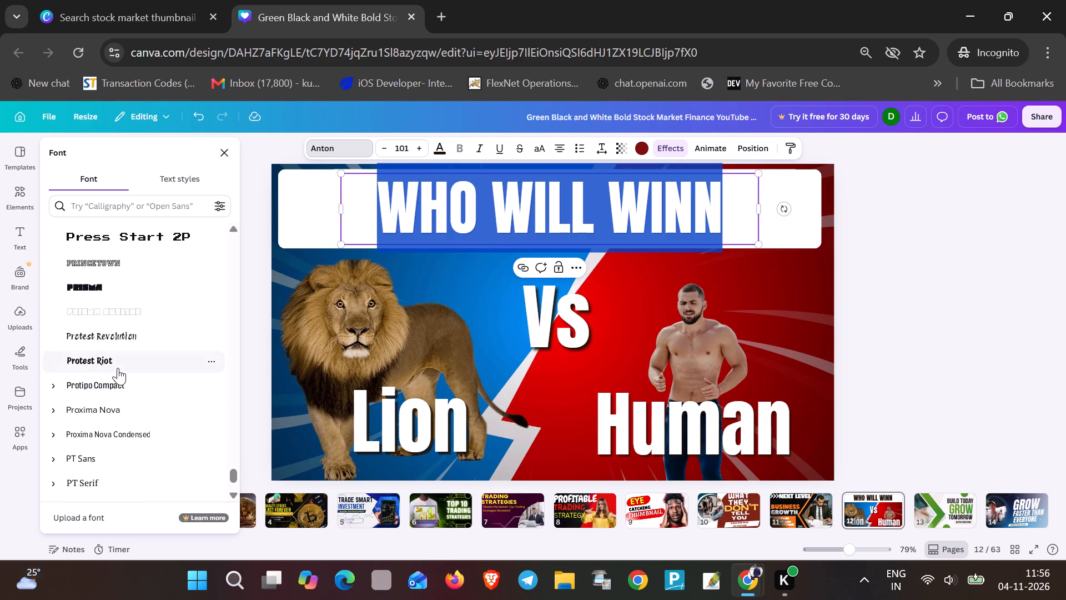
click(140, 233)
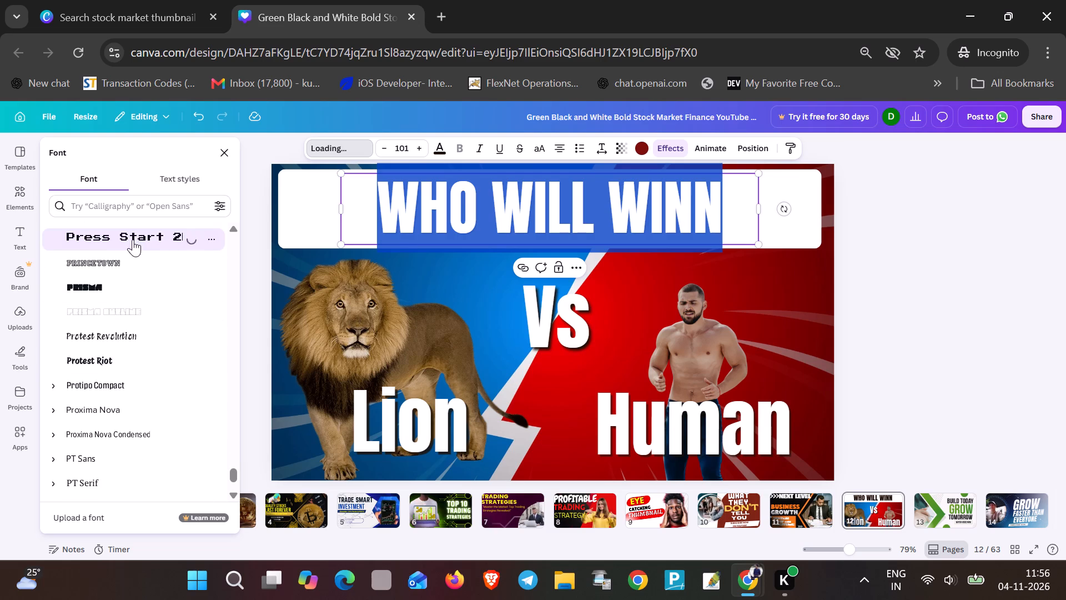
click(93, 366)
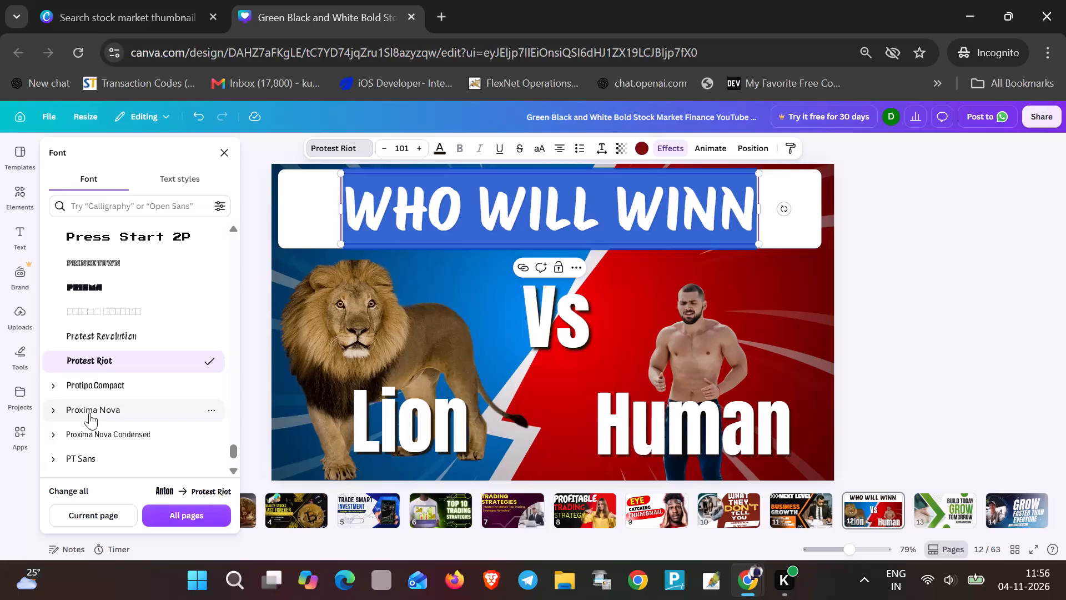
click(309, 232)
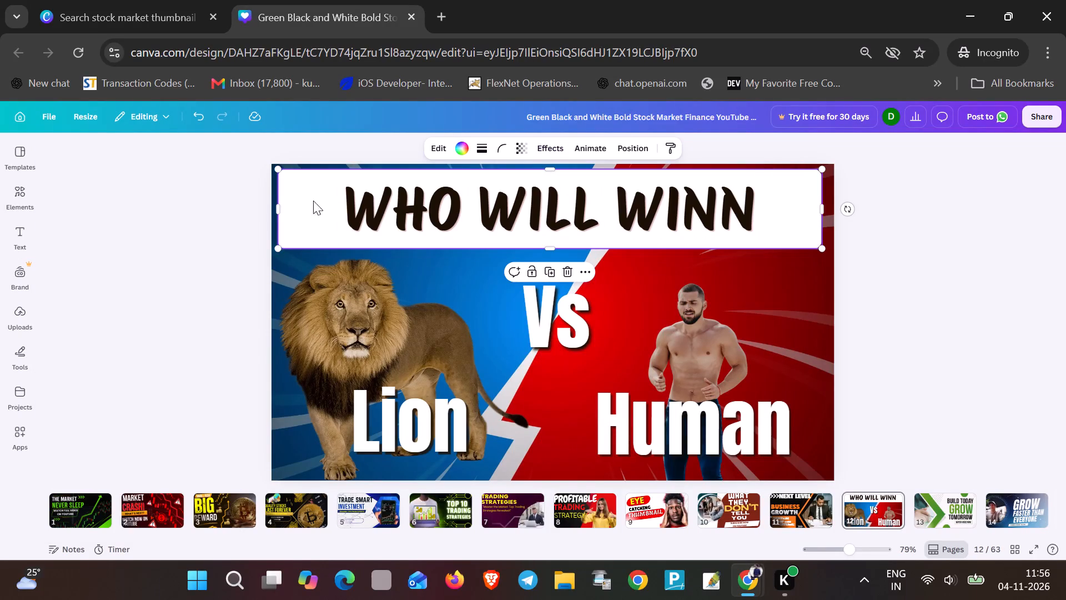
Change the font of the whole "WHO WILL WINN" heading to Rubik Mono.
double_click(401, 209)
double_click(401, 209)
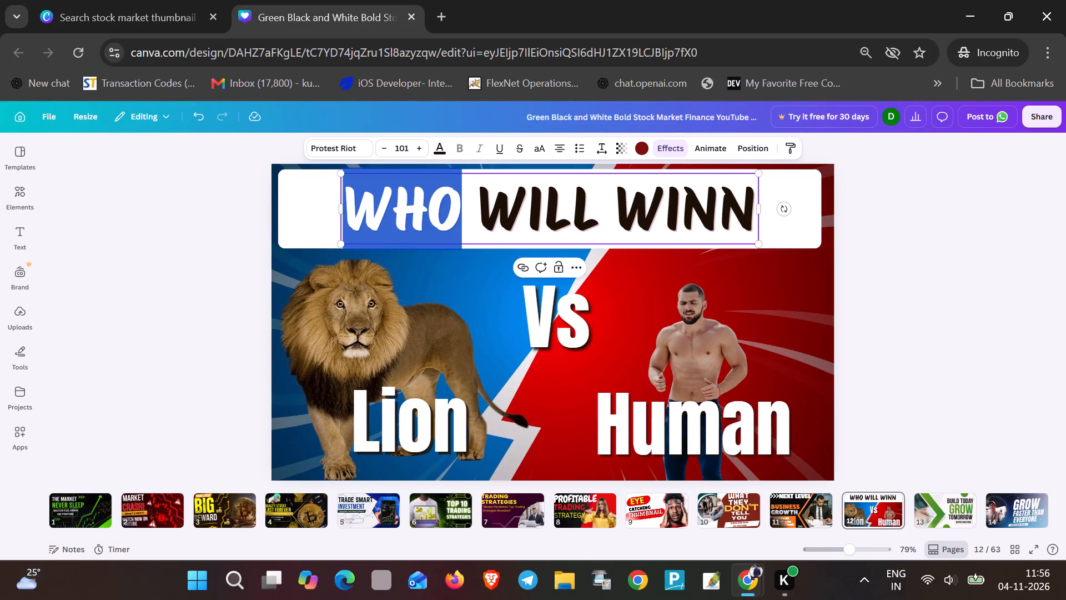
click(401, 211)
drag(393, 200, 419, 191)
double_click(419, 191)
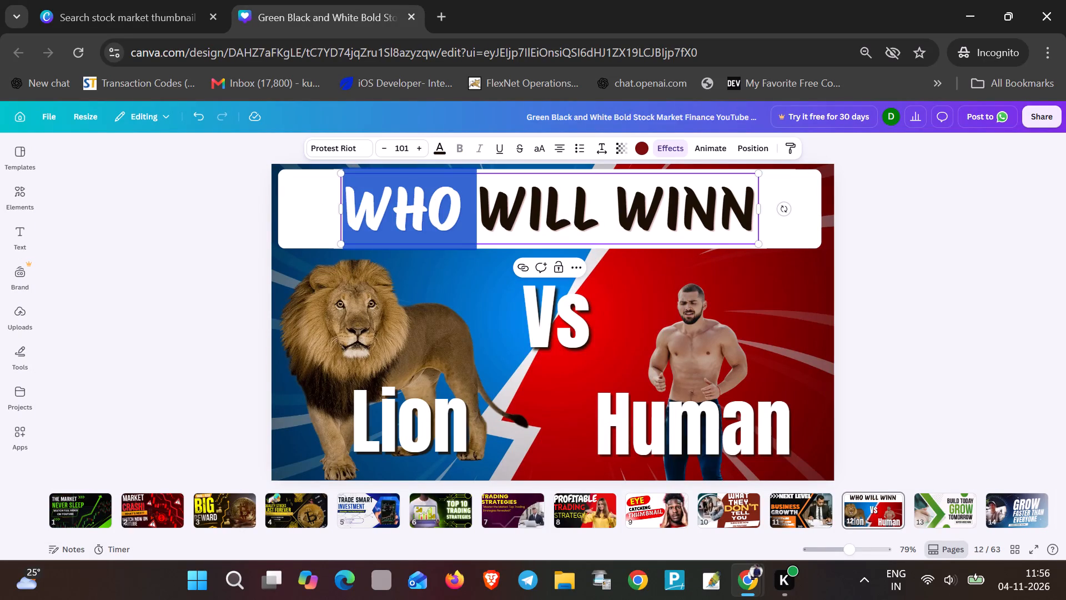
click(727, 198)
drag(757, 207, 374, 226)
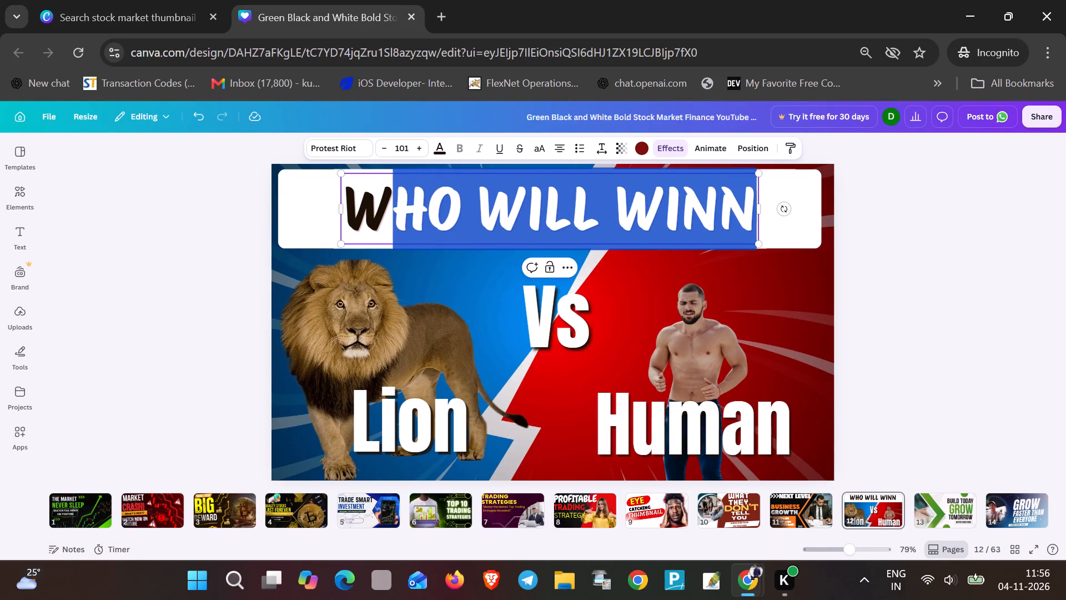
drag(374, 226, 364, 221)
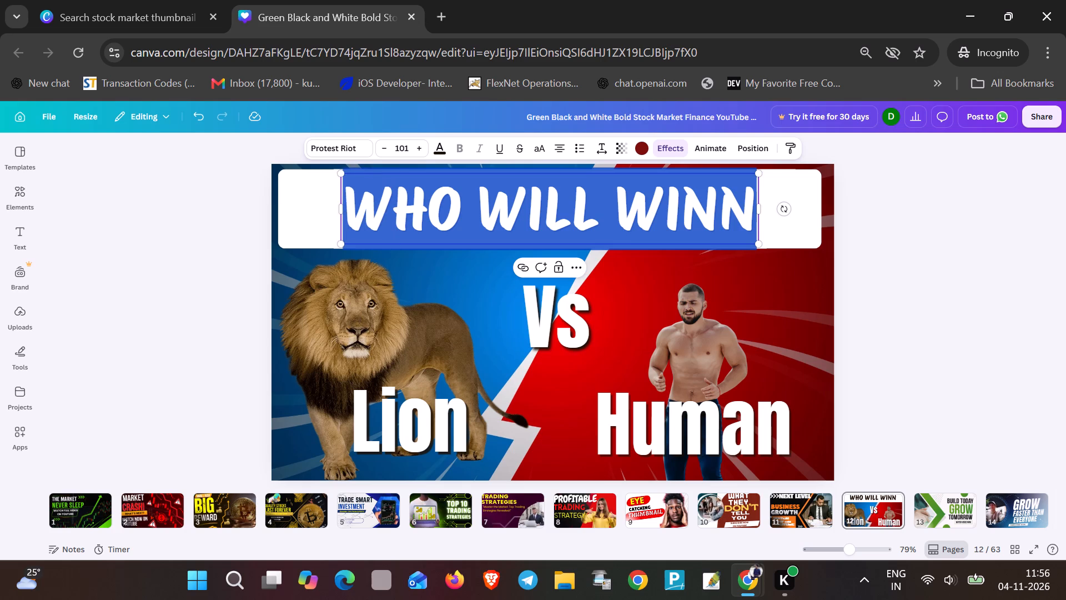
click(349, 151)
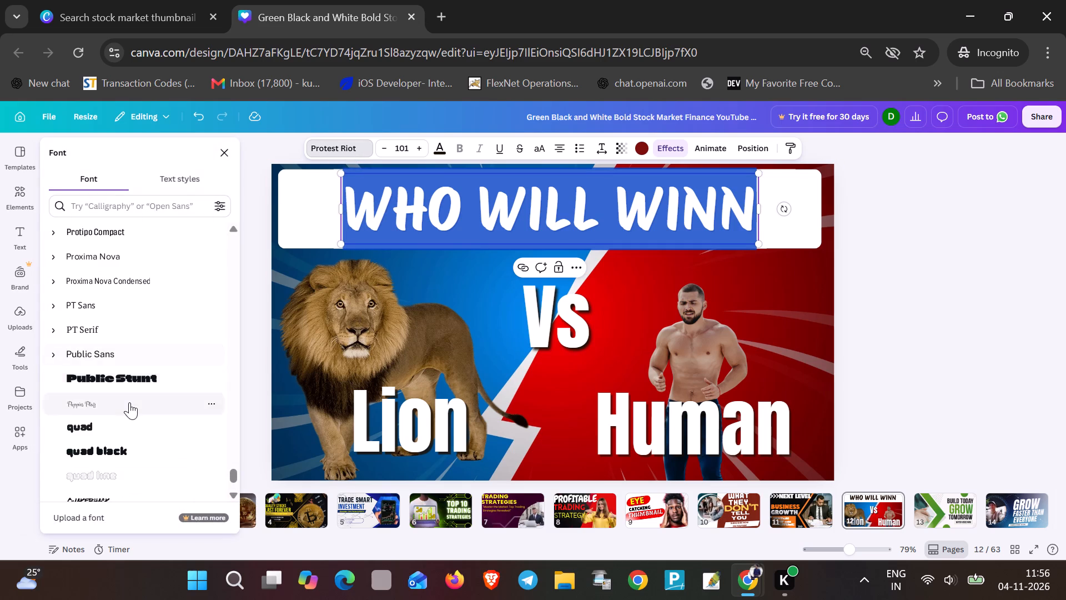
scroll(128, 403, down, 10)
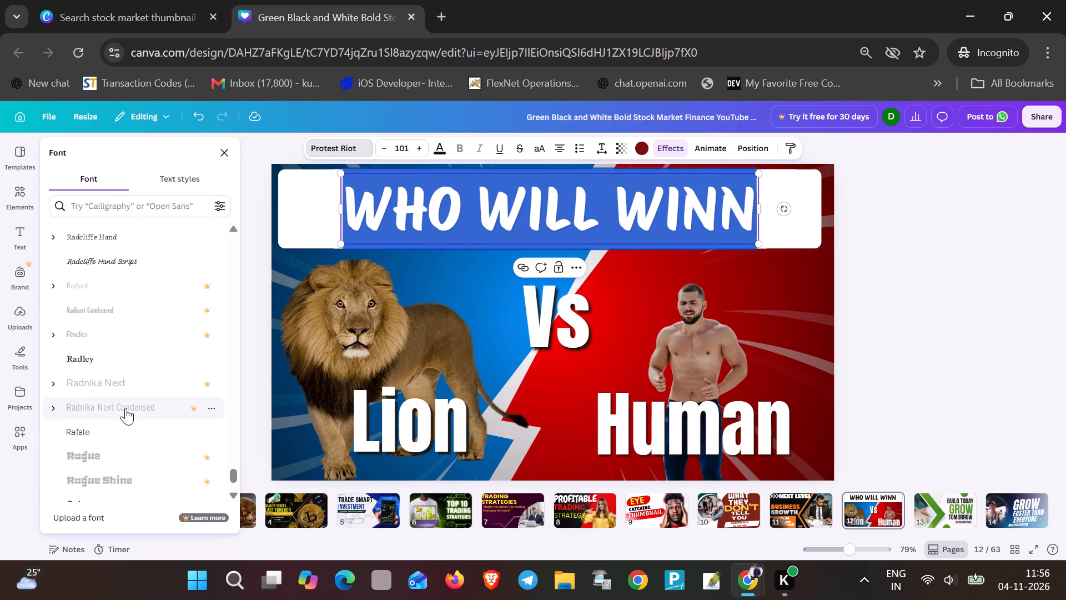
scroll(124, 410, down, 1)
scroll(124, 410, up, 1)
scroll(124, 410, down, 1)
scroll(123, 411, up, 1)
scroll(123, 412, down, 1)
scroll(123, 412, up, 1)
scroll(123, 412, down, 7)
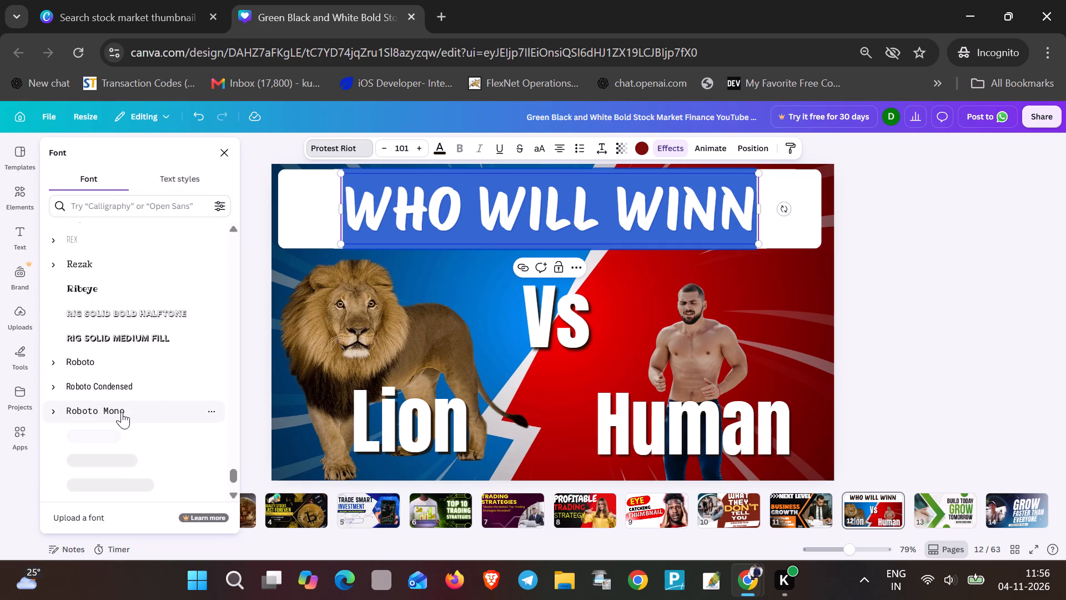
scroll(122, 412, down, 6)
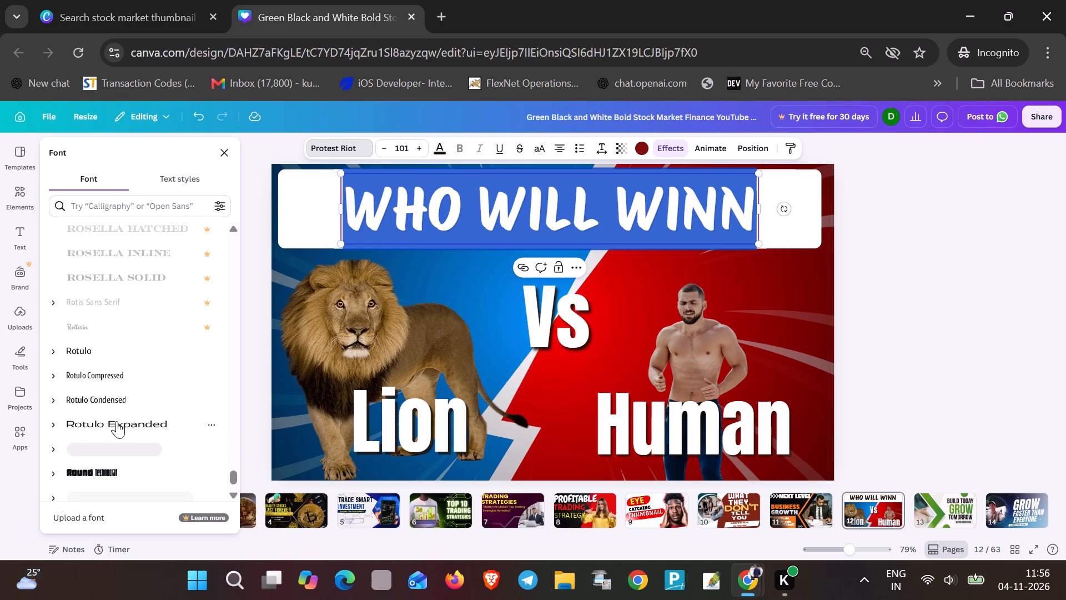
scroll(117, 421, down, 6)
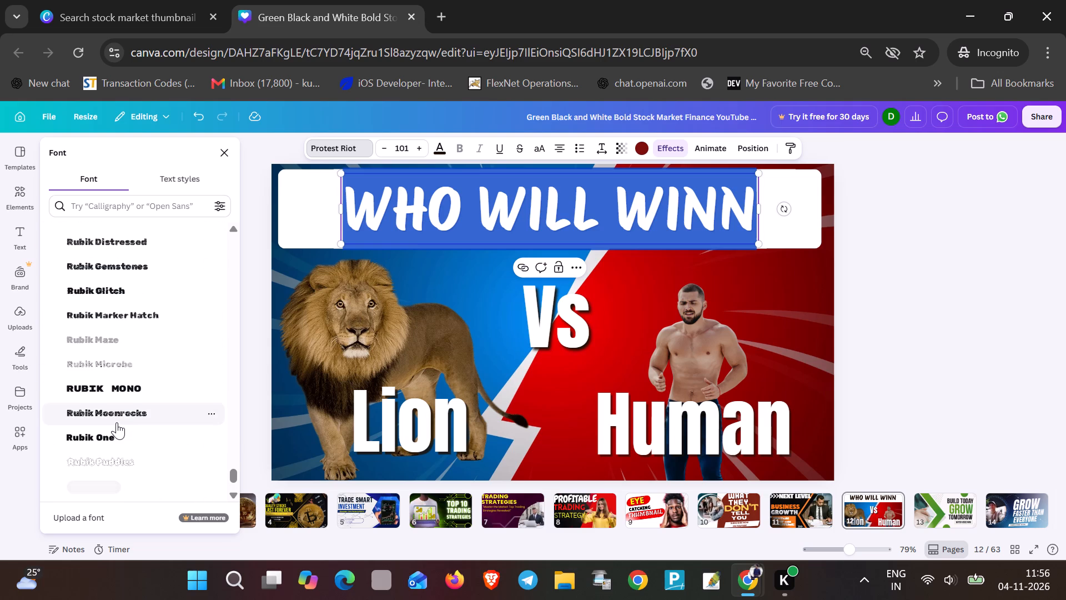
scroll(113, 430, down, 2)
scroll(105, 438, up, 2)
click(97, 386)
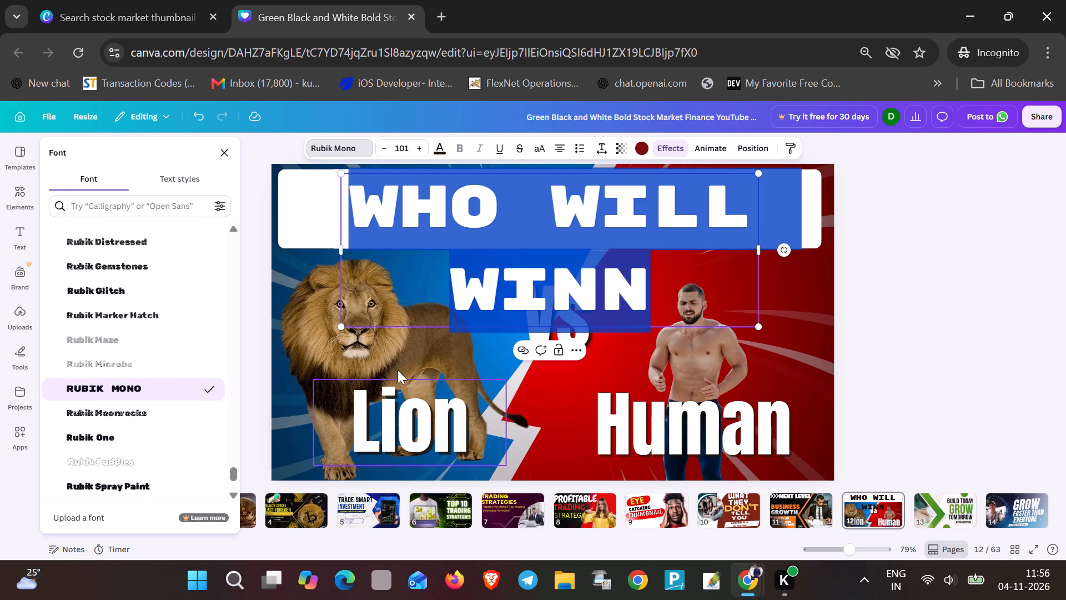
click(334, 207)
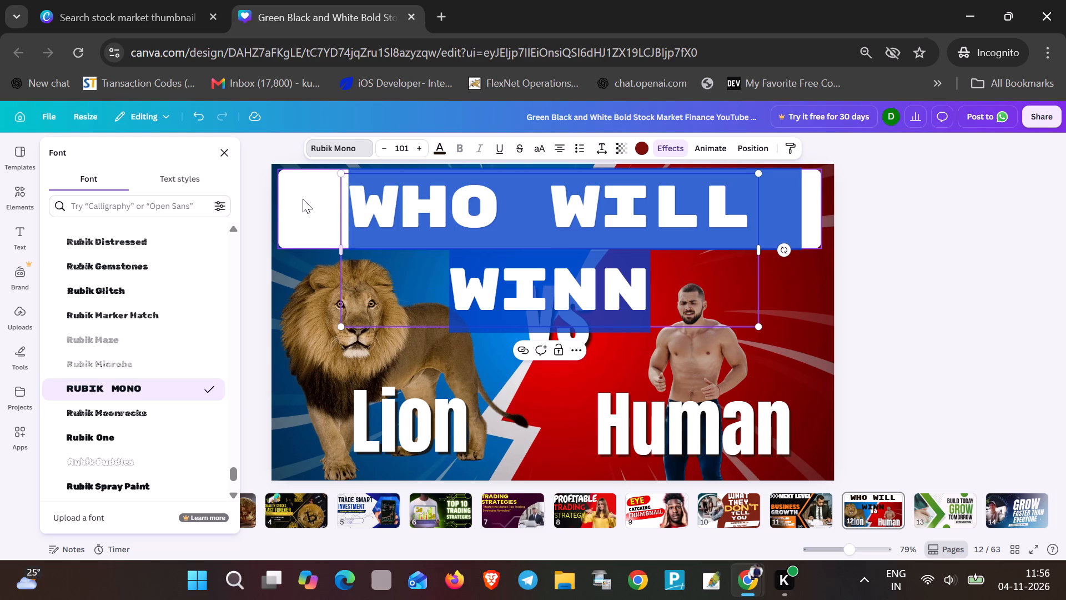
click(303, 199)
Widen the heading's text frame on both sides to nearly the white box's width and shift it slightly up.
click(345, 201)
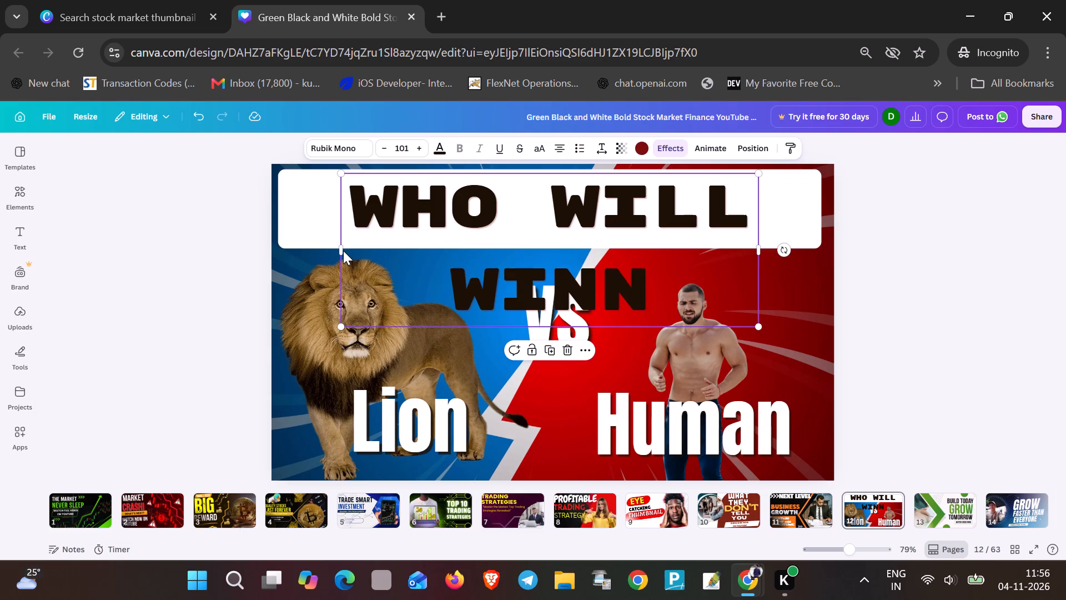
drag(338, 250, 273, 246)
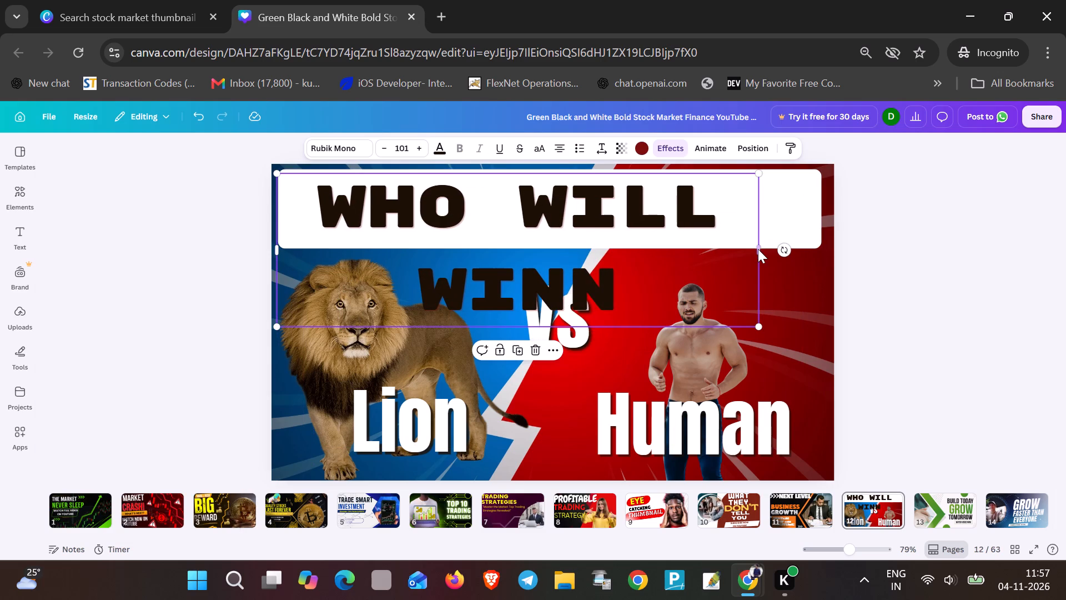
click(758, 249)
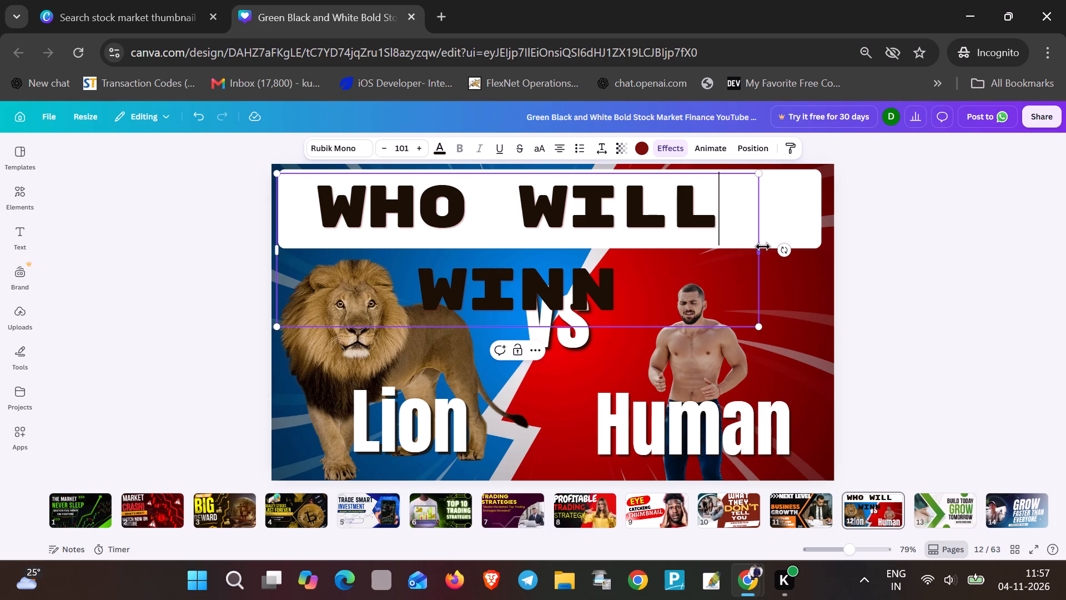
drag(763, 247, 812, 250)
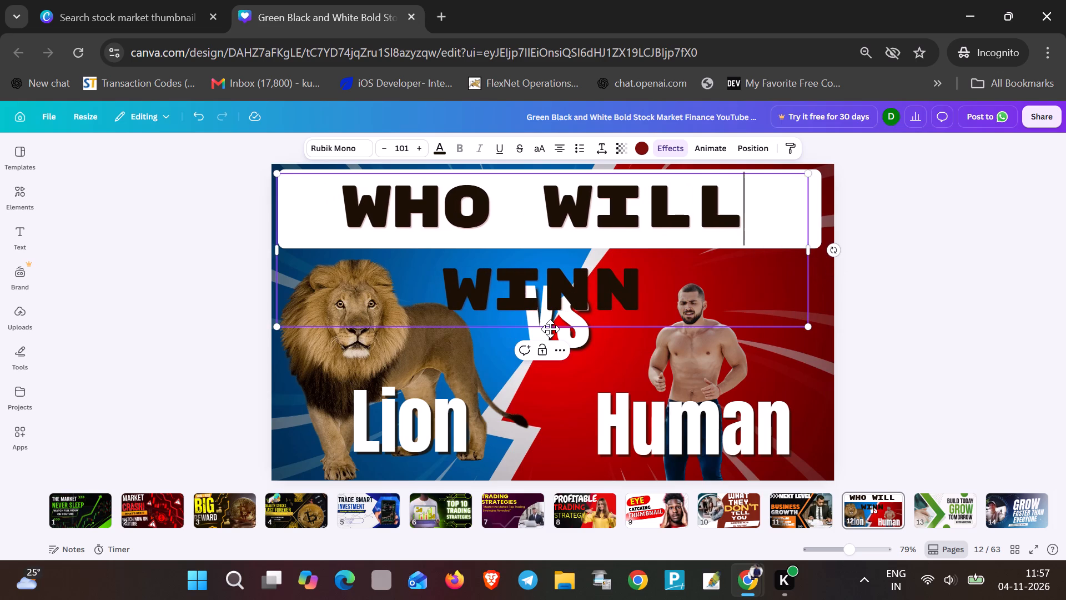
drag(550, 329, 552, 311)
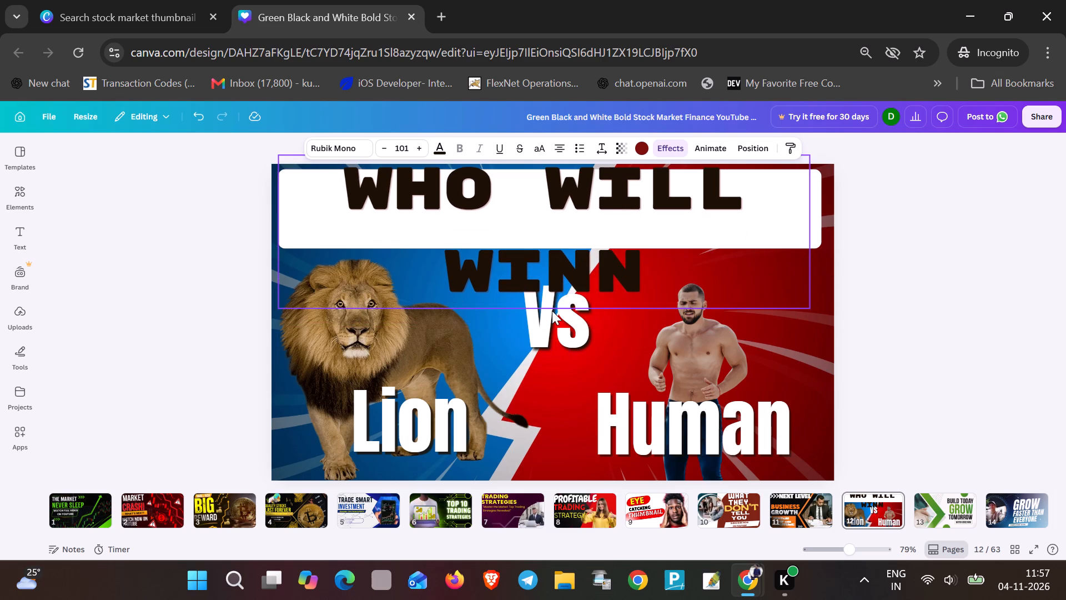
Reduce the "WHO WILL WINN" heading's font size until it fits on one line across the white box.
click(571, 285)
drag(641, 274, 365, 199)
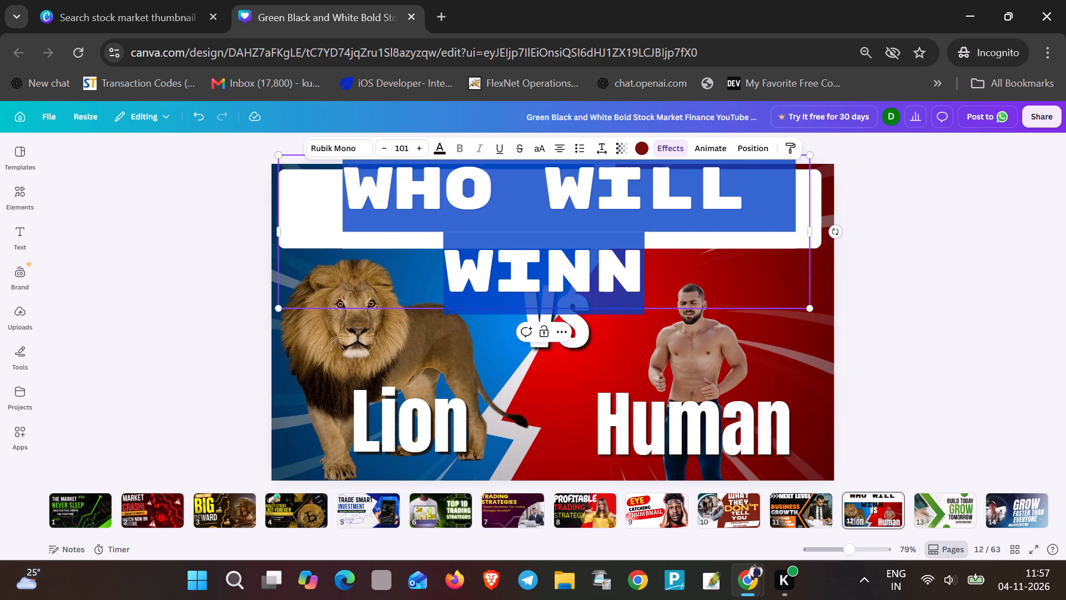
drag(365, 199, 364, 198)
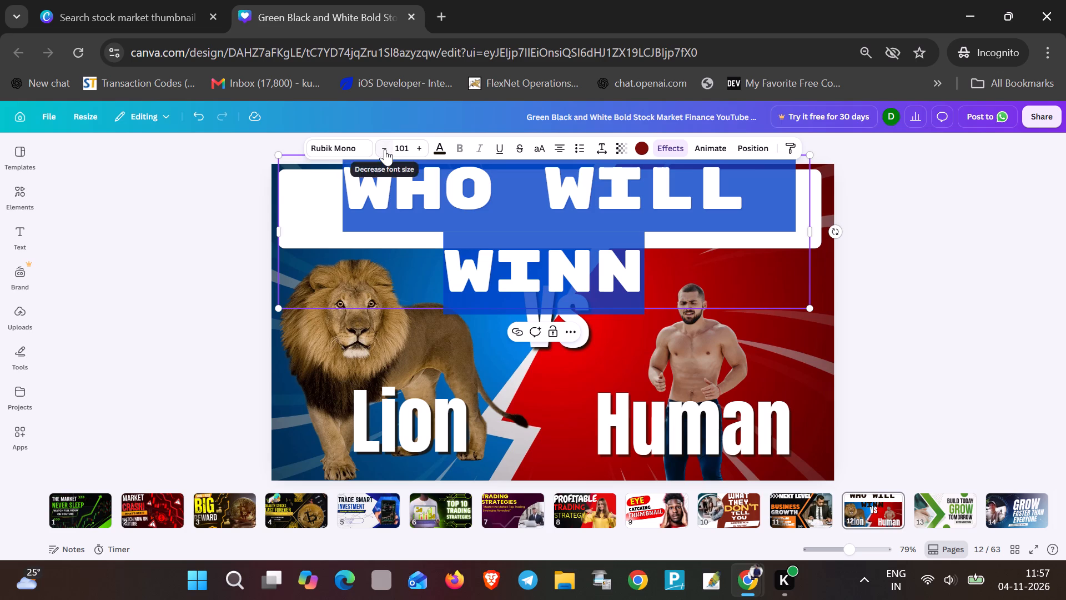
triple_click(385, 149)
triple_click(384, 149)
triple_click(384, 153)
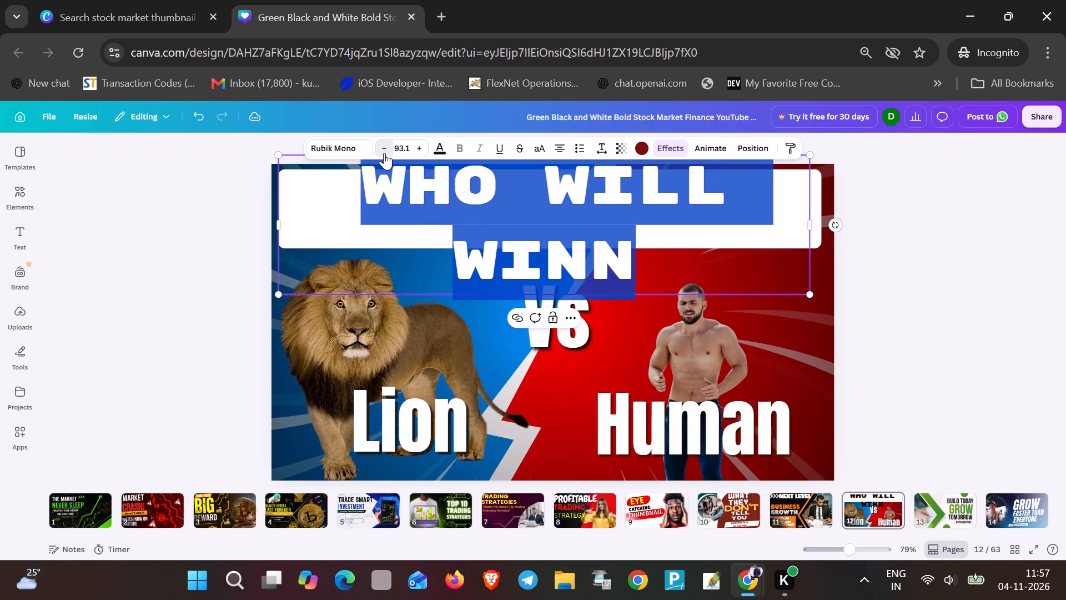
triple_click(384, 153)
triple_click(384, 154)
click(384, 155)
triple_click(384, 155)
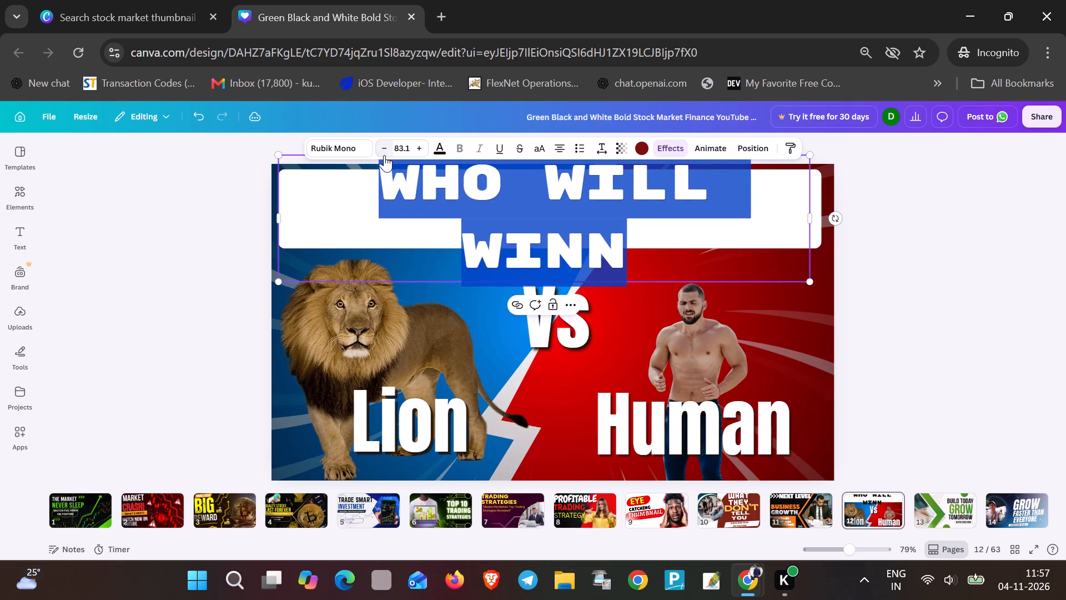
double_click(384, 155)
click(433, 236)
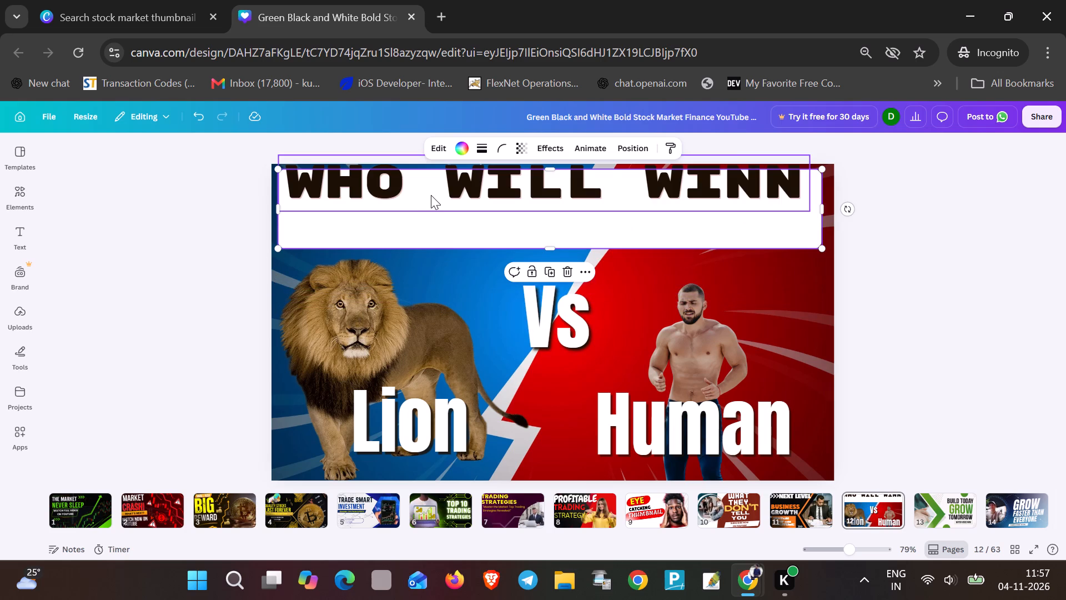
Move the white box up to the page's top-left corner and lower the "WHO WILL WINN" heading slightly within it.
drag(431, 194, 424, 180)
drag(479, 171, 481, 186)
right_click(574, 392)
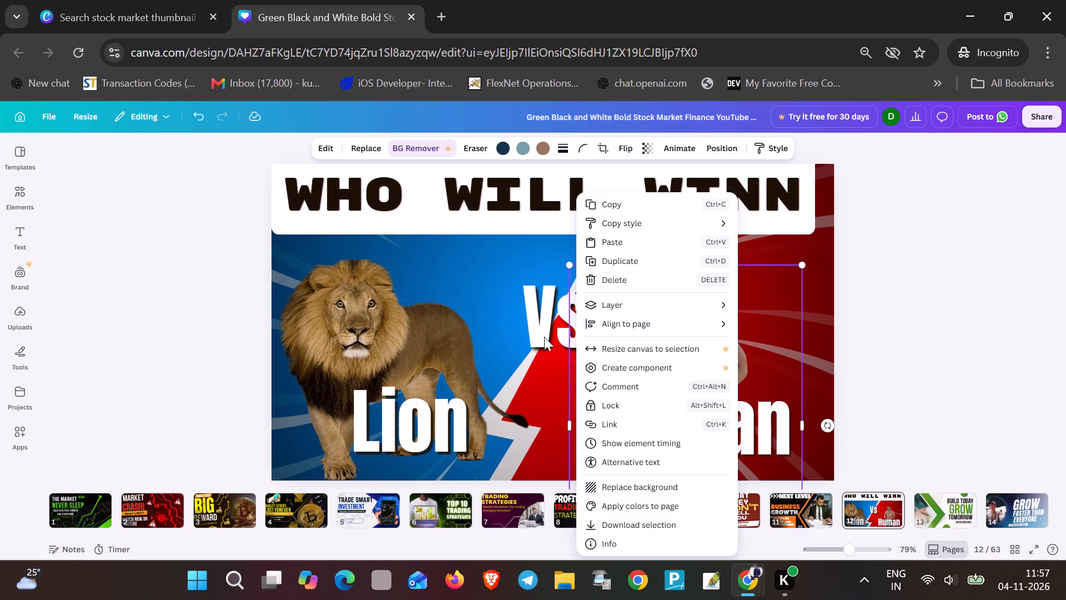
Retype the "Vs" text between the lion and the man as lowercase "vs".
triple_click(544, 337)
click(543, 336)
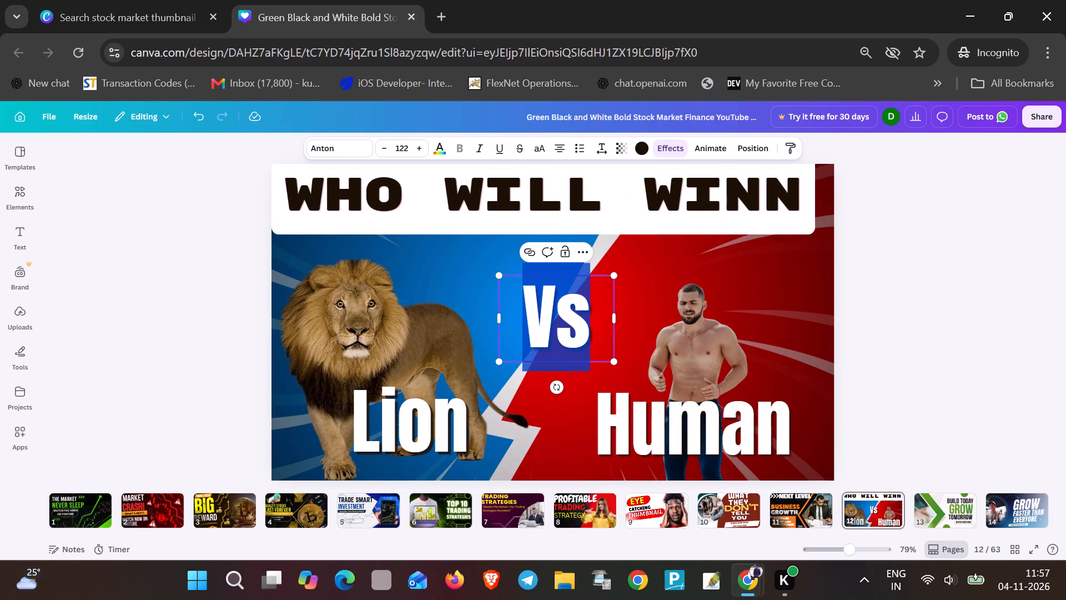
key(v)
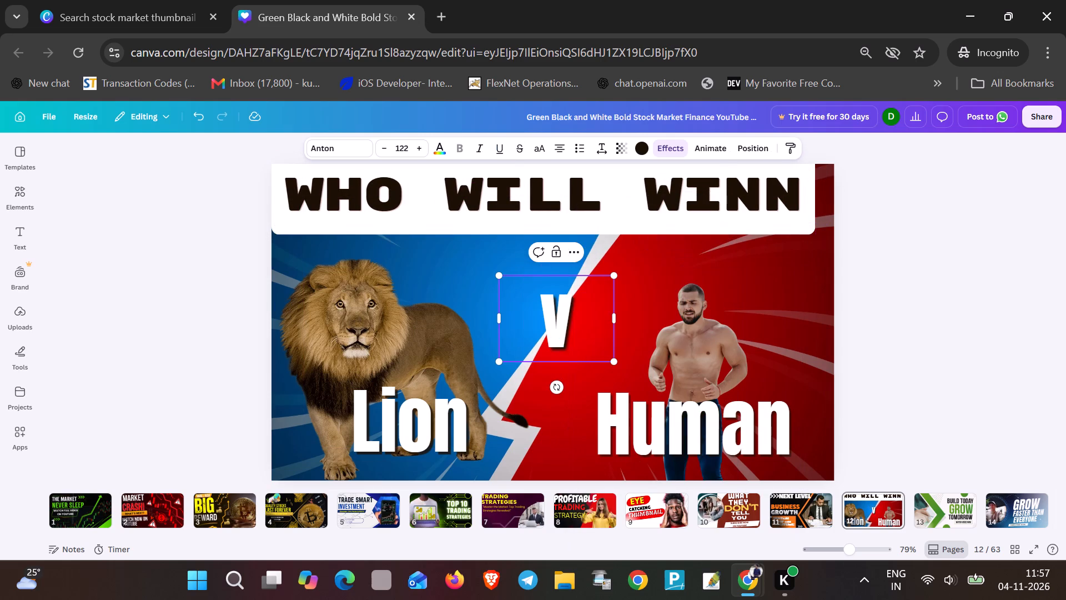
key(s)
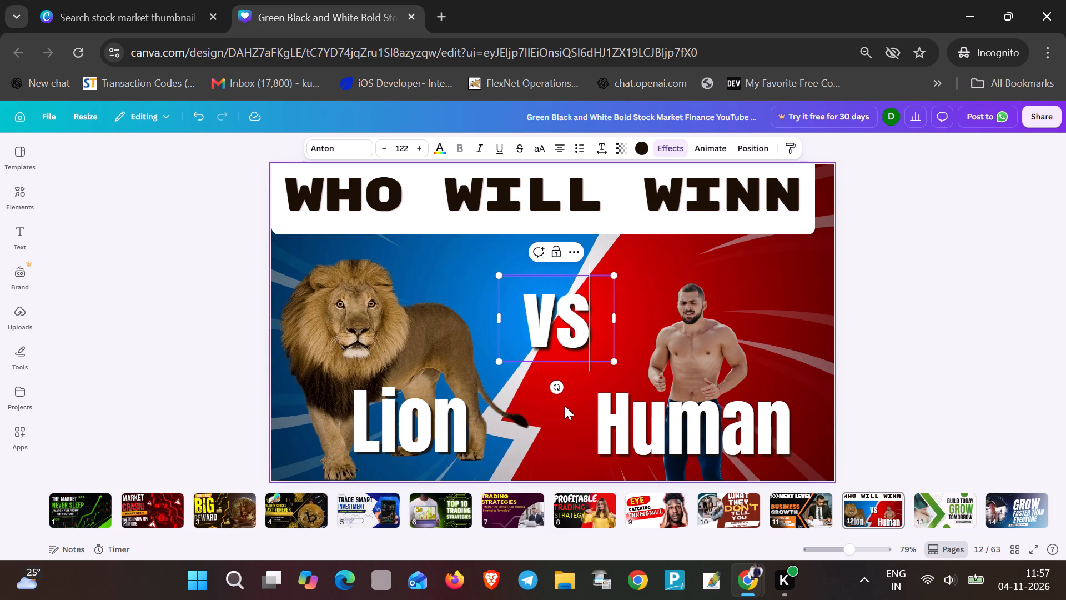
Change the font of the "vs" text between the lion and the man to Seymour One.
click(557, 334)
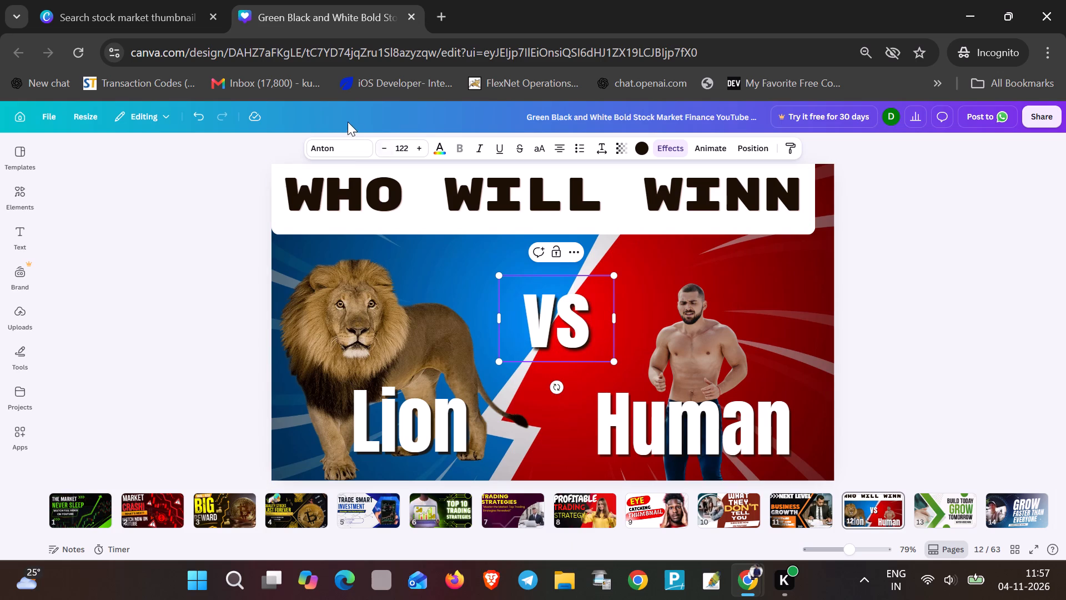
click(345, 146)
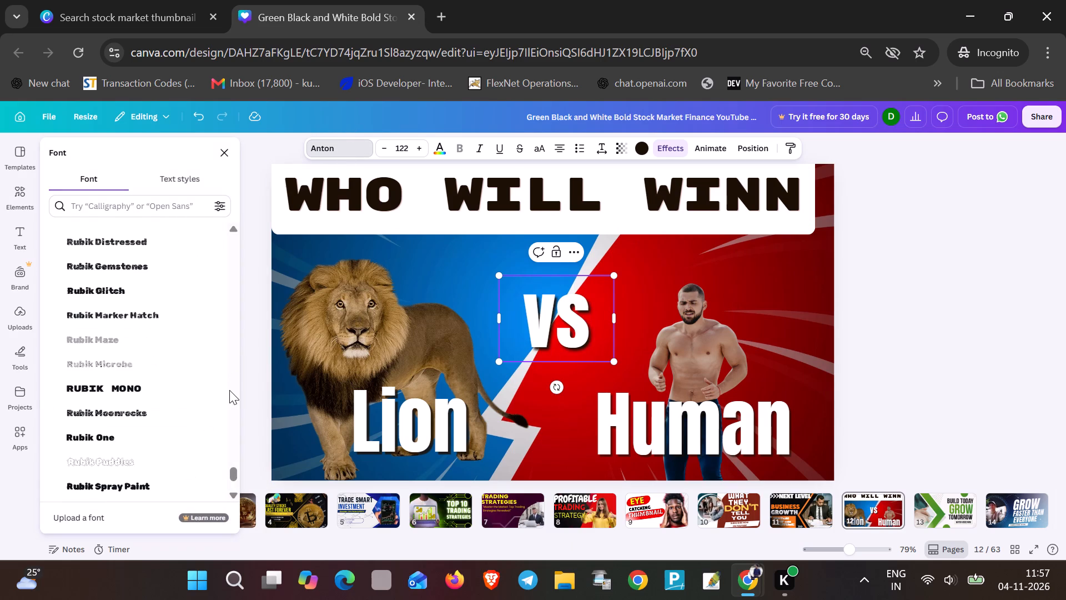
scroll(174, 358, down, 3)
scroll(92, 401, down, 4)
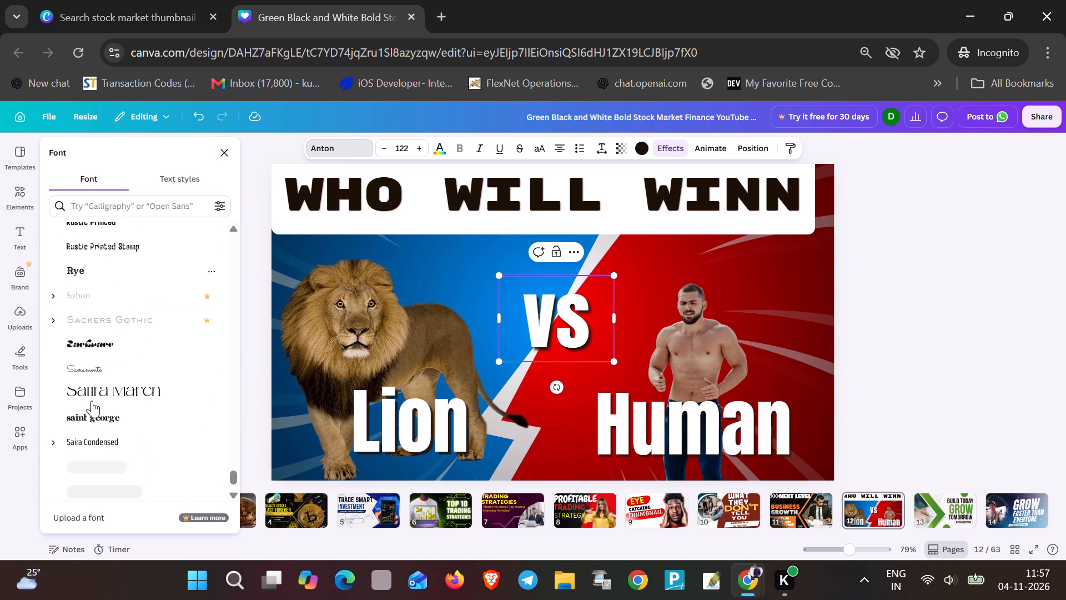
scroll(92, 401, down, 8)
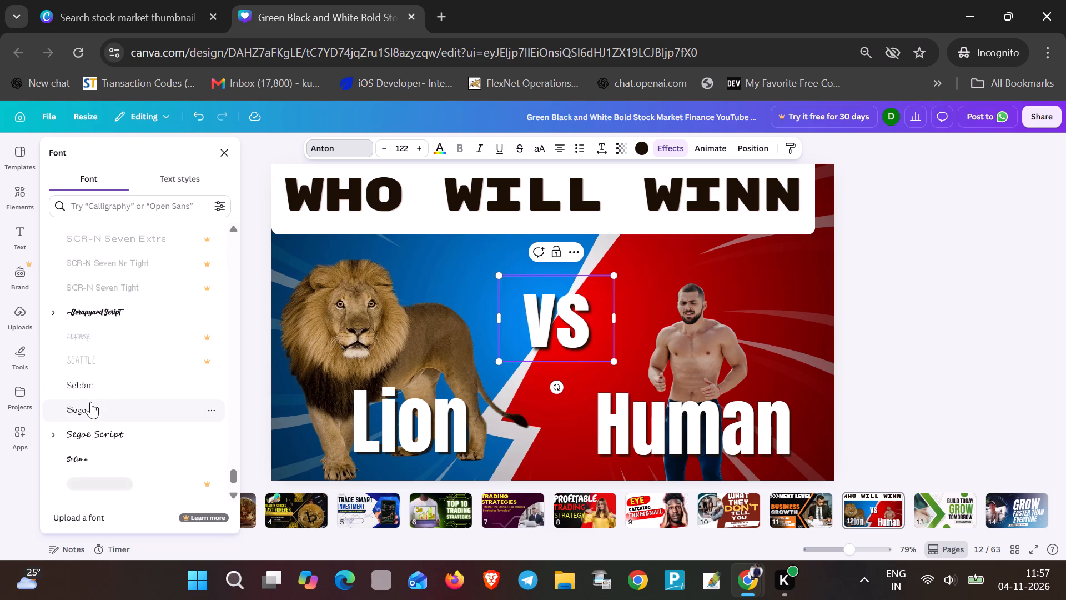
scroll(90, 402, down, 8)
scroll(87, 406, up, 3)
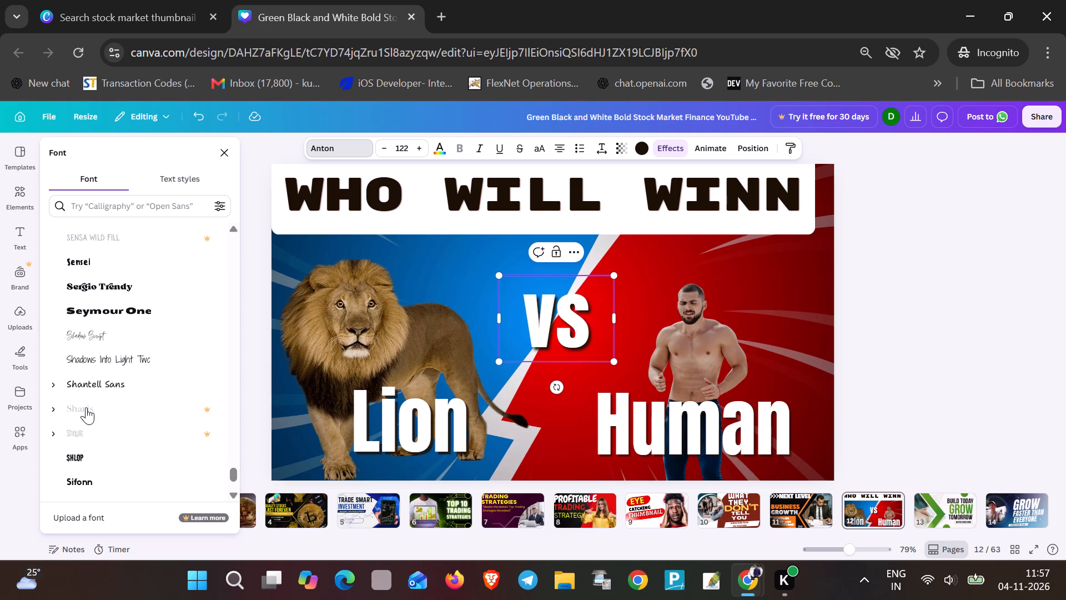
click(115, 301)
Shift the "vs" text slightly left and down between the lion and the man.
click(448, 291)
click(697, 283)
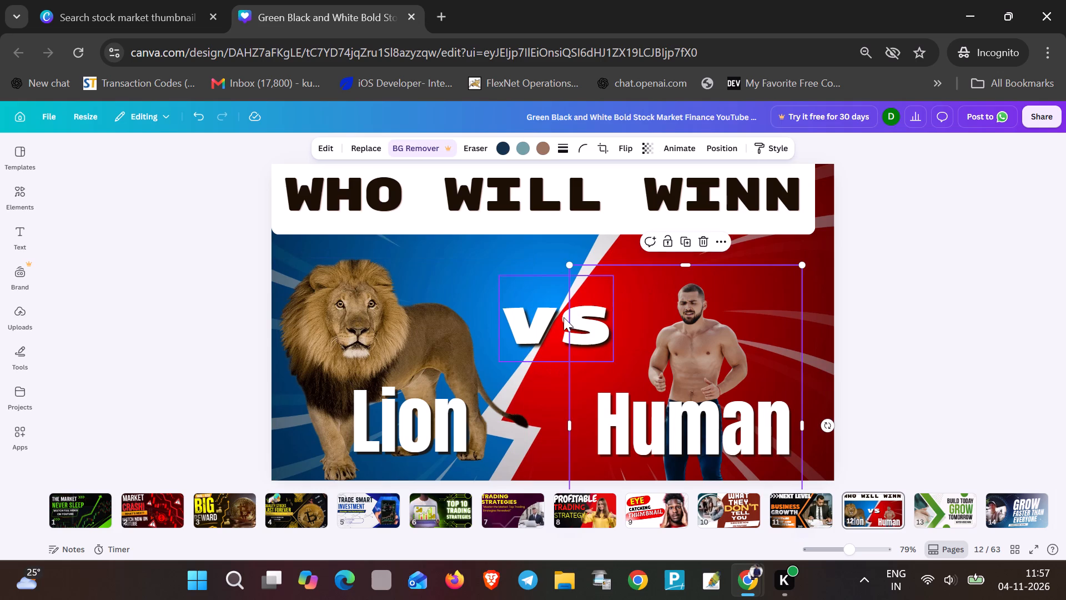
click(541, 287)
drag(546, 322, 538, 316)
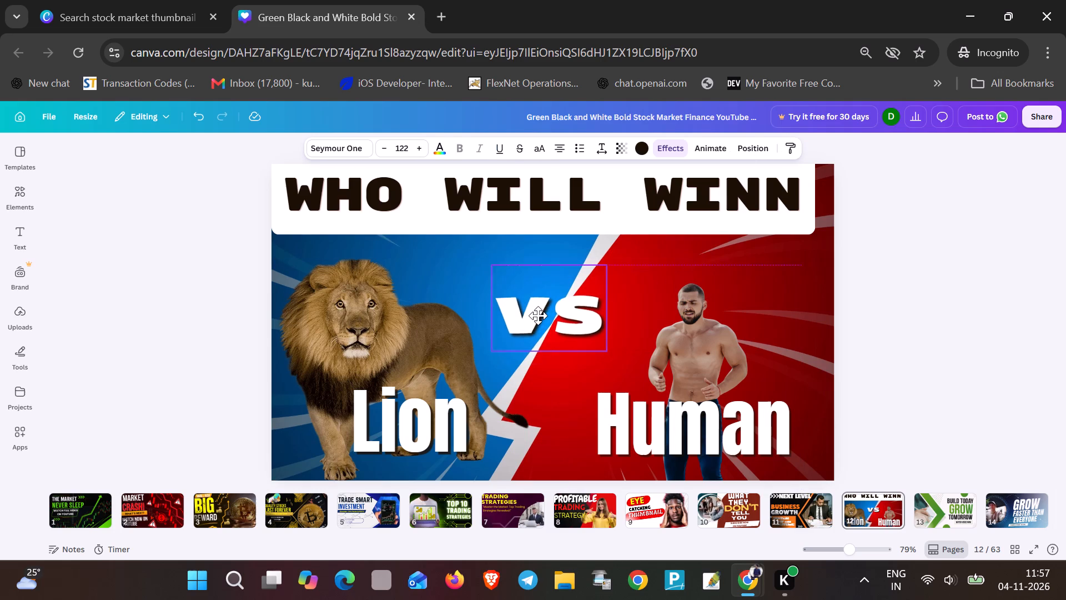
drag(538, 316, 538, 326)
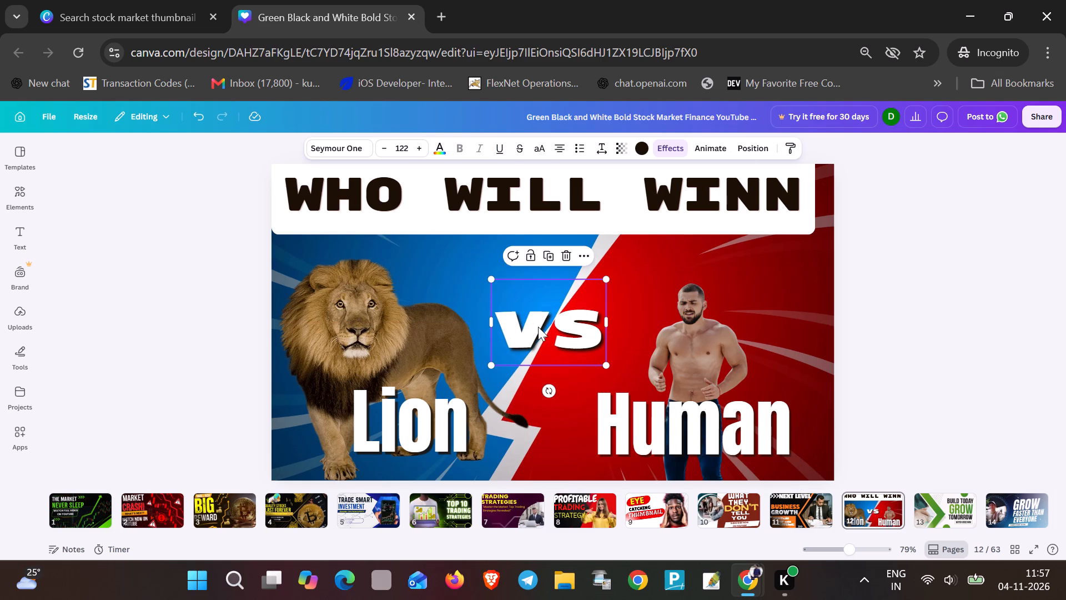
Retype the label over the lion as "Lion".
triple_click(414, 402)
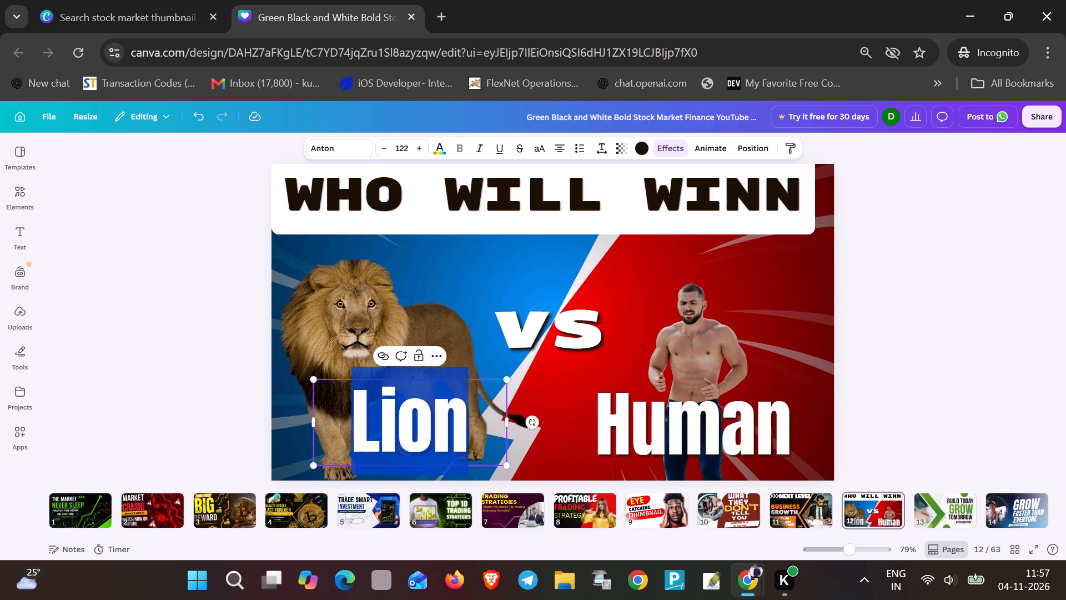
key(shift+l)
text(ion)
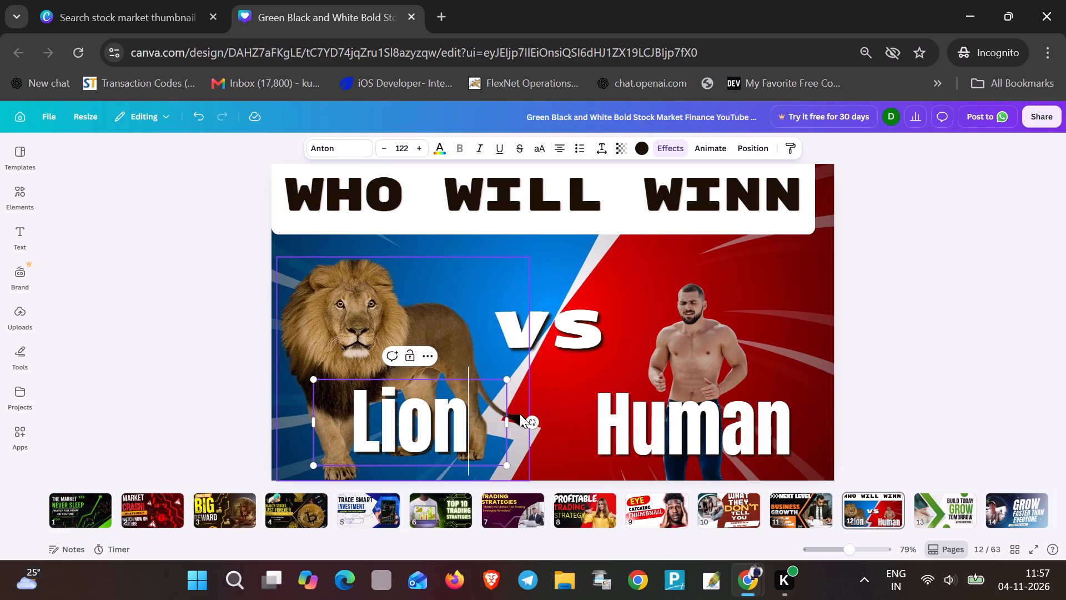
Change the font of the "Lion" label to TAN Headline.
click(438, 417)
click(418, 421)
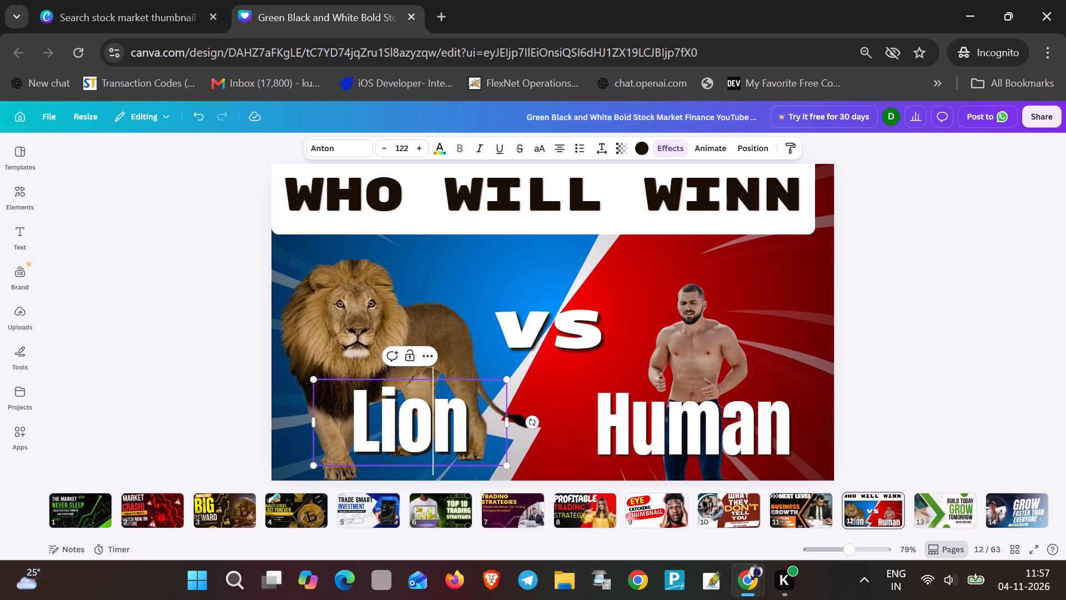
click(348, 145)
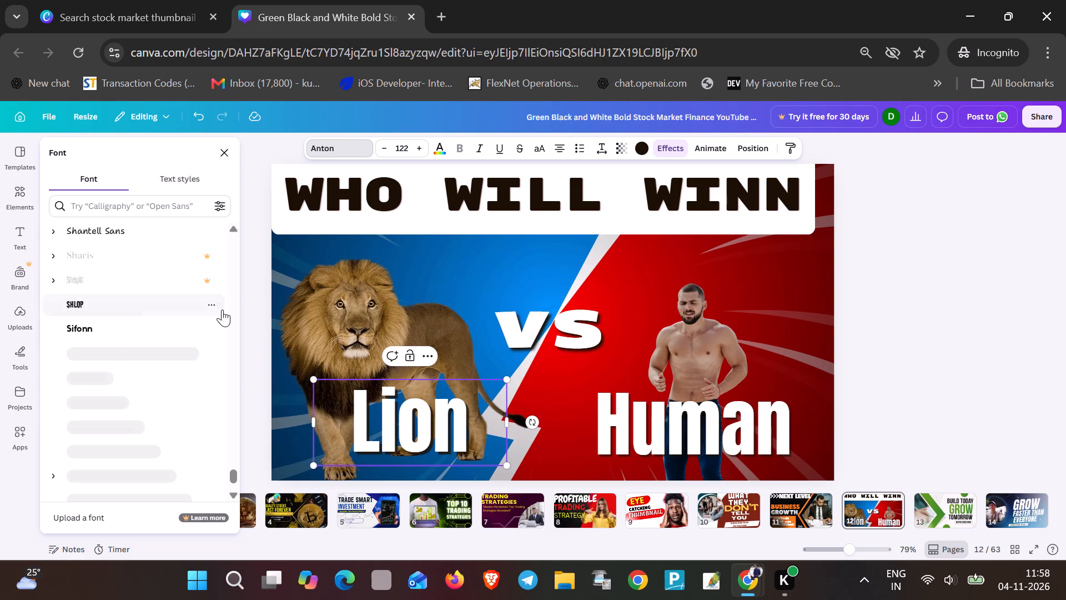
scroll(96, 374, down, 17)
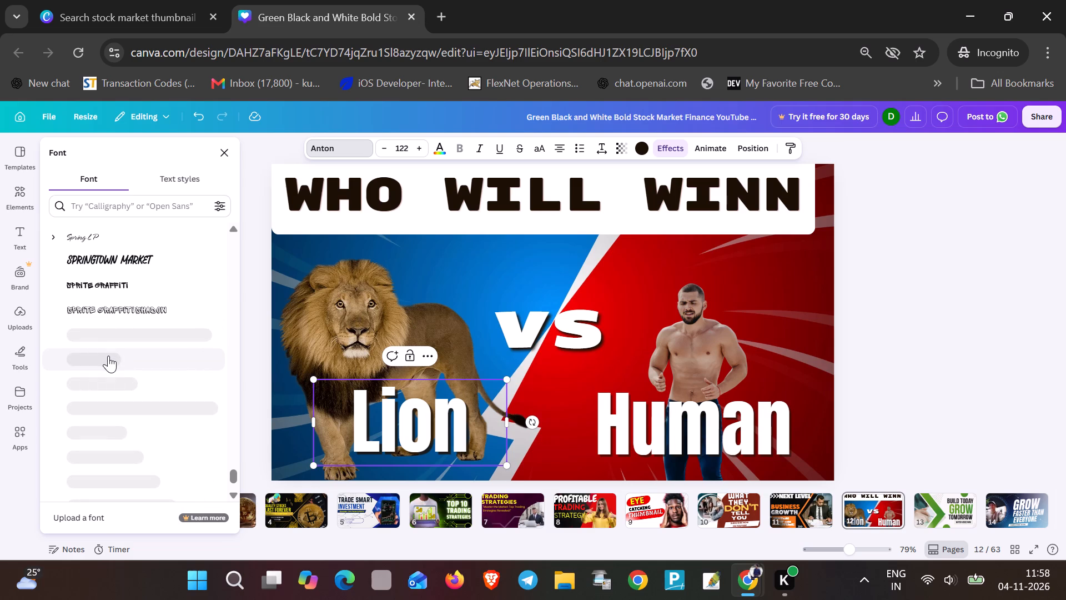
scroll(117, 362, down, 6)
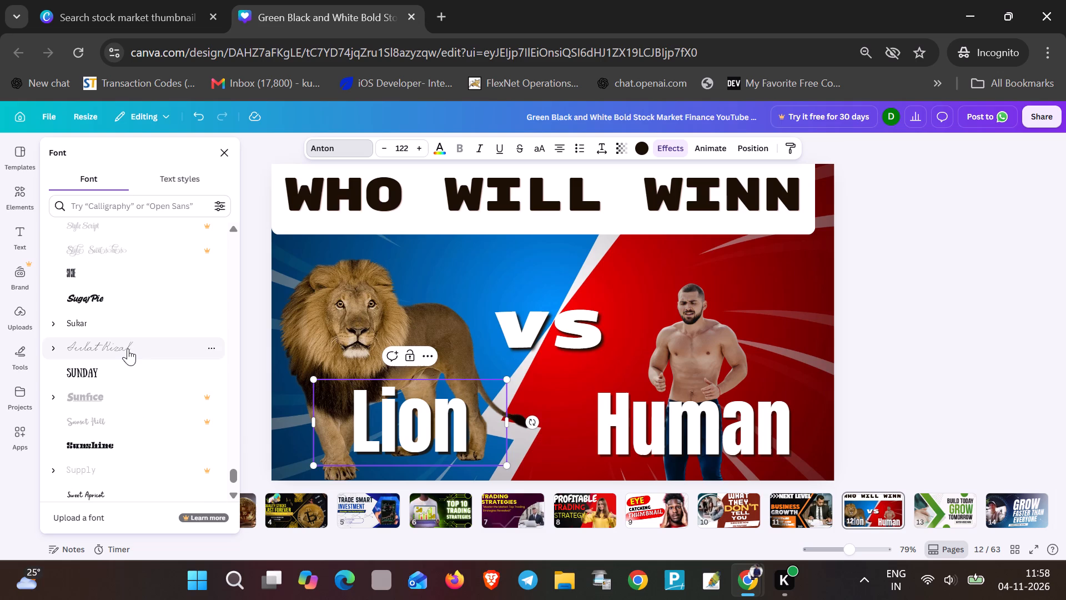
scroll(128, 349, down, 1)
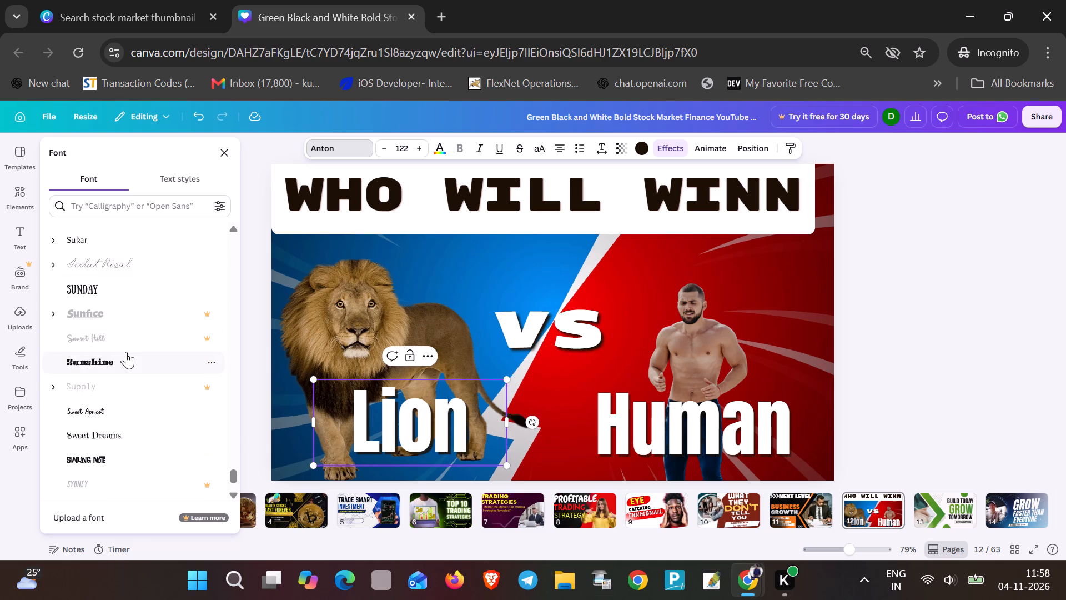
scroll(127, 353, down, 6)
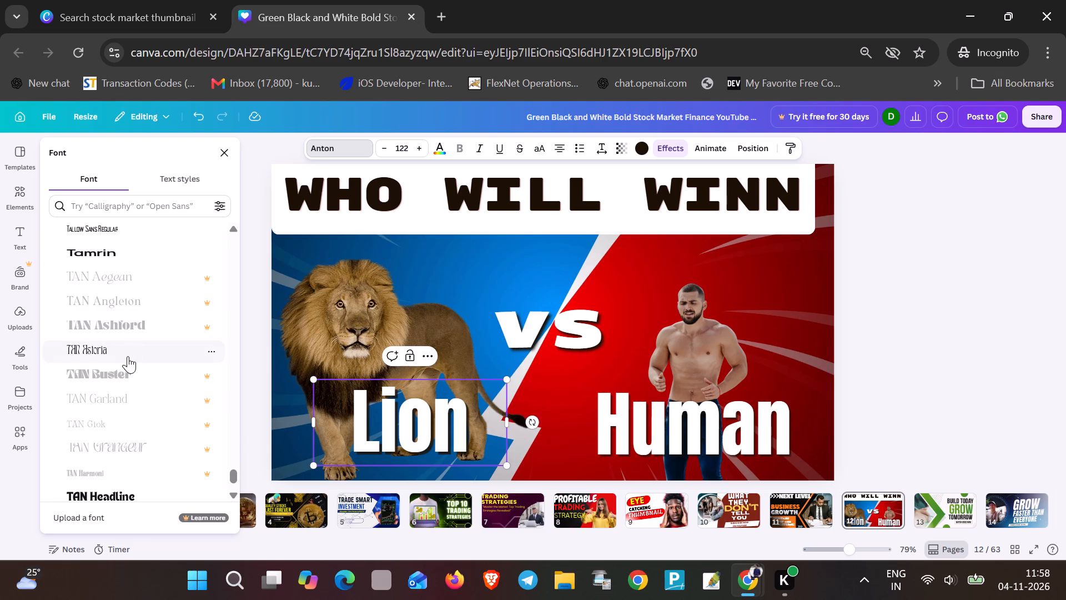
scroll(128, 355, down, 2)
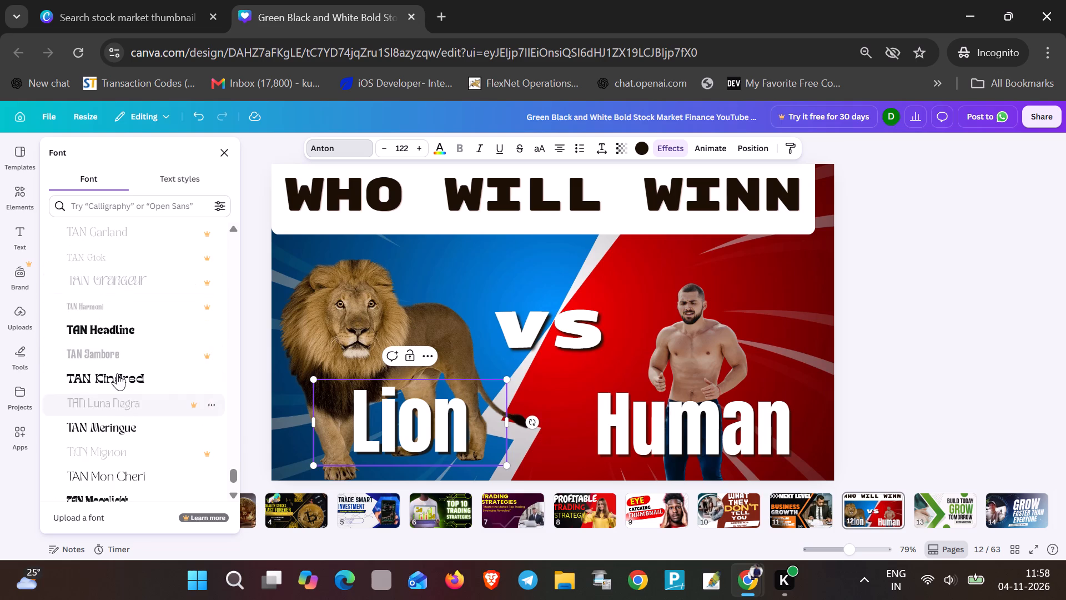
click(117, 323)
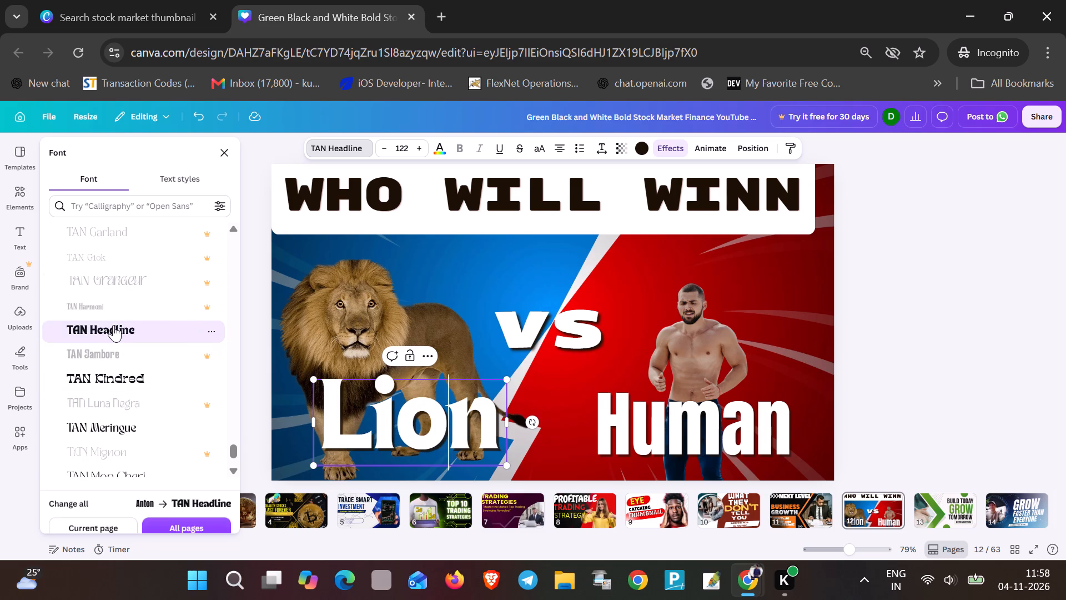
click(418, 426)
Enlarge the man's image upward to about 835 high, so its frame overlaps the bottom of the white heading box.
click(673, 438)
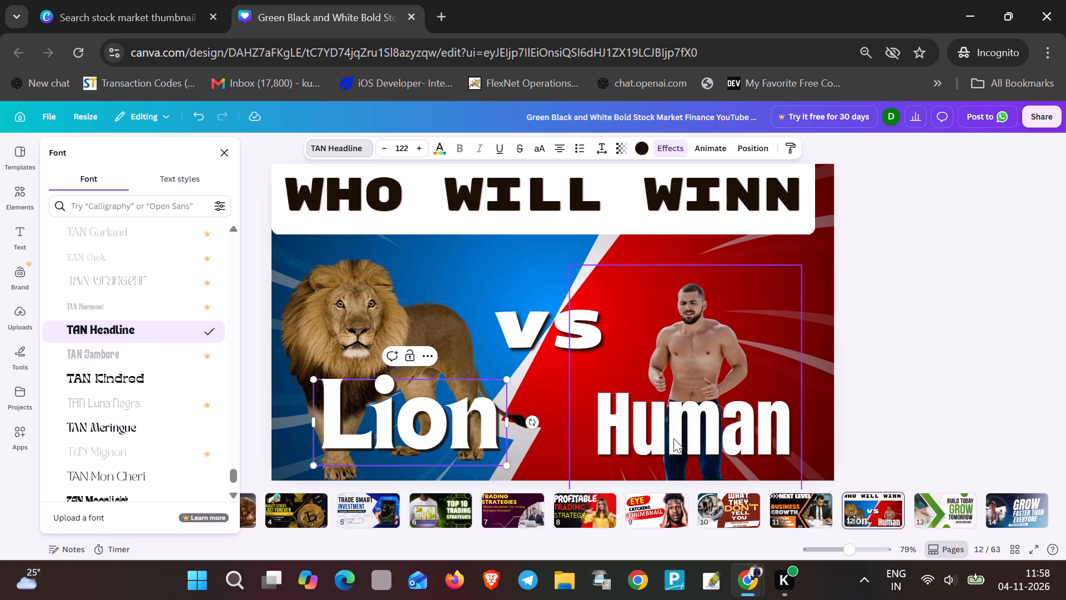
click(673, 438)
click(697, 332)
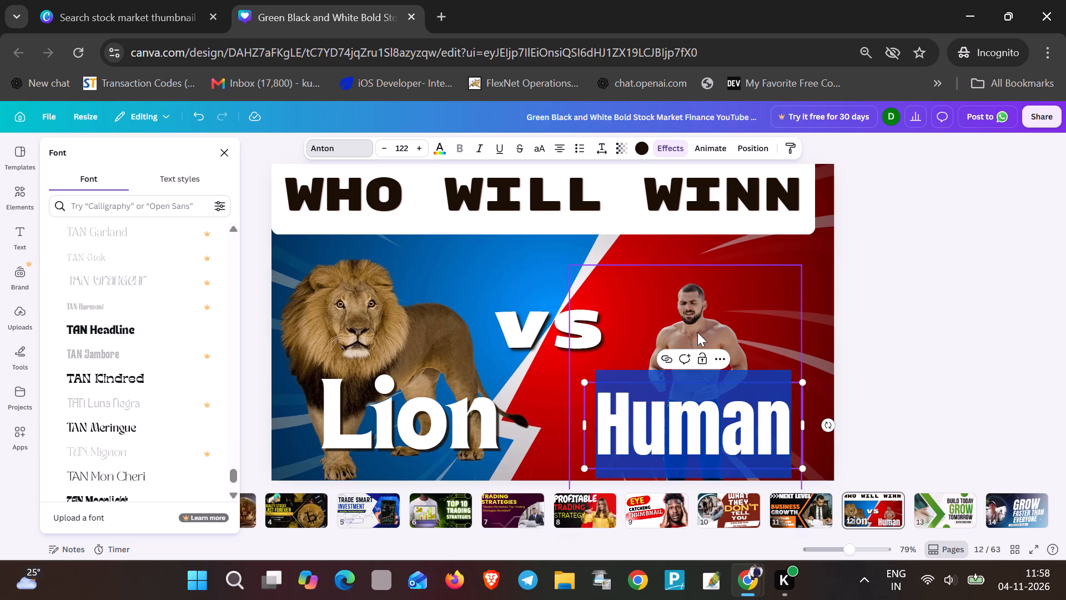
drag(686, 268, 681, 243)
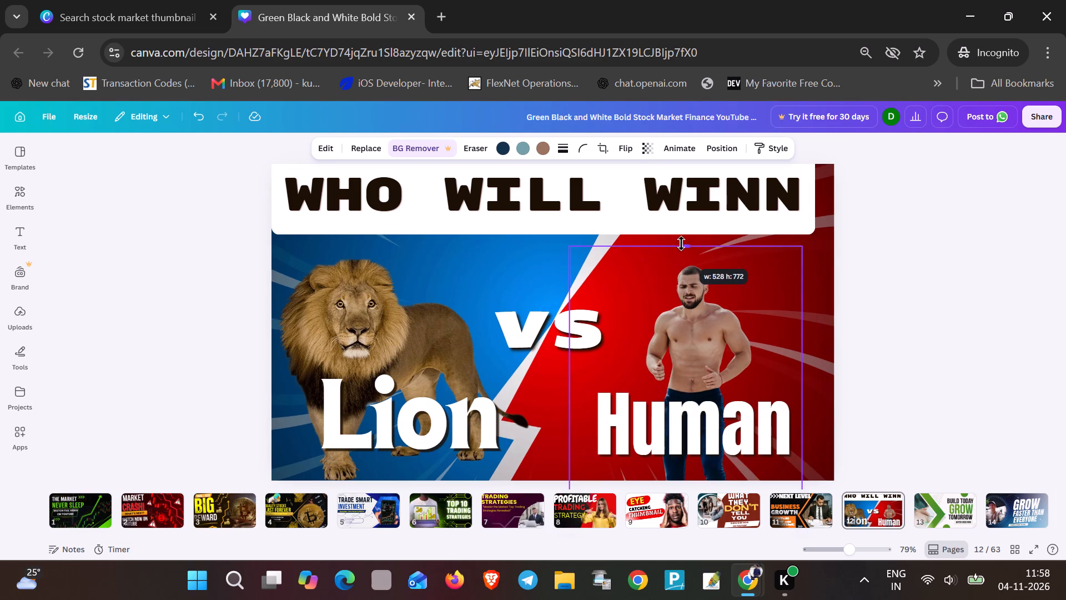
drag(681, 243, 673, 221)
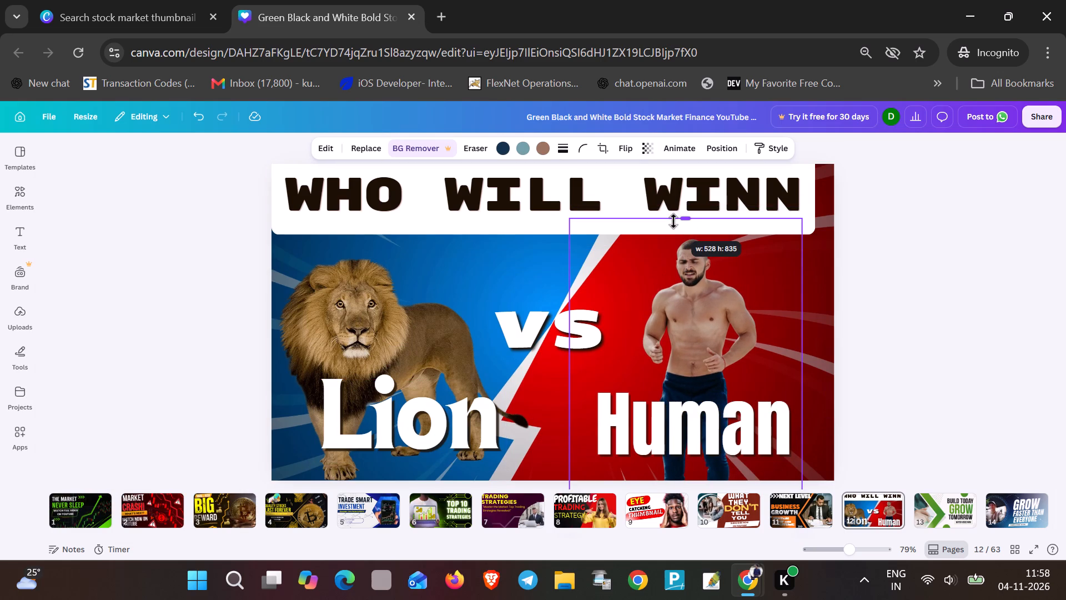
drag(673, 221, 673, 222)
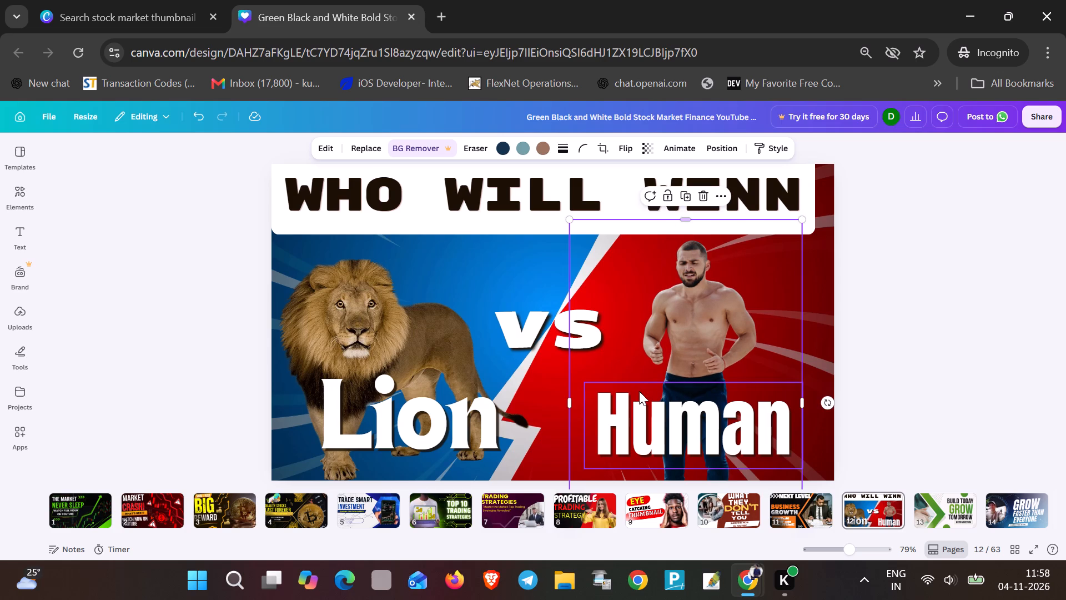
Retype the label over the man as "Human".
double_click(652, 414)
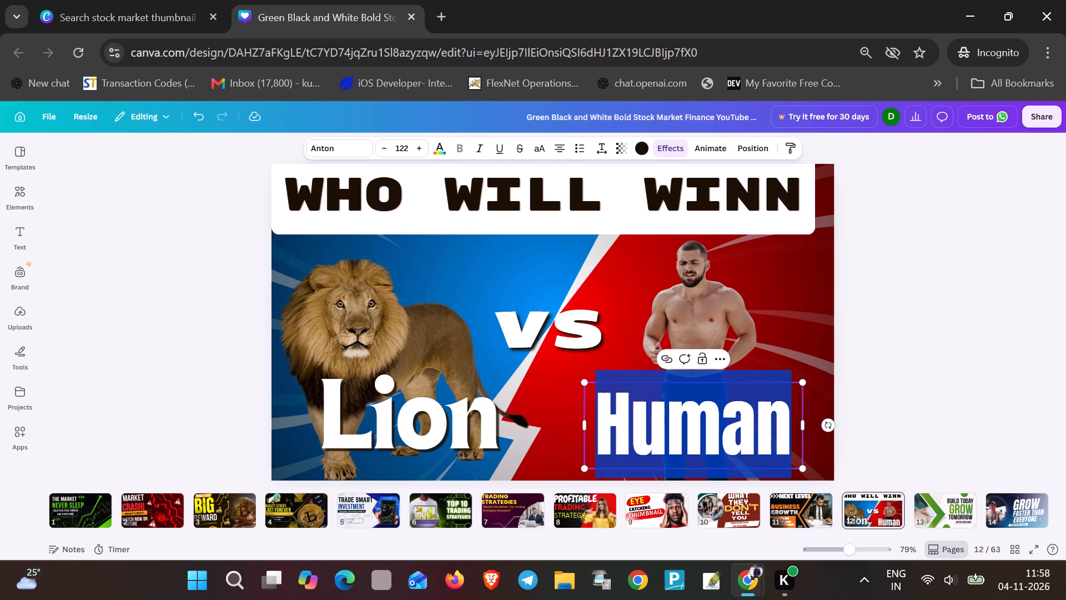
key(shift+h)
text(uman)
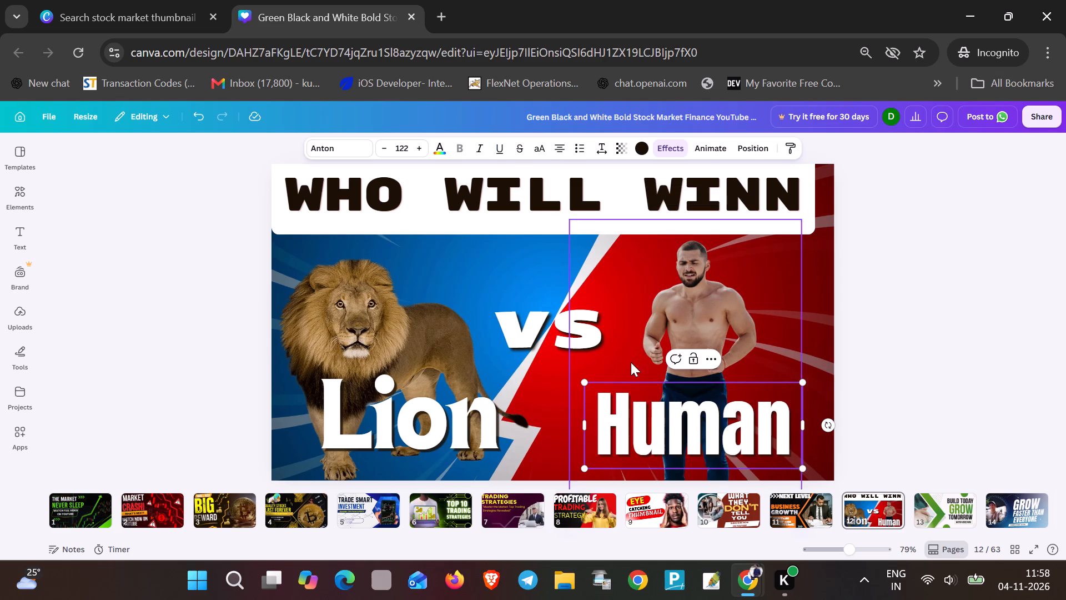
Try TAN Nimbus on the whole "Human" label and settle on TD Kalayaan as its font.
drag(597, 416, 780, 428)
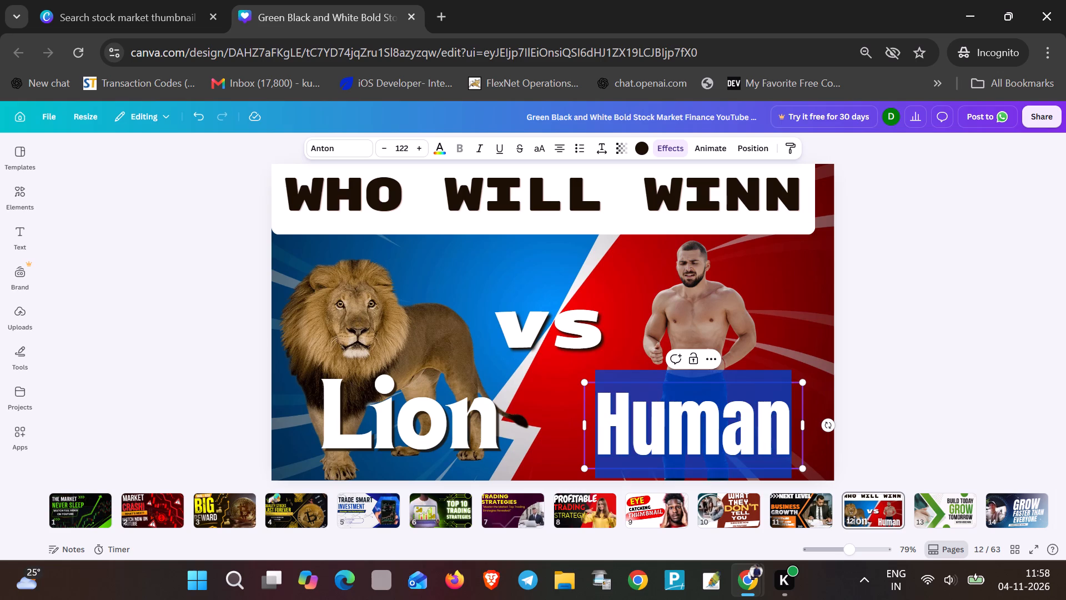
drag(780, 428, 792, 428)
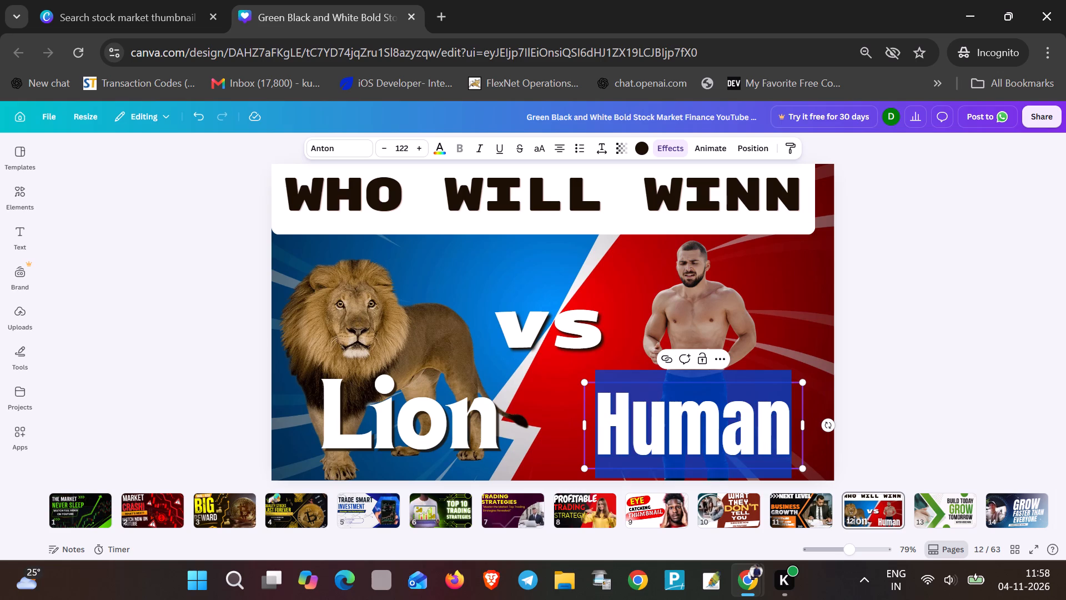
click(338, 139)
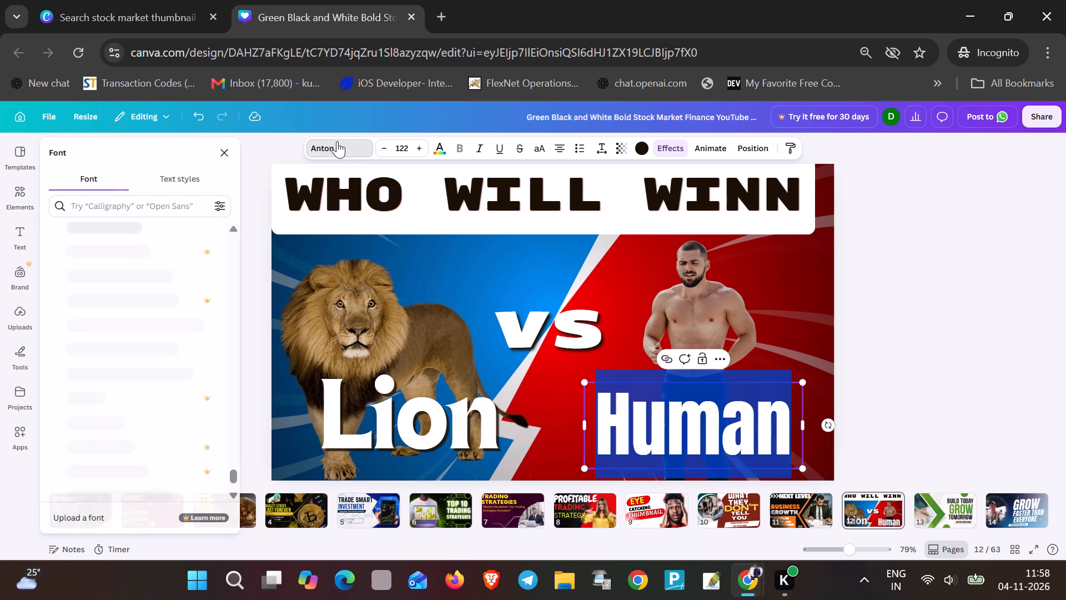
scroll(143, 351, down, 5)
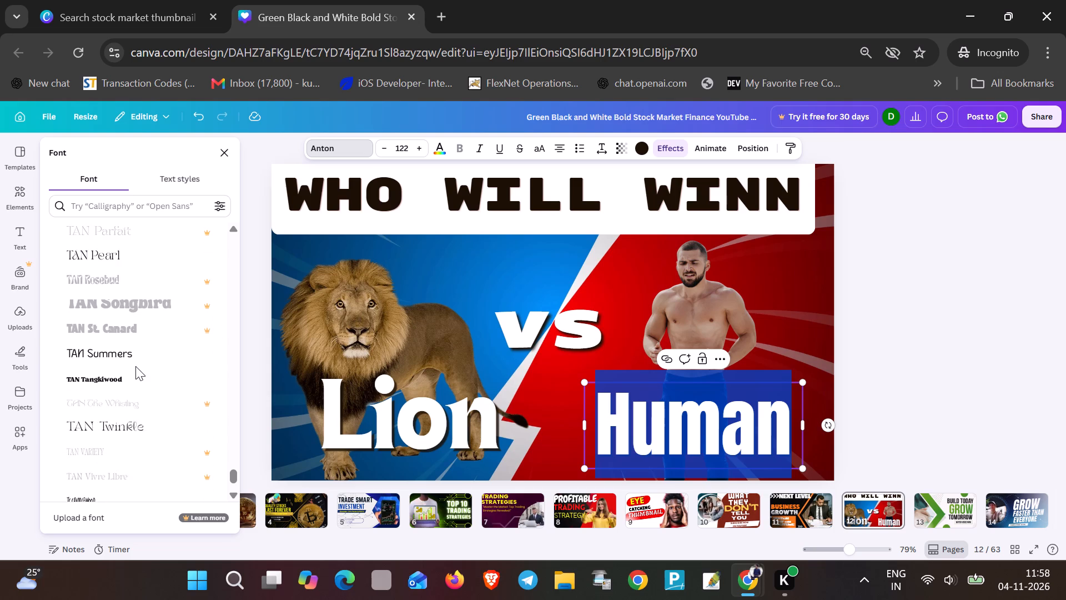
scroll(135, 366, up, 1)
click(117, 261)
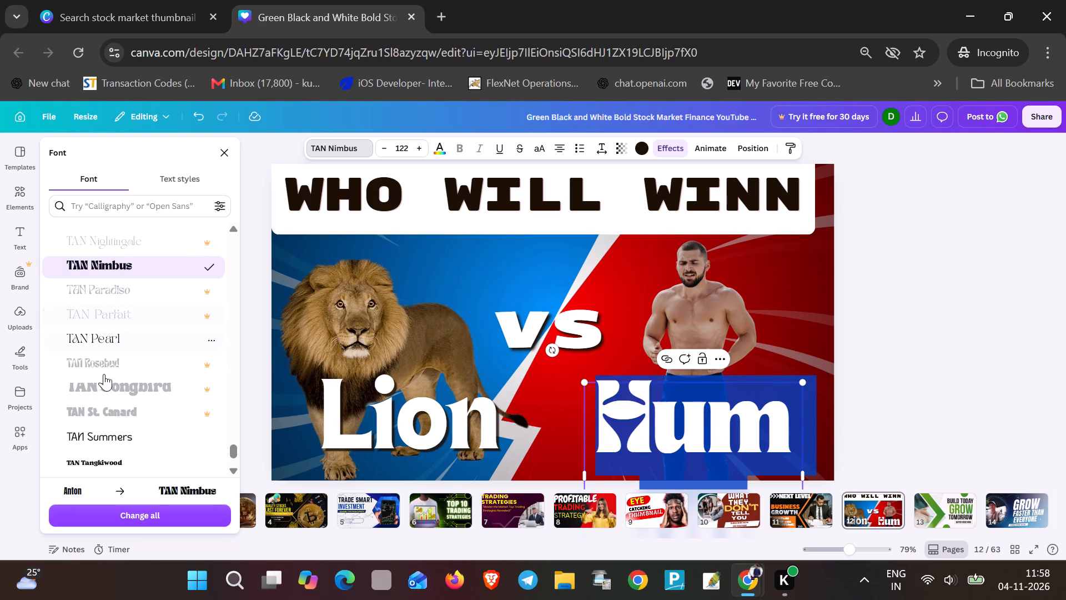
scroll(107, 415, down, 4)
click(96, 322)
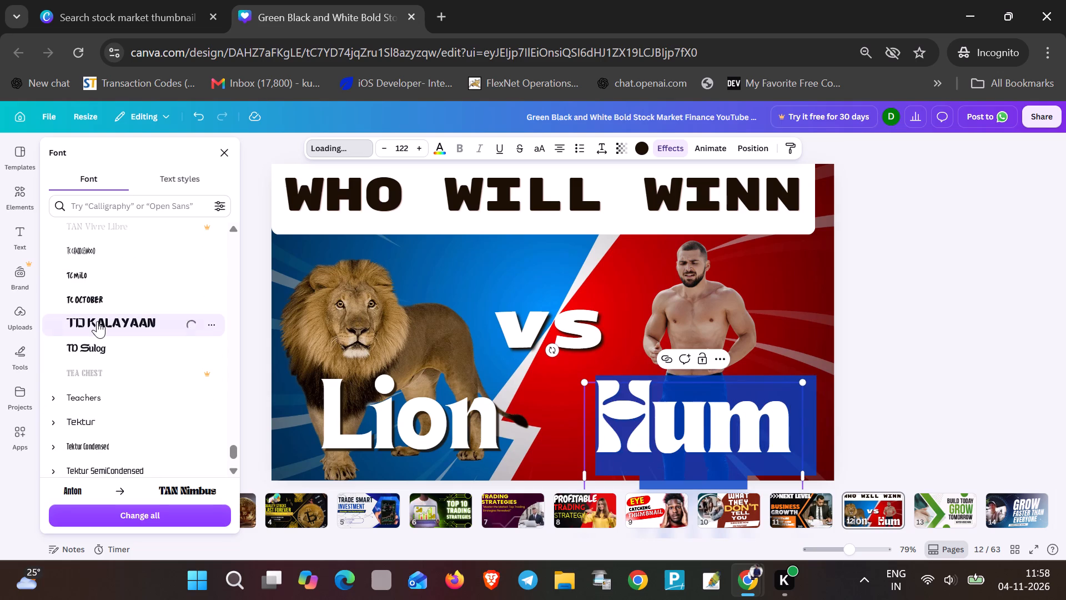
click(97, 321)
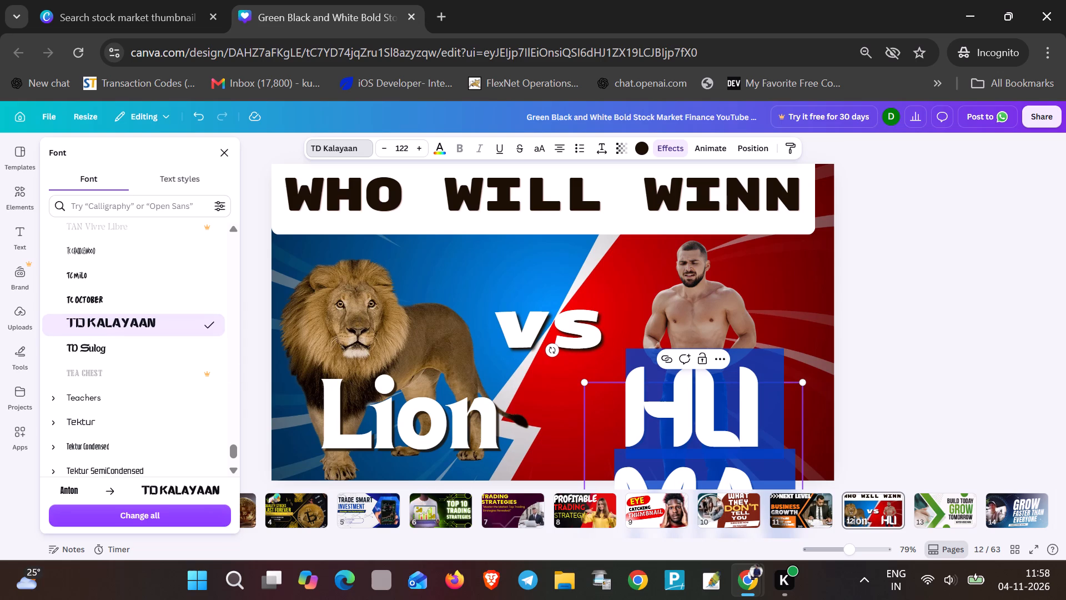
Change the font of the "Human" label to TAN Headline to match the "Lion" label, searching the fonts for "tan head".
click(363, 428)
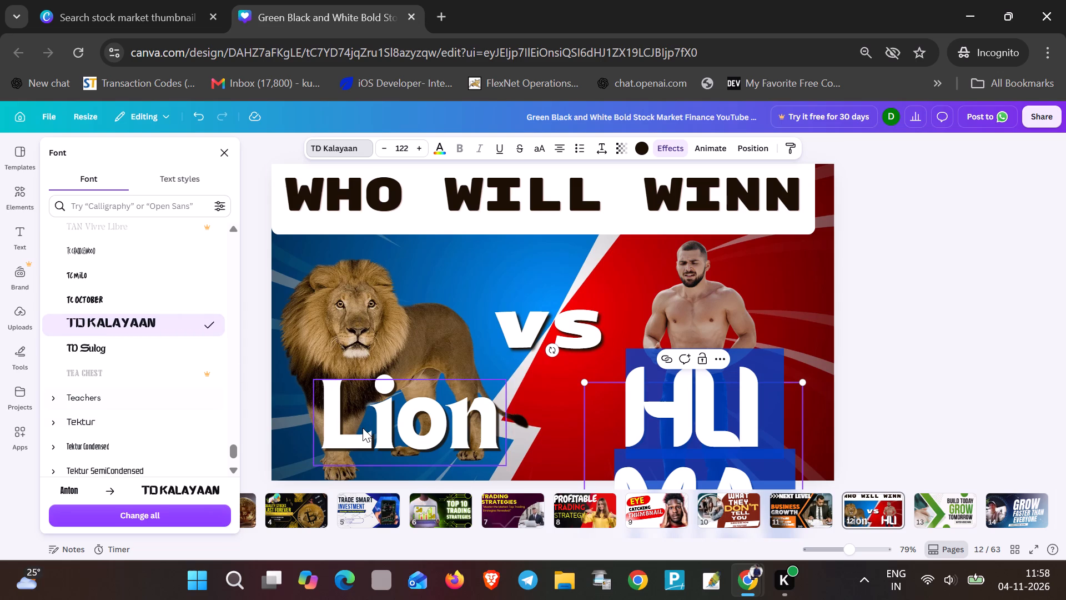
click(104, 202)
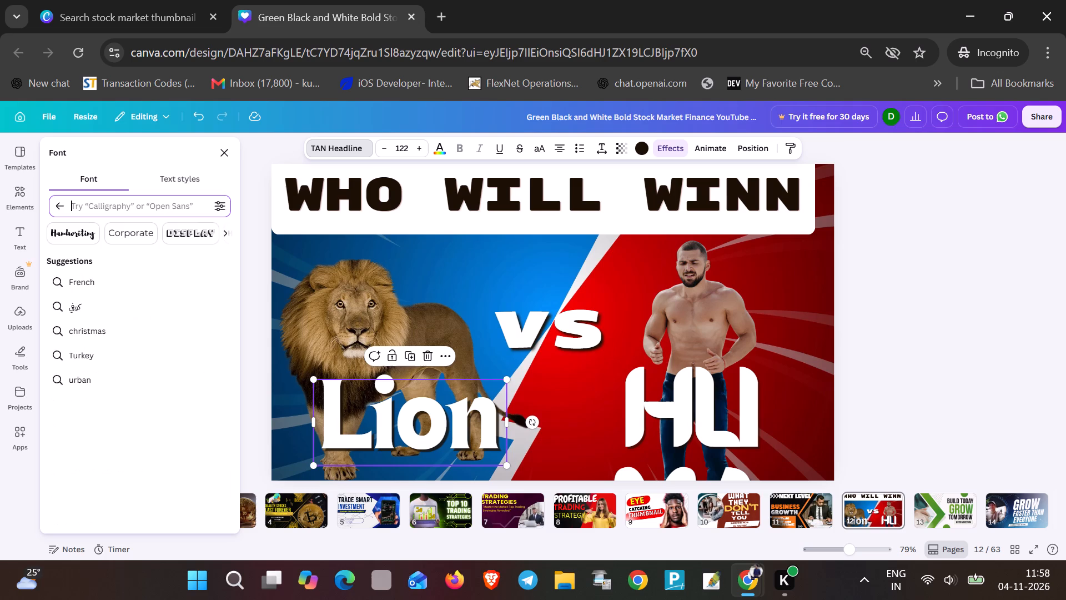
text(tan)
key(space)
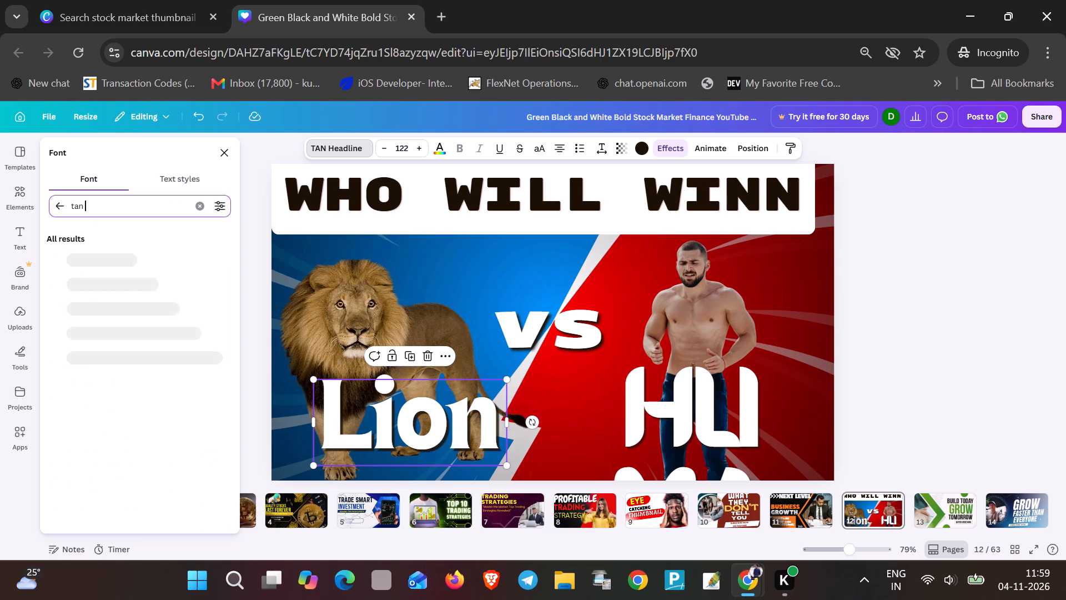
text(head)
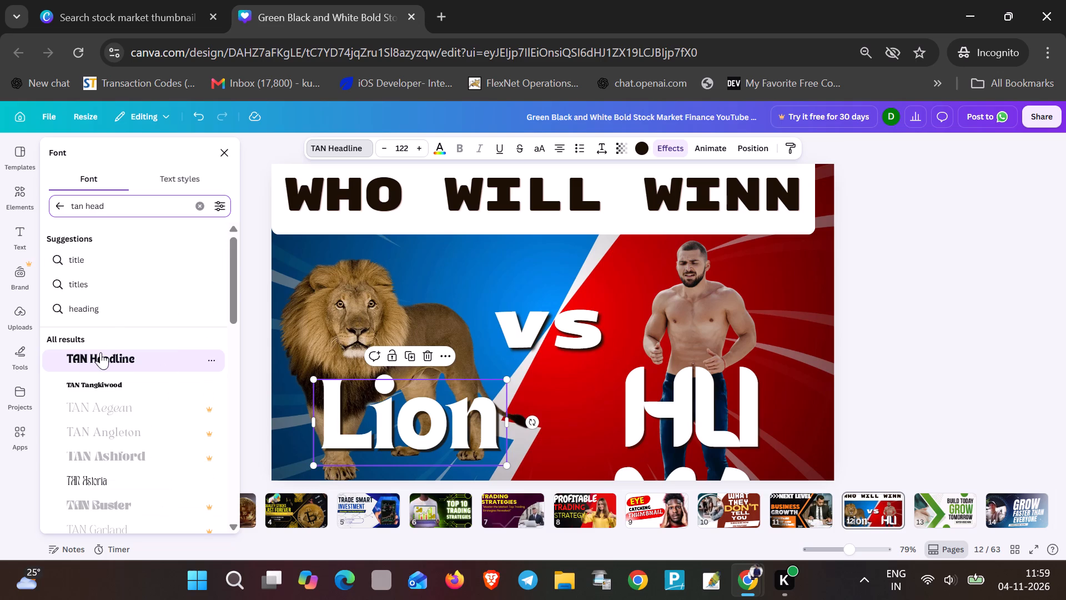
click(673, 399)
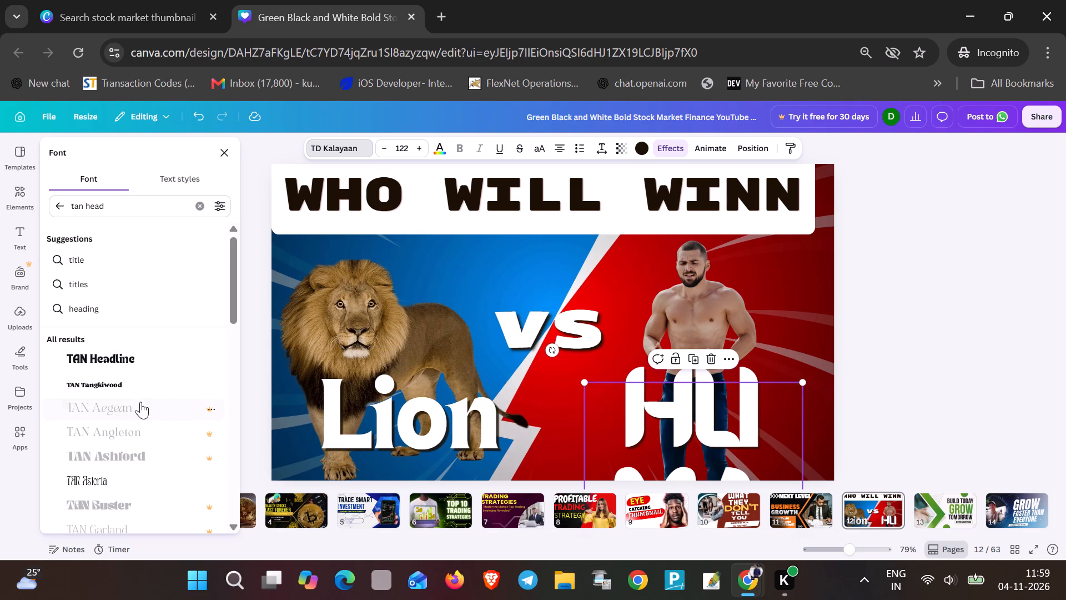
click(112, 358)
click(709, 431)
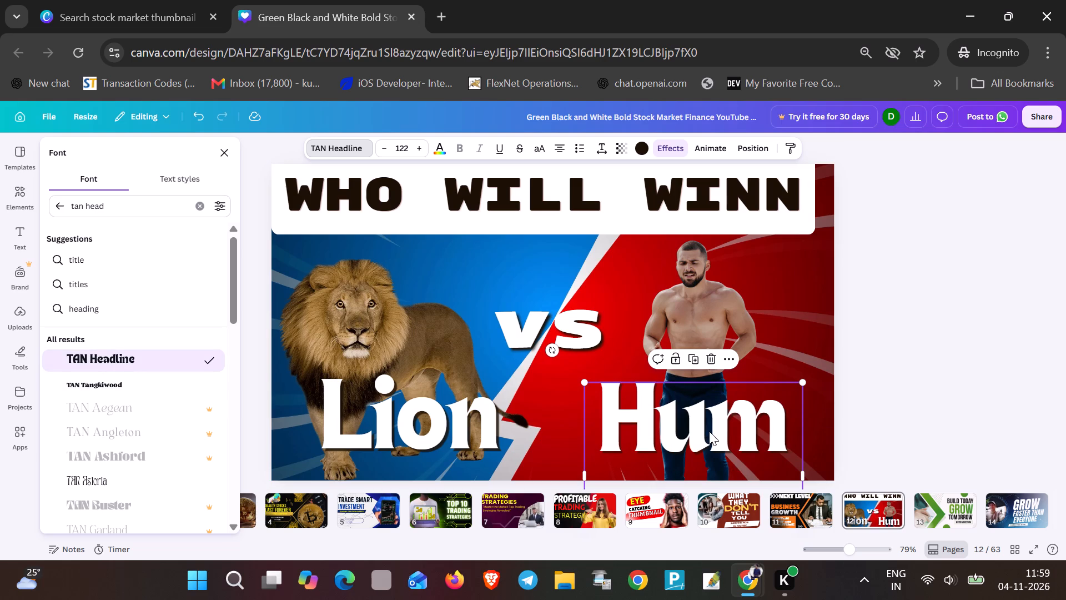
Shift the man's image slightly left and up behind the "Human" label.
click(754, 332)
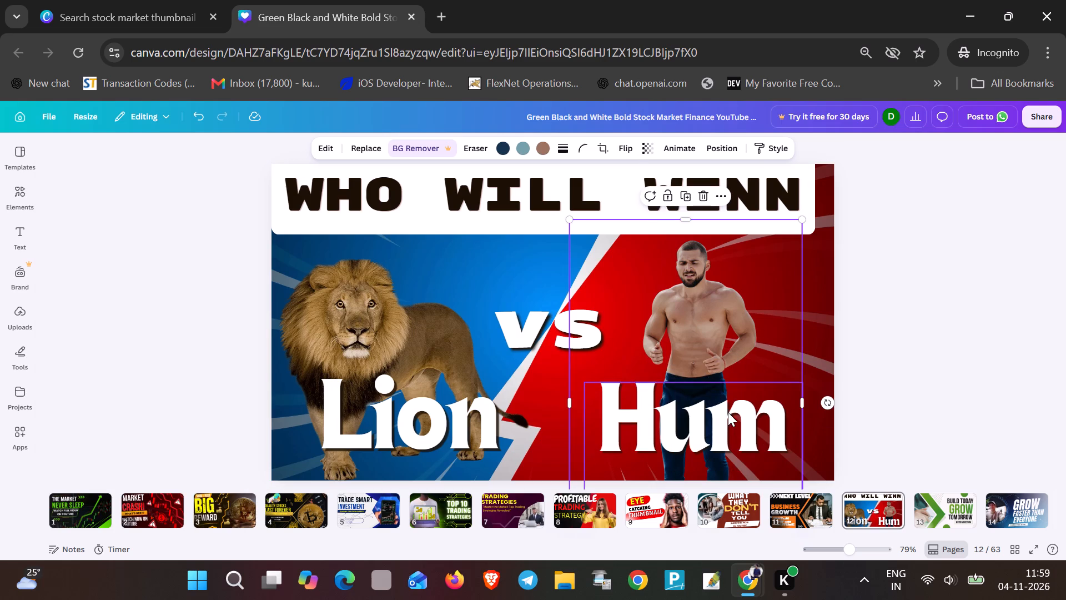
drag(725, 417, 715, 412)
Reduce the font size of the "Human" label to 114.
double_click(682, 426)
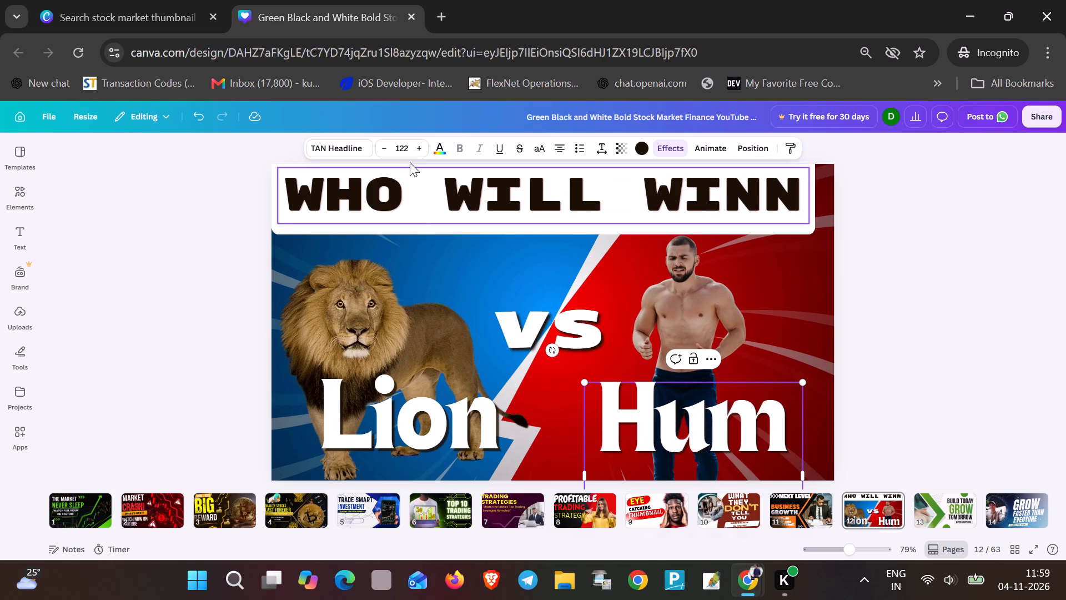
triple_click(380, 147)
triple_click(380, 147)
double_click(380, 147)
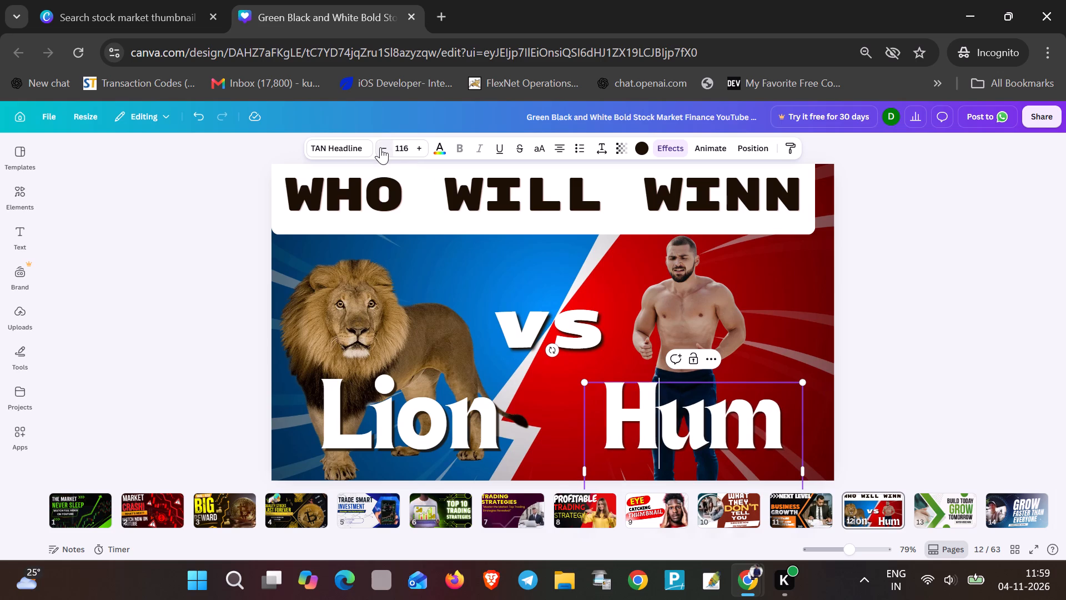
Clear the text of the label over the man and retype it as "Human".
click(788, 418)
text(an)
key(BackSpace)
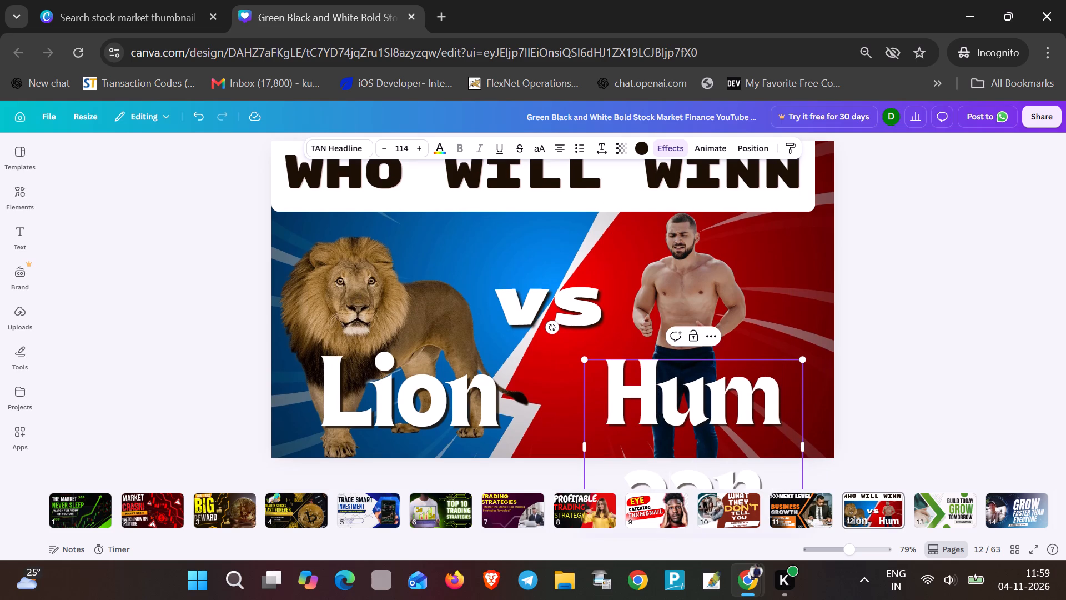
key(BackSpace)
key(BackSpace)
key(BackSpace)
key(BackSpace)
key(Right)
key(Right)
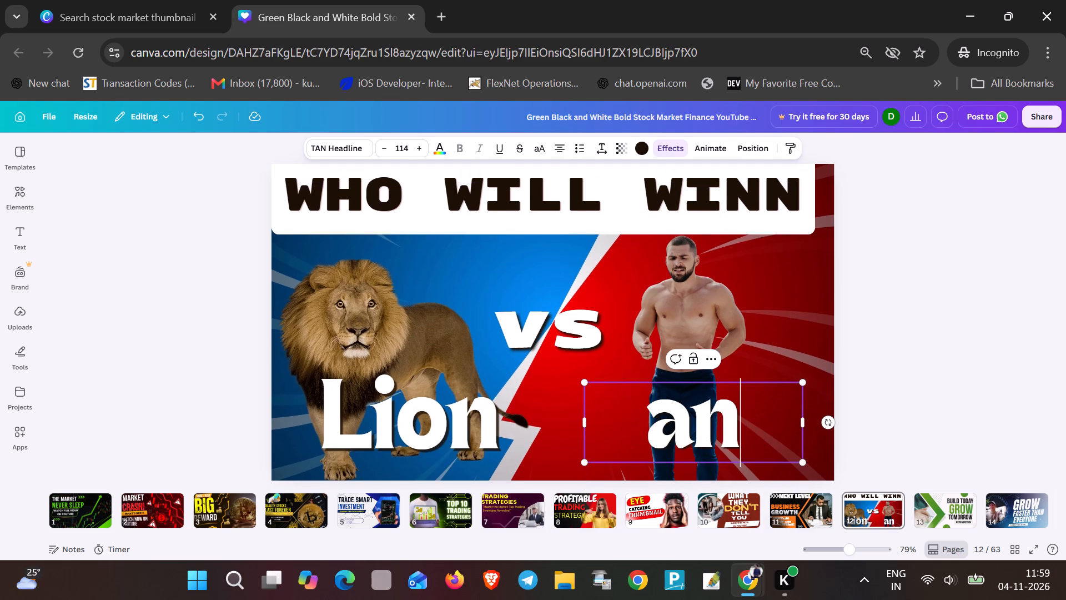
key(BackSpace)
key(BackSpace)
text(Human)
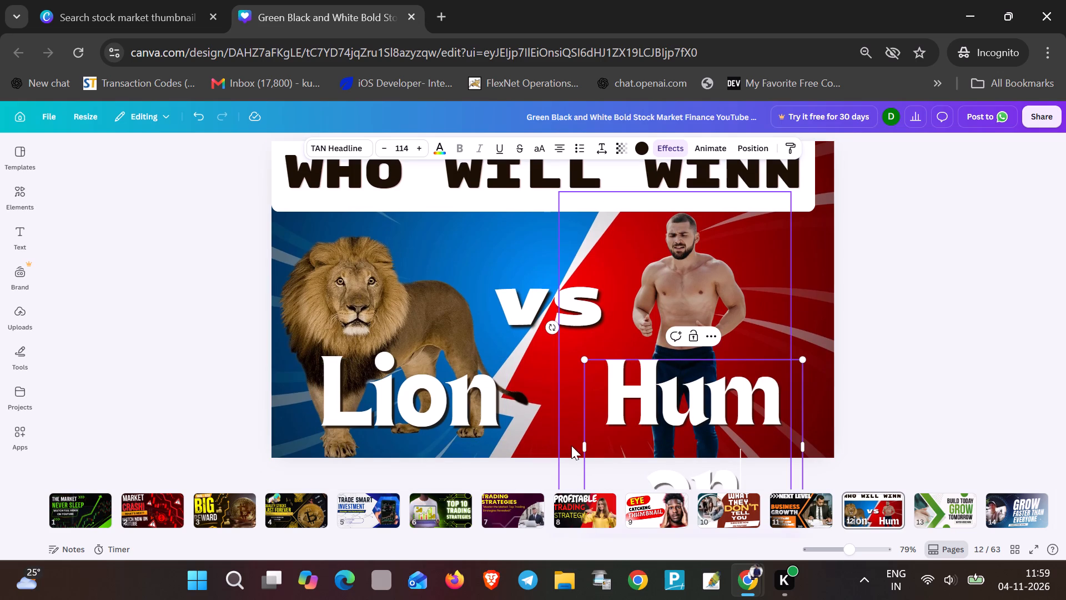
Widen the "Human" text box on both sides so the word fits on one line beside "Lion".
drag(584, 446, 542, 442)
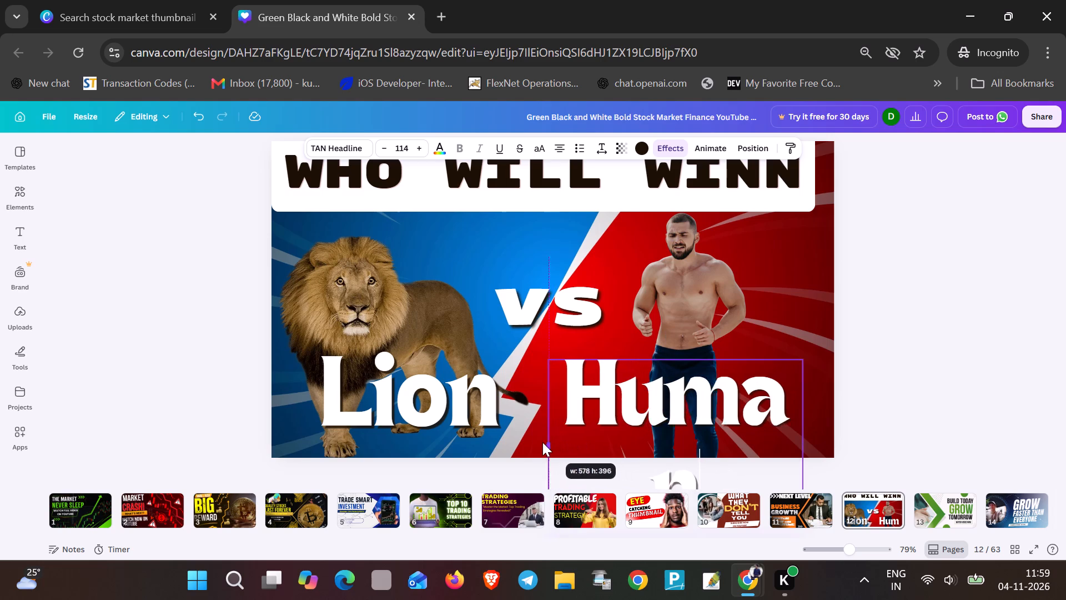
drag(542, 442, 530, 441)
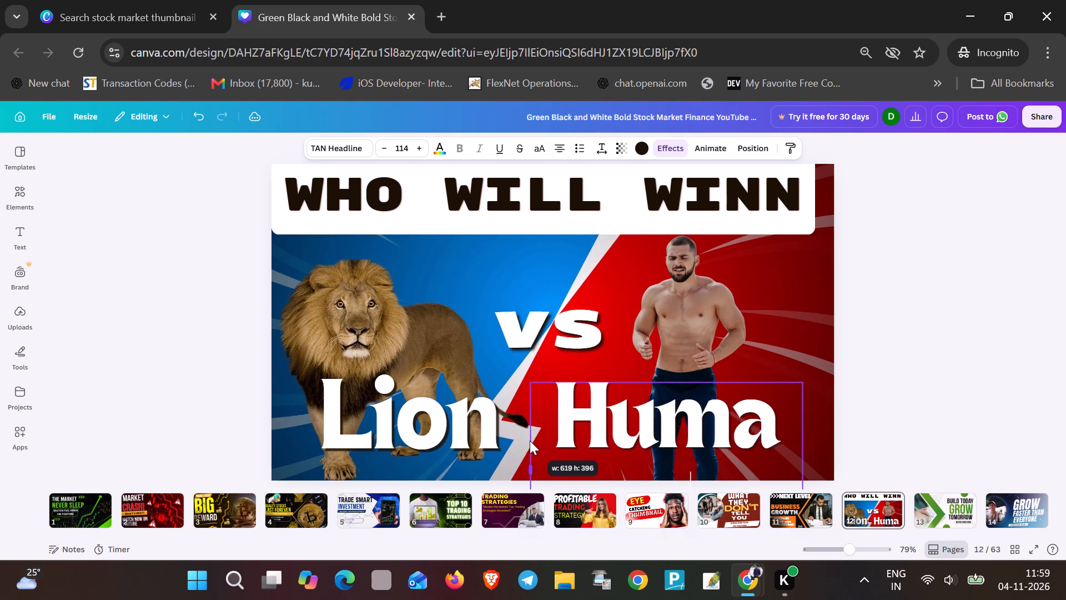
drag(530, 441, 524, 443)
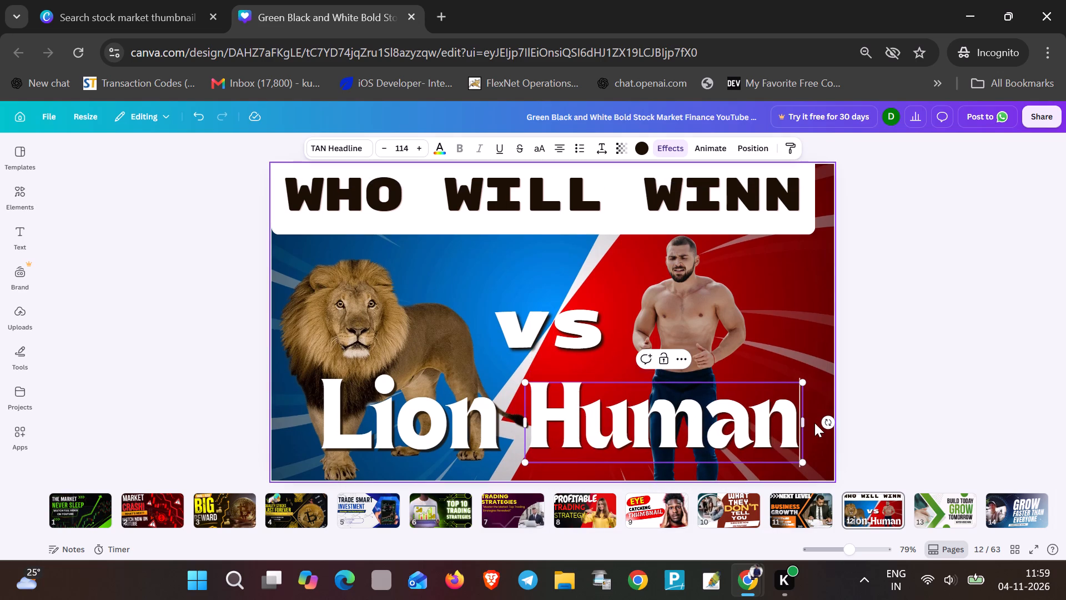
drag(804, 422, 818, 426)
click(790, 349)
click(685, 282)
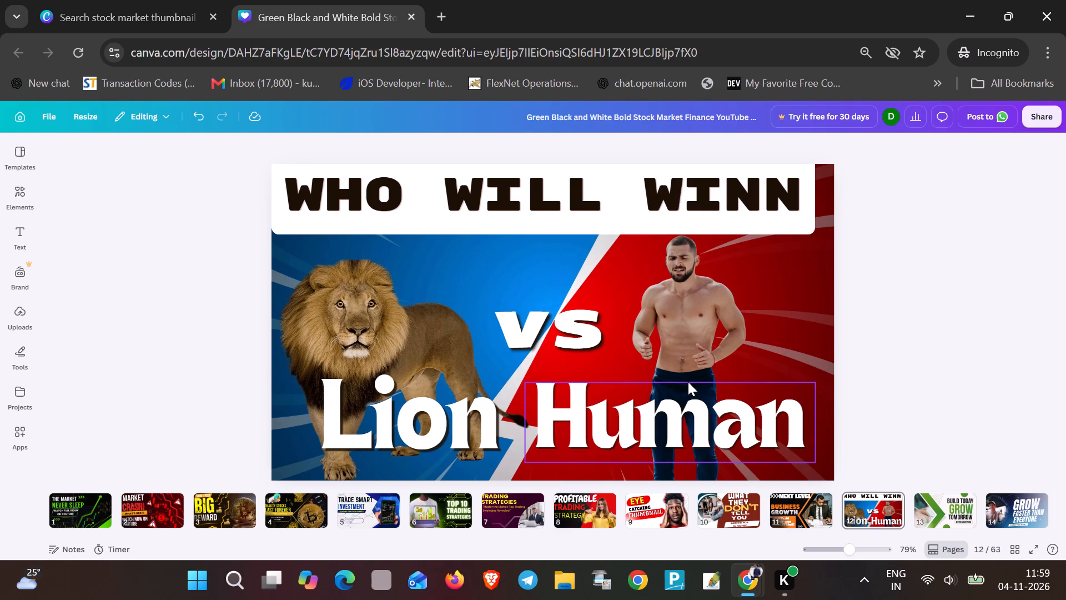
On page 13, move the green circle at the design's top edge left, to above the start of "BUILD TODAY".
click(963, 518)
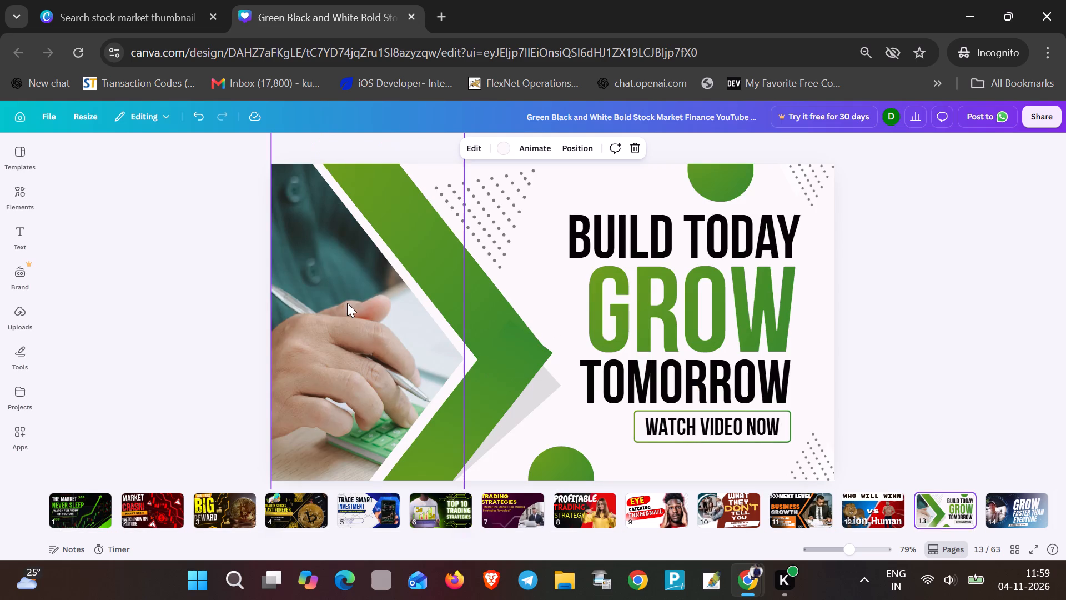
click(347, 303)
drag(700, 186, 689, 186)
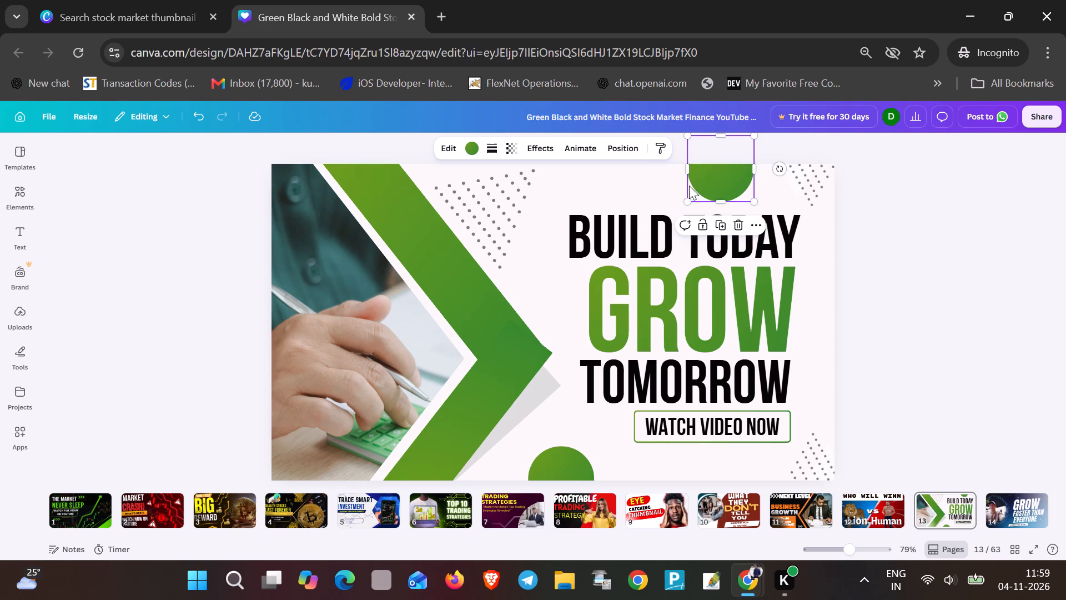
drag(689, 186, 564, 191)
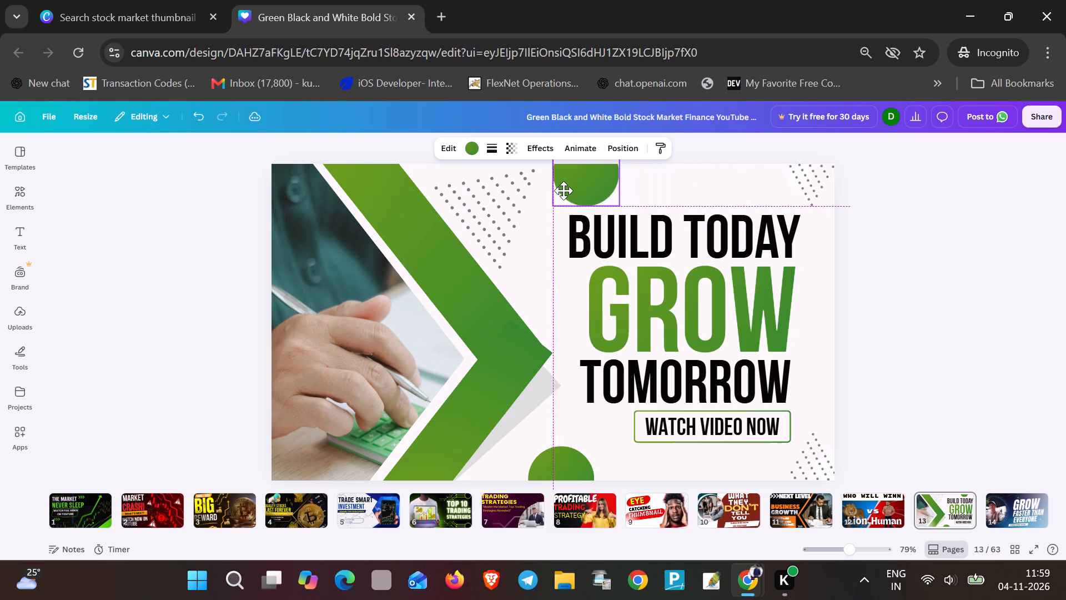
drag(564, 191, 563, 191)
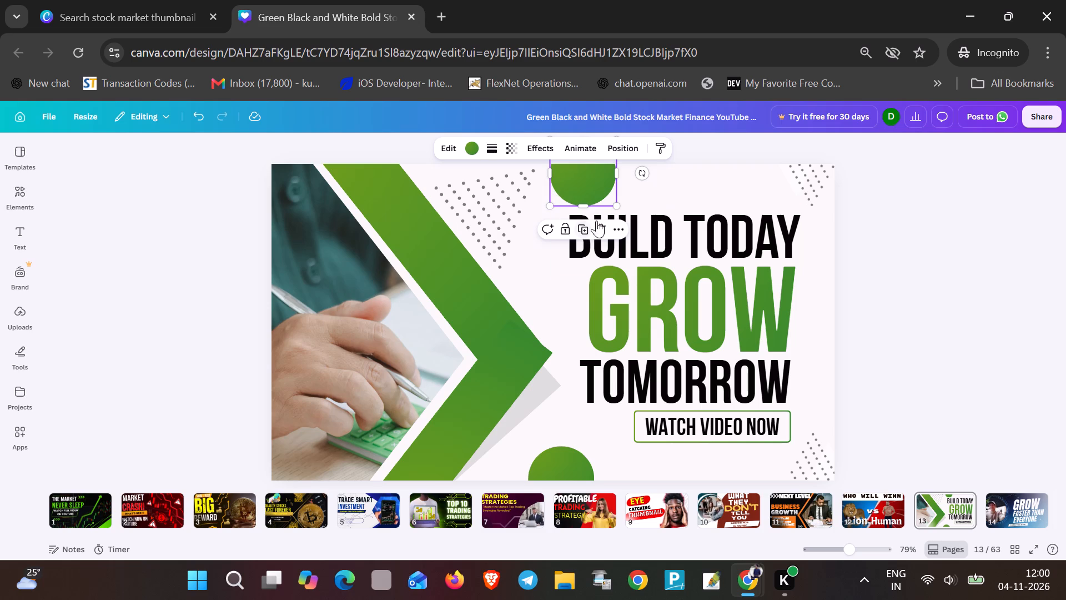
click(600, 196)
Move the "BUILD TODAY" heading line slightly to the right.
click(699, 246)
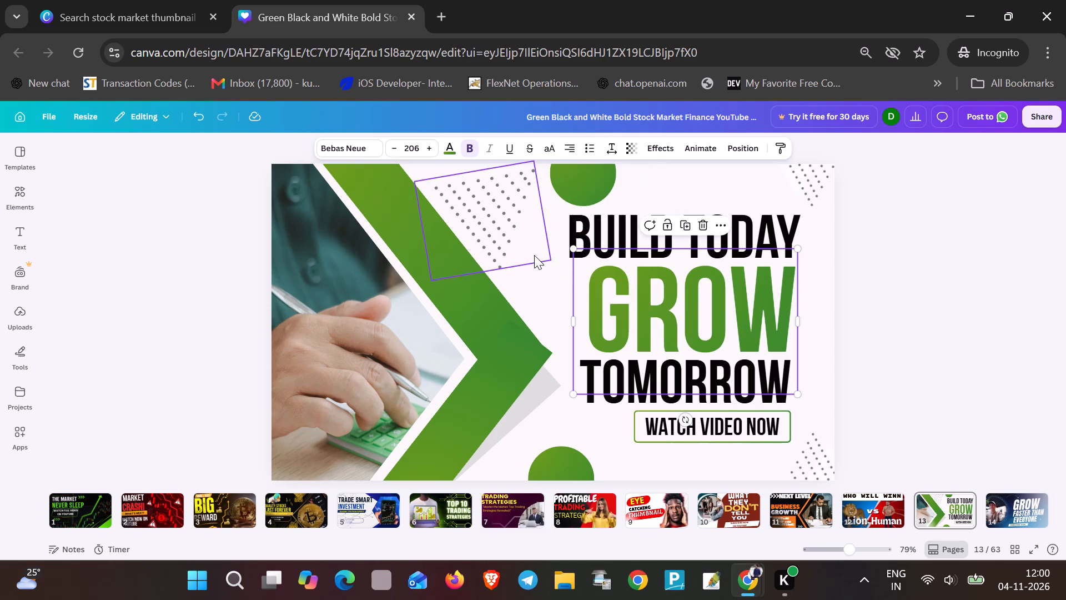
click(543, 267)
drag(629, 241, 641, 231)
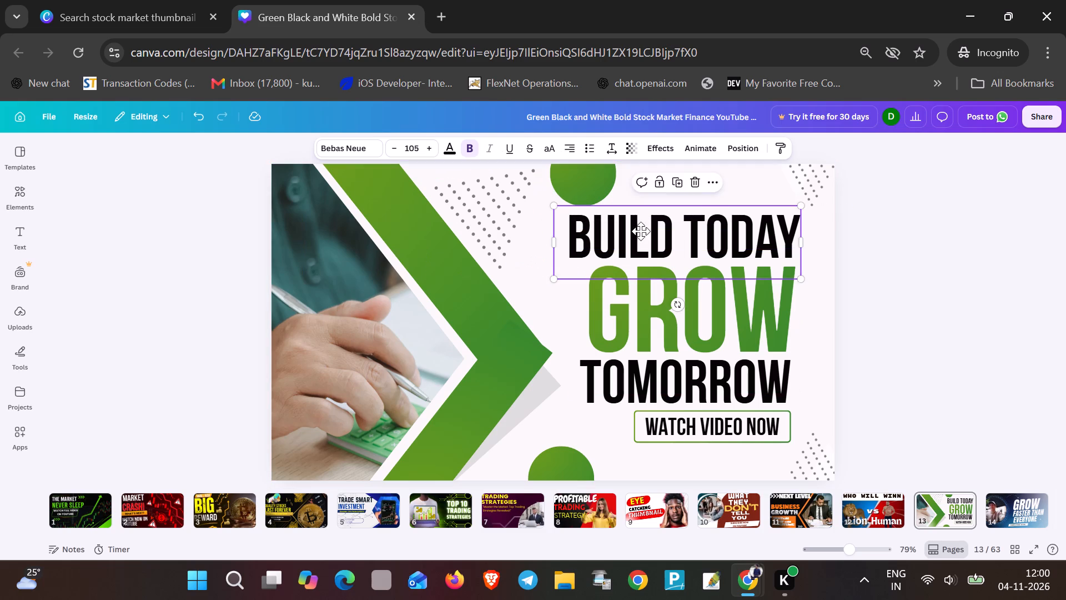
drag(641, 231, 651, 238)
Retype the three heading lines as "BUILD TODAY", "GROW" and "TOMORROW".
double_click(650, 237)
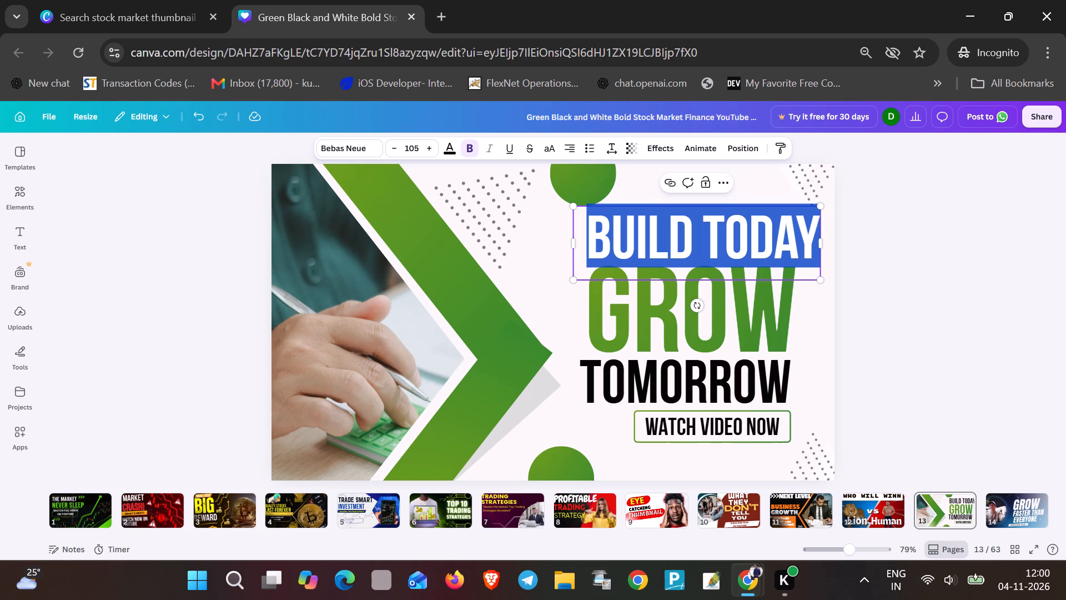
text(BUILD TODAY)
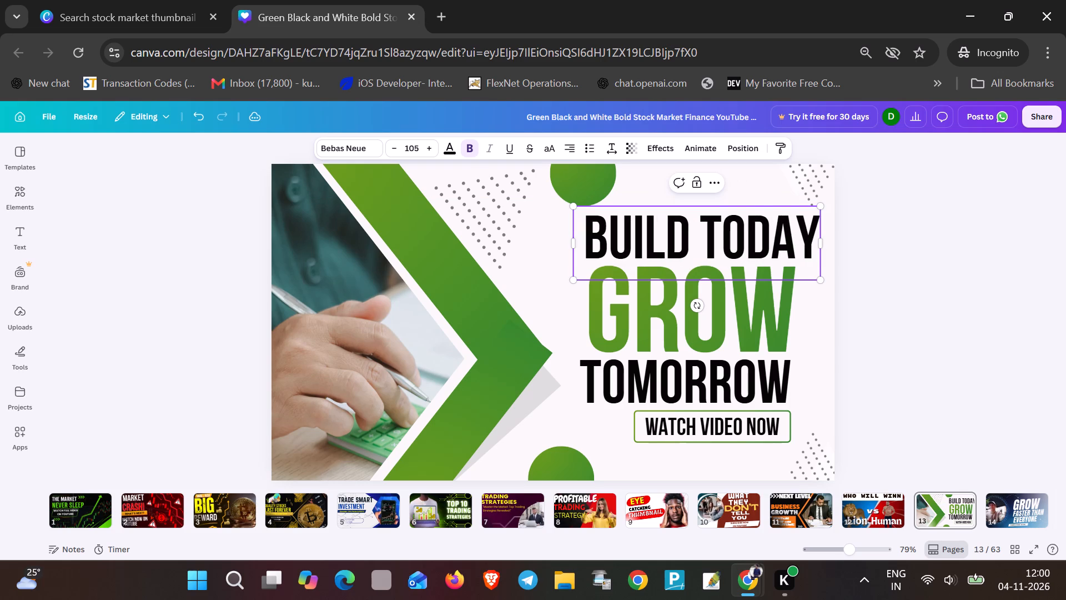
double_click(632, 321)
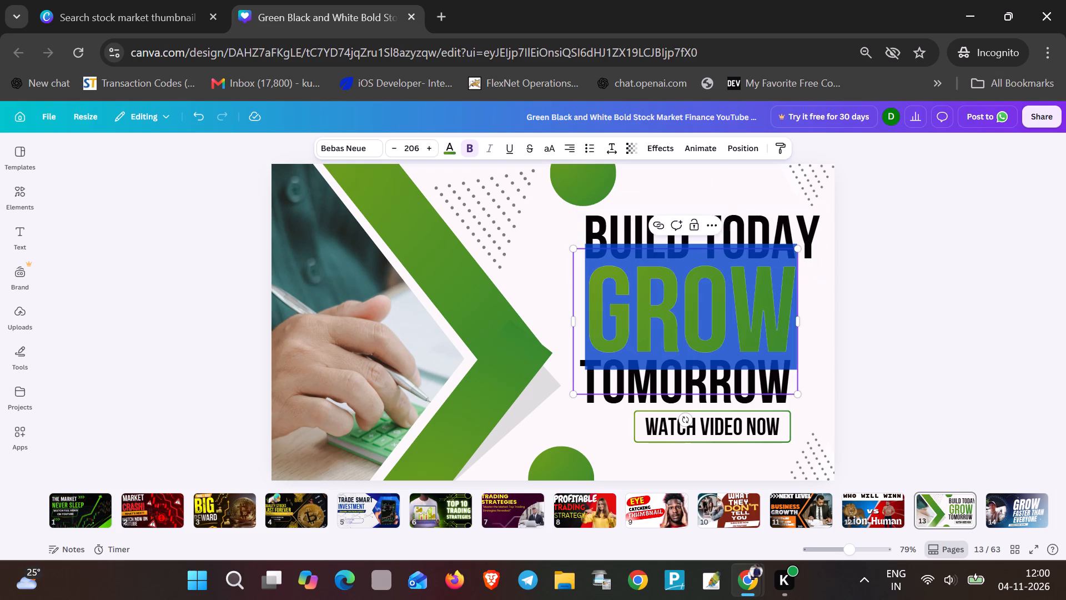
text(GROW)
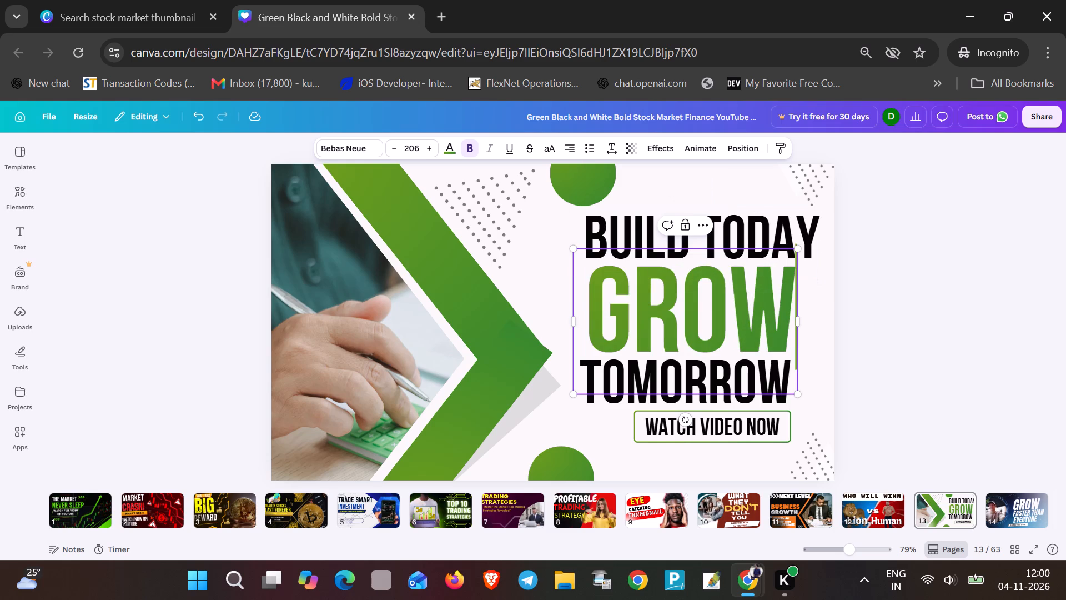
double_click(631, 373)
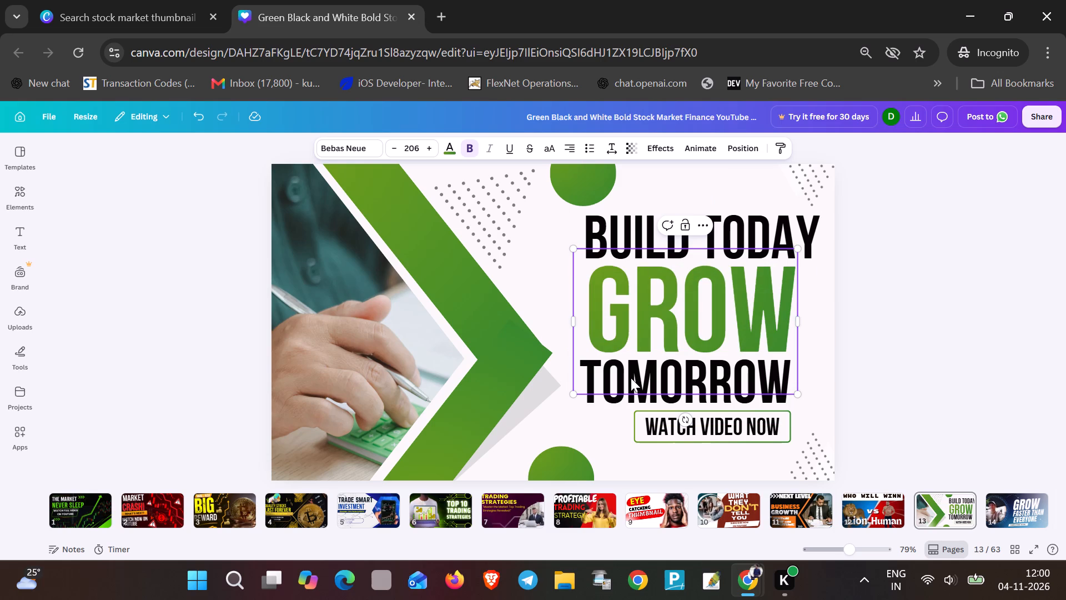
double_click(631, 378)
click(621, 407)
double_click(625, 386)
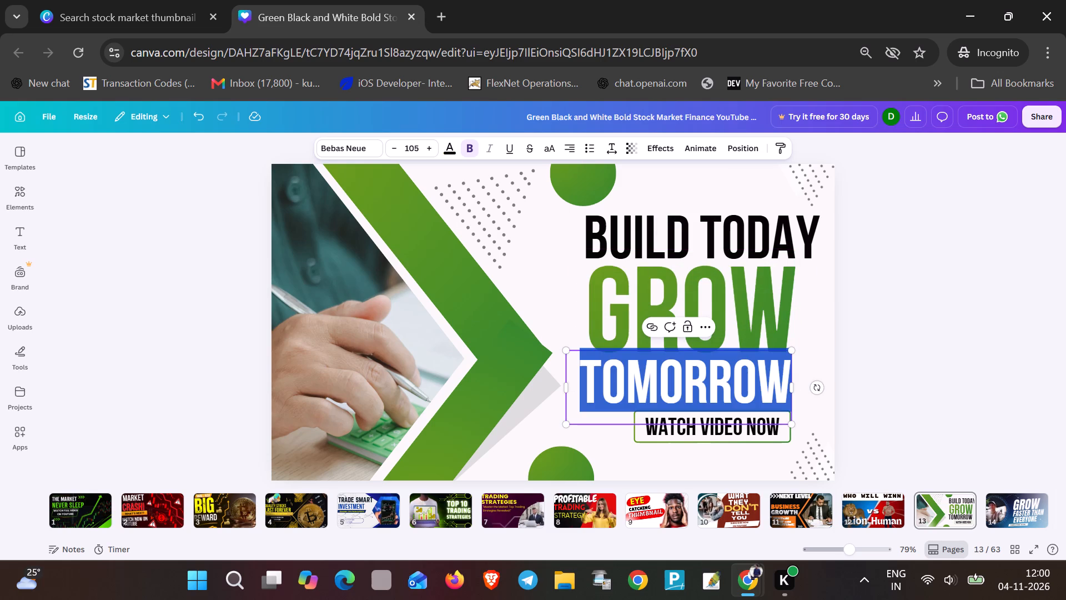
text(TOMORROW)
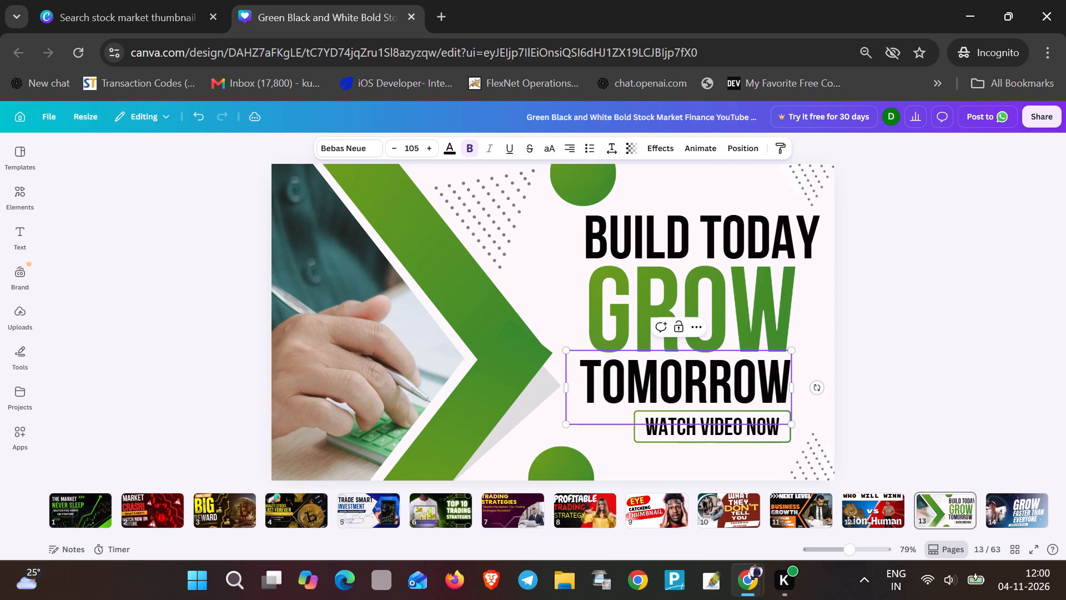
click(723, 409)
click(862, 417)
Move the "BUILD TODAY", "GROW" and "TOMORROW" lines slightly up, leaving more space above "WATCH VIDEO NOW".
click(665, 387)
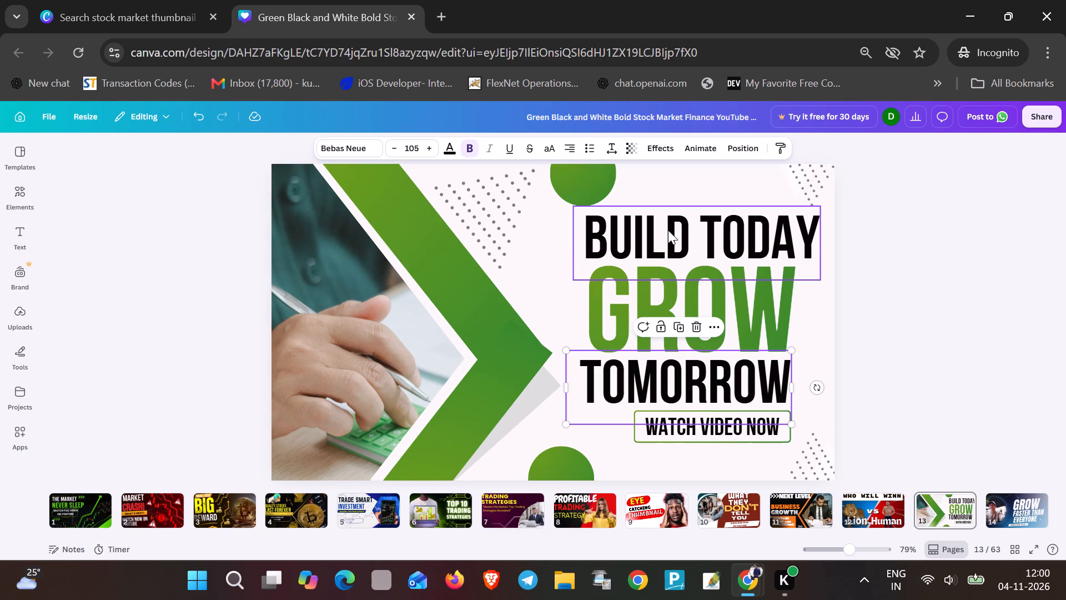
drag(668, 230, 666, 216)
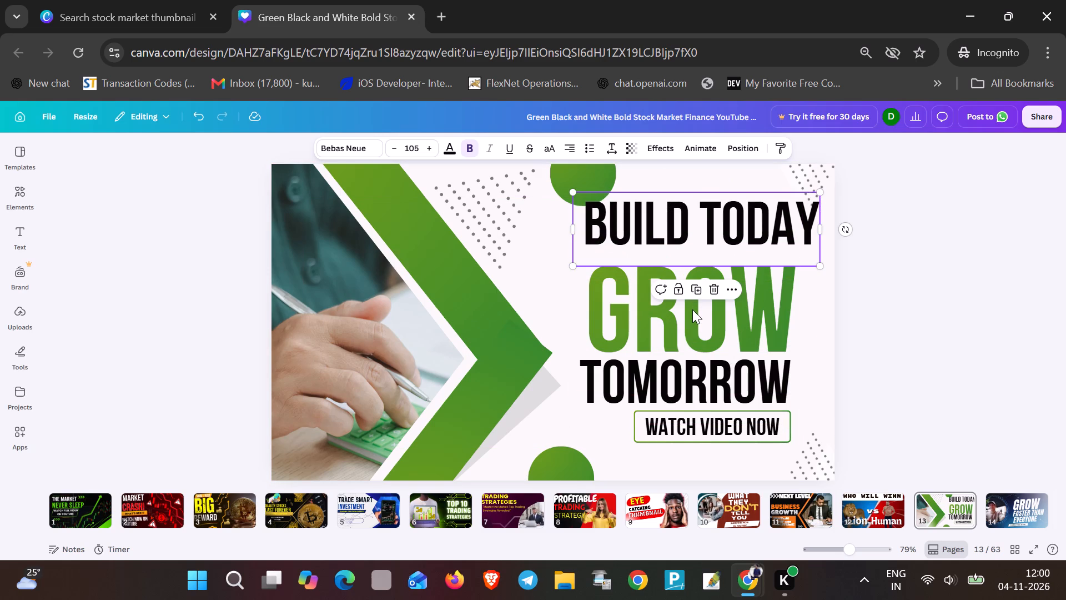
drag(692, 309, 692, 297)
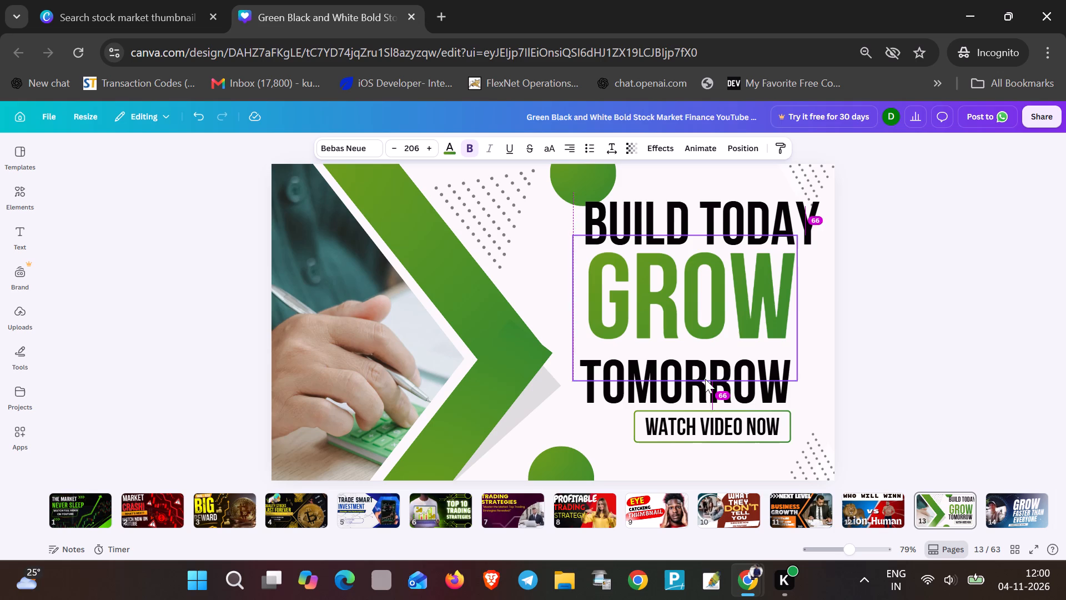
drag(661, 393, 661, 378)
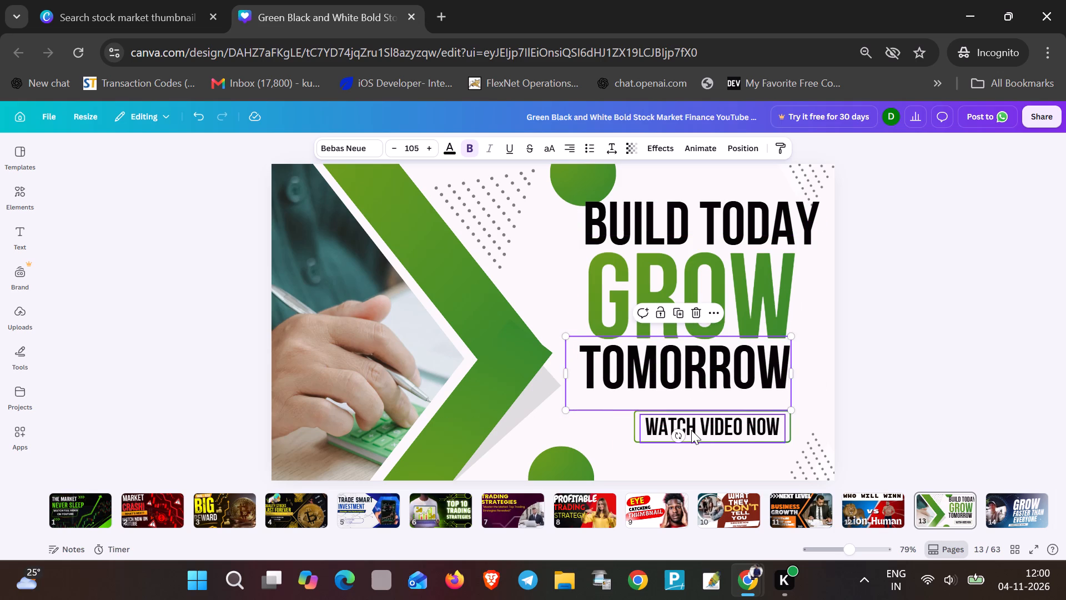
Widen the "WATCH VIDEO NOW" text box leftward and extend its text to "WATCH VIDEO NOW ON YOUTUBE".
double_click(691, 430)
drag(635, 434, 610, 435)
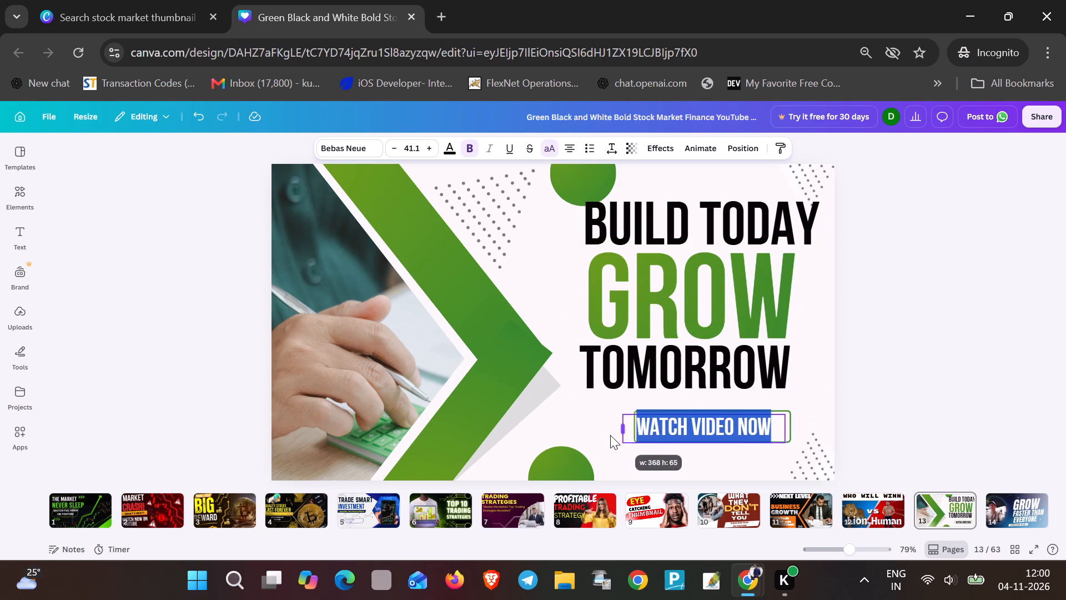
drag(610, 435, 521, 426)
click(638, 428)
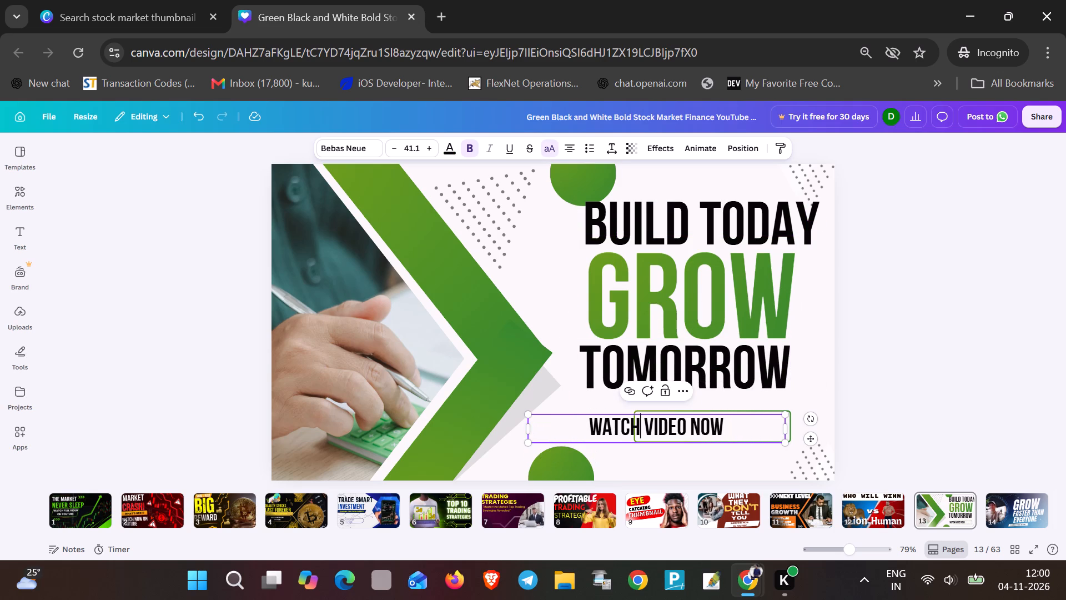
click(594, 426)
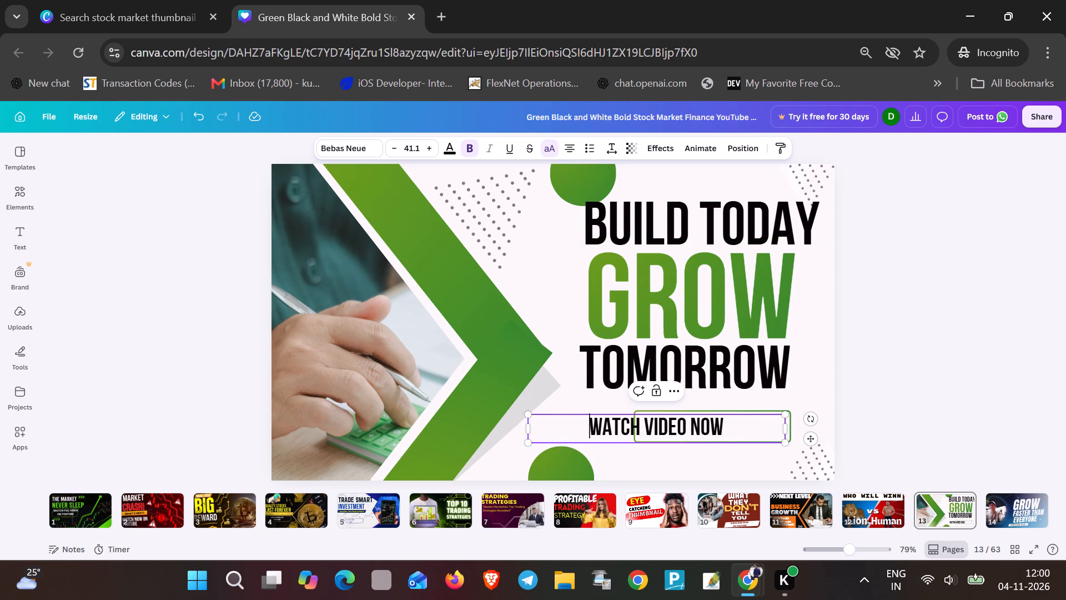
key(BackSpace)
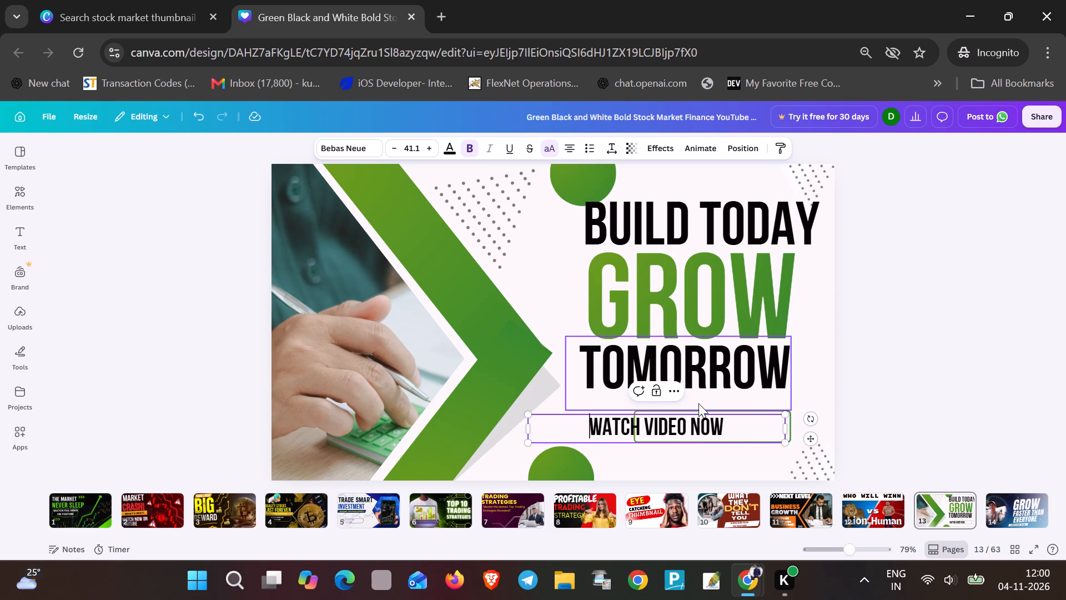
click(734, 432)
key(space)
text(ON YOUTUBE)
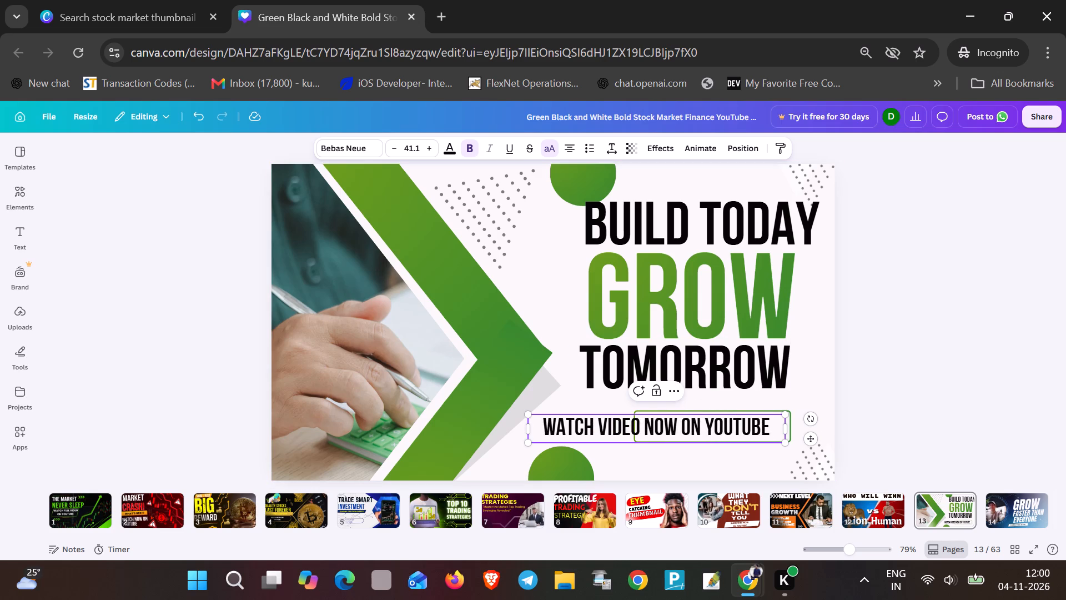
click(694, 421)
Move the dotted pattern in the design's lower-right corner slightly left and down.
click(564, 473)
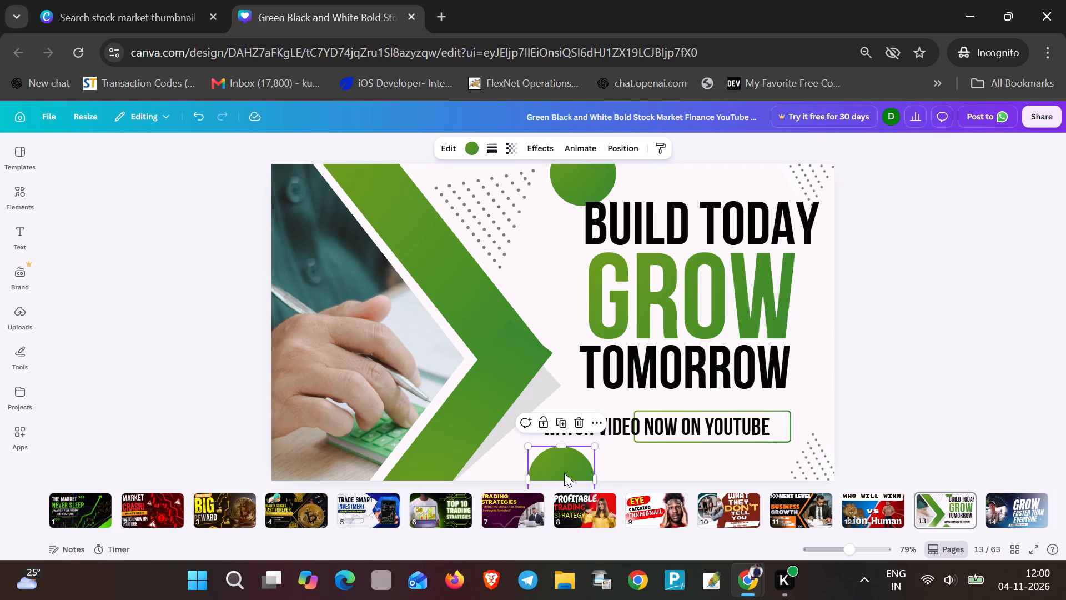
drag(801, 462, 788, 471)
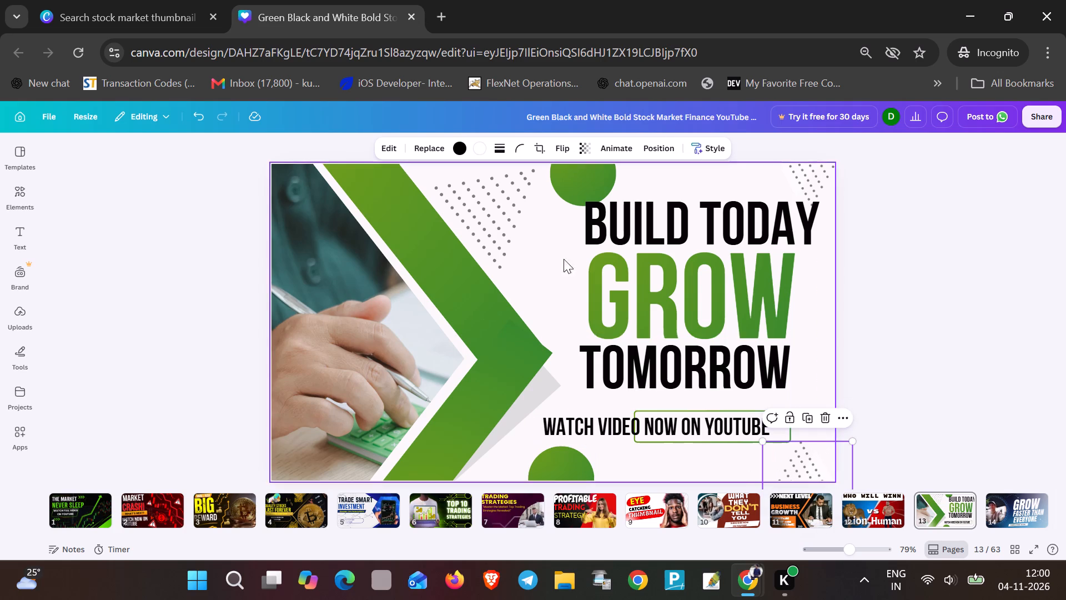
Duplicate the green circle at the design's bottom edge twice, placing the copies in a row to its right.
click(567, 466)
key(ctrl+c)
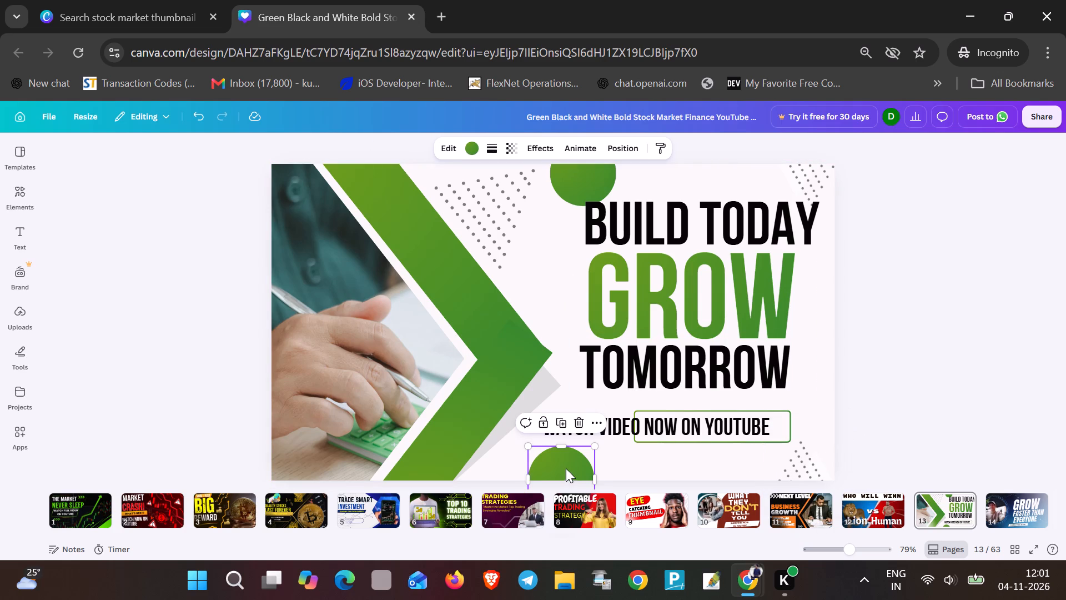
key(ctrl+v)
drag(564, 458, 673, 464)
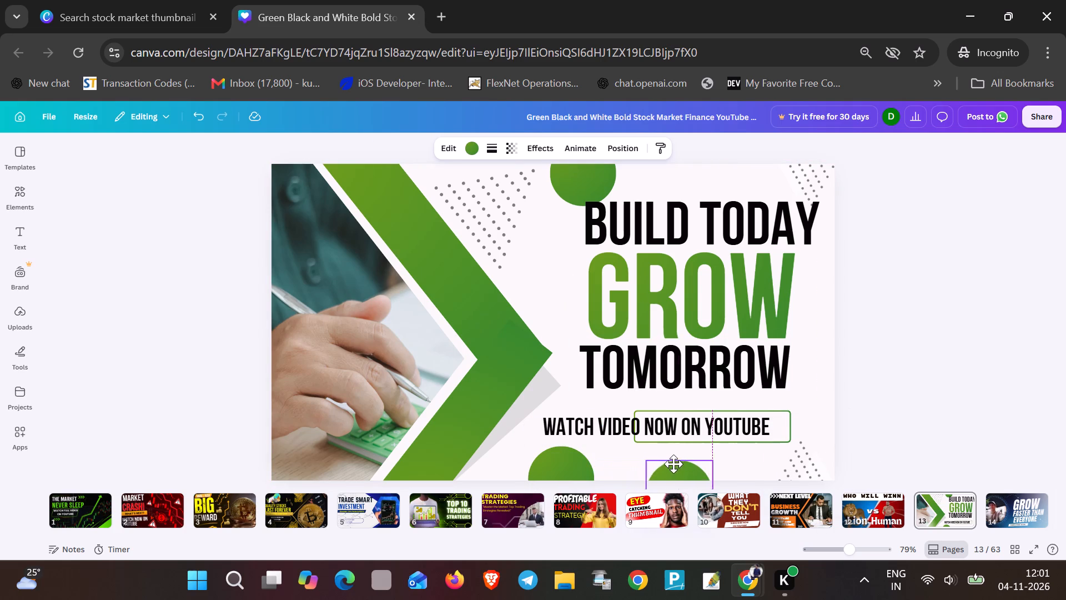
drag(673, 464, 655, 452)
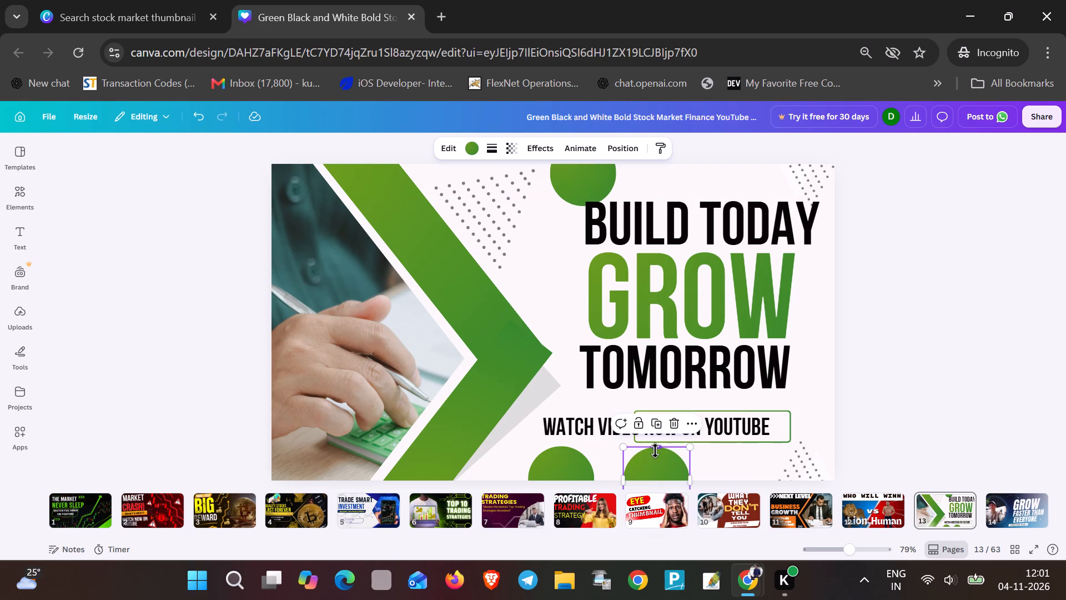
key(ctrl+v)
drag(577, 471, 750, 468)
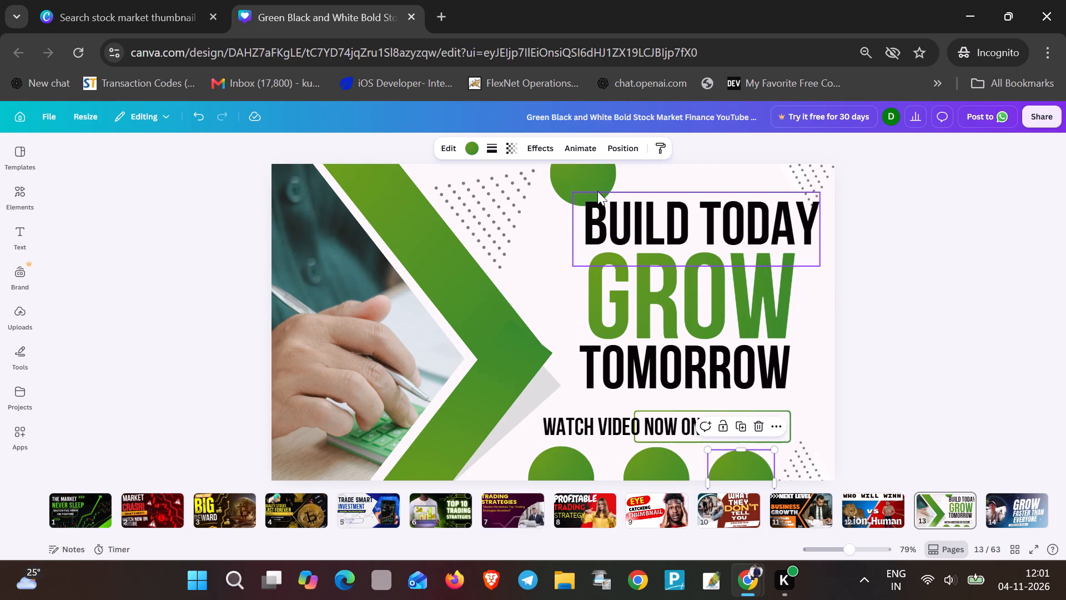
Duplicate the green circle at the design's top edge and place the copy to its right, above "BUILD TODAY".
click(597, 189)
key(ctrl+c)
key(ctrl+v)
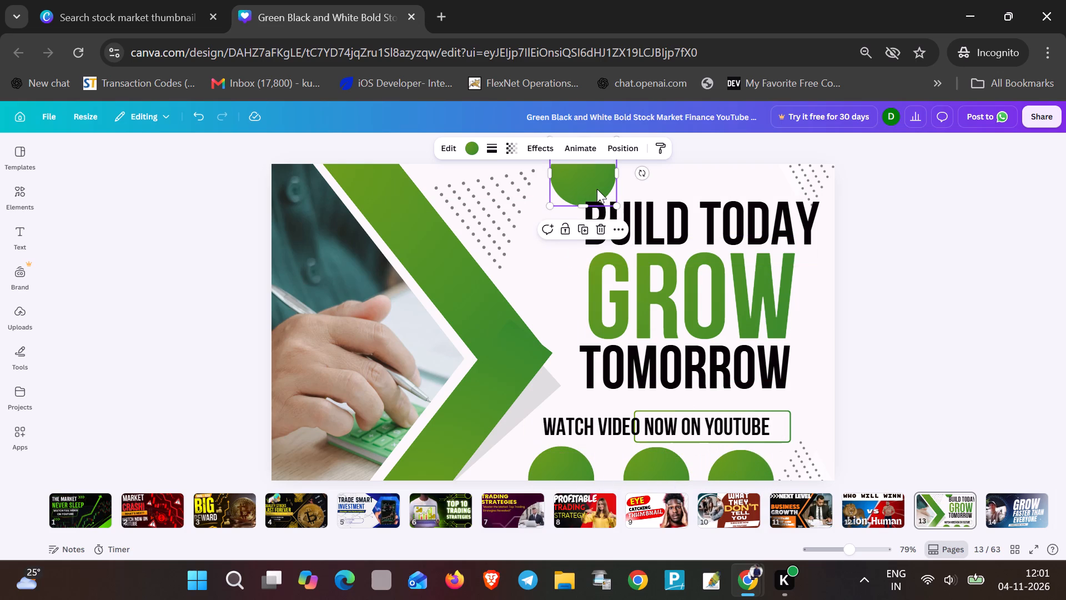
drag(600, 187, 681, 177)
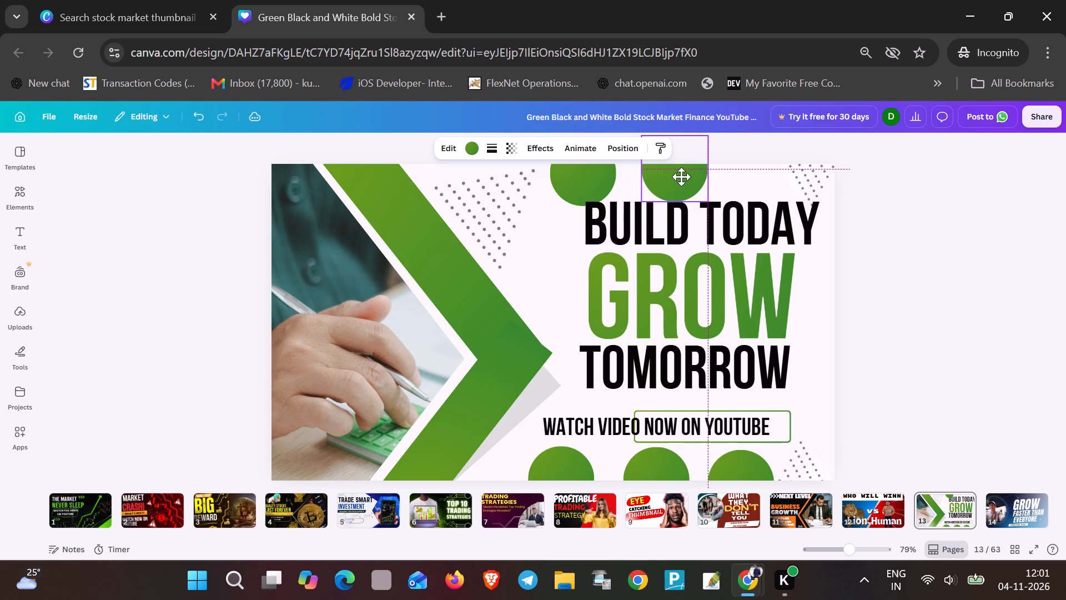
drag(681, 177, 682, 177)
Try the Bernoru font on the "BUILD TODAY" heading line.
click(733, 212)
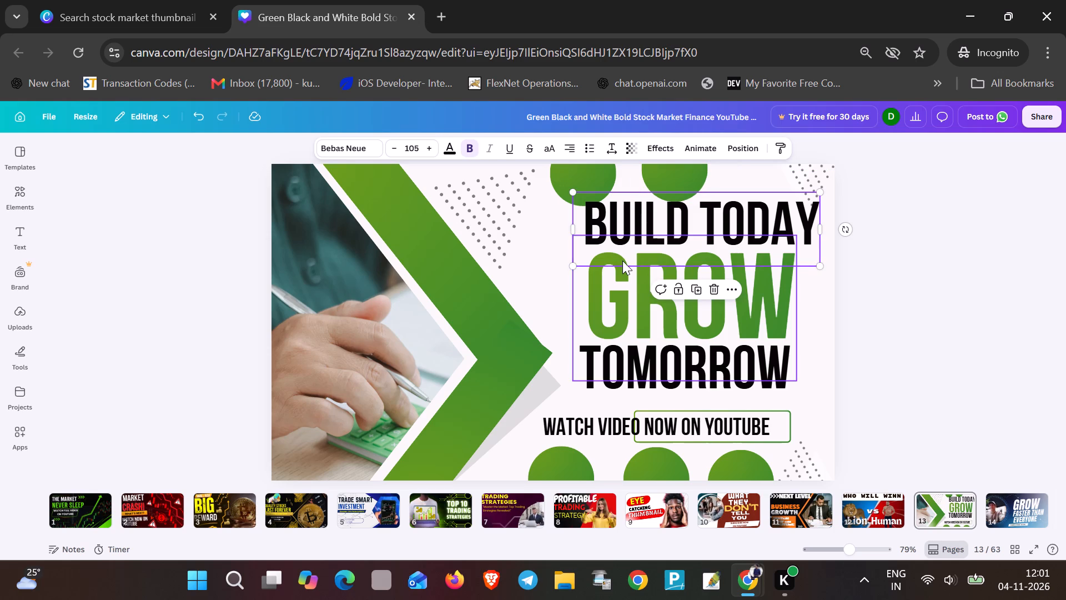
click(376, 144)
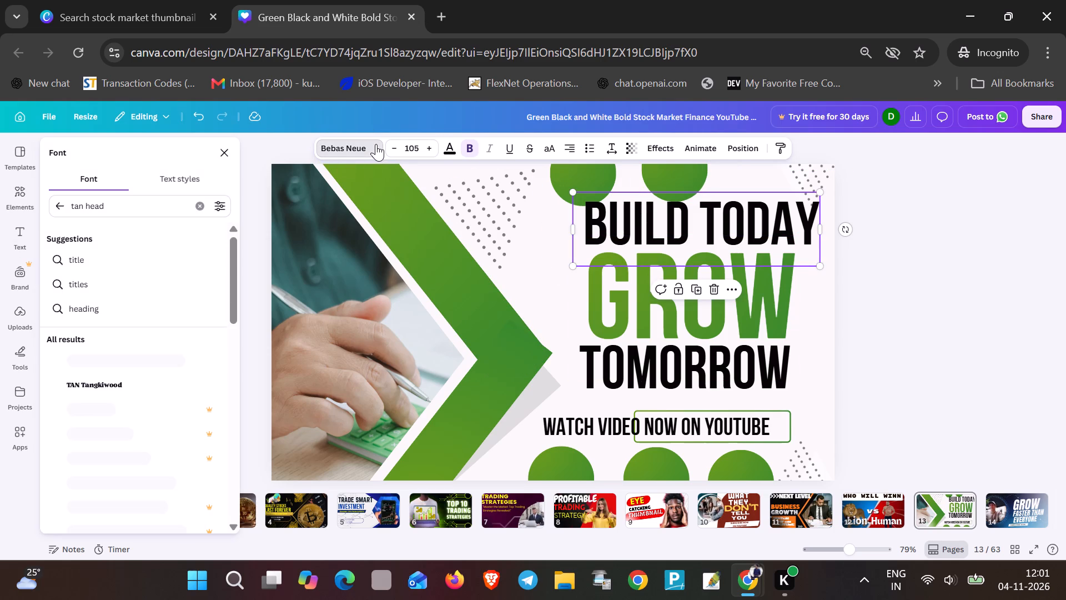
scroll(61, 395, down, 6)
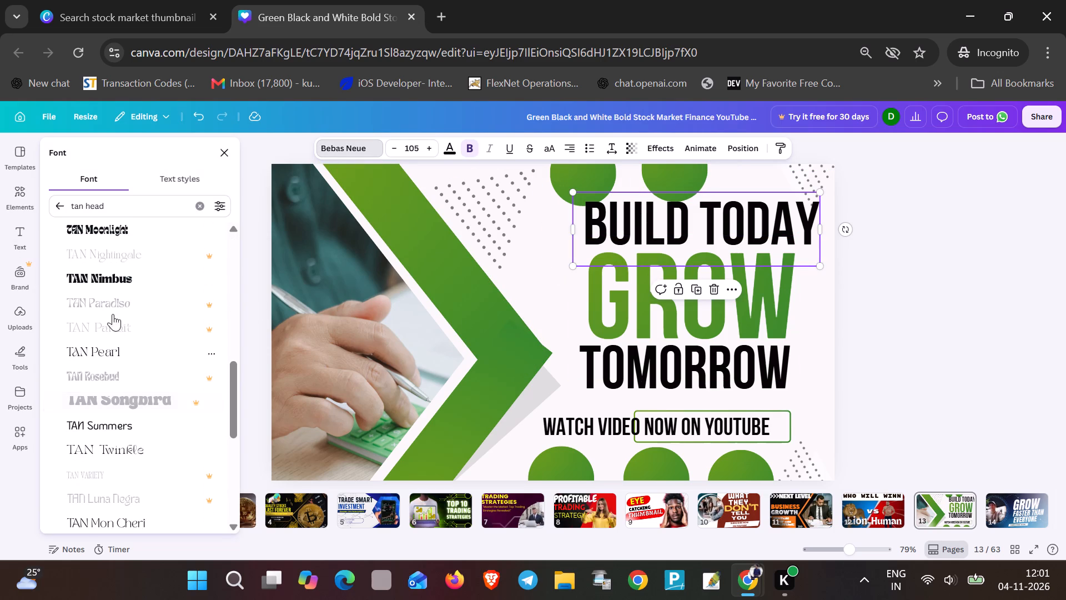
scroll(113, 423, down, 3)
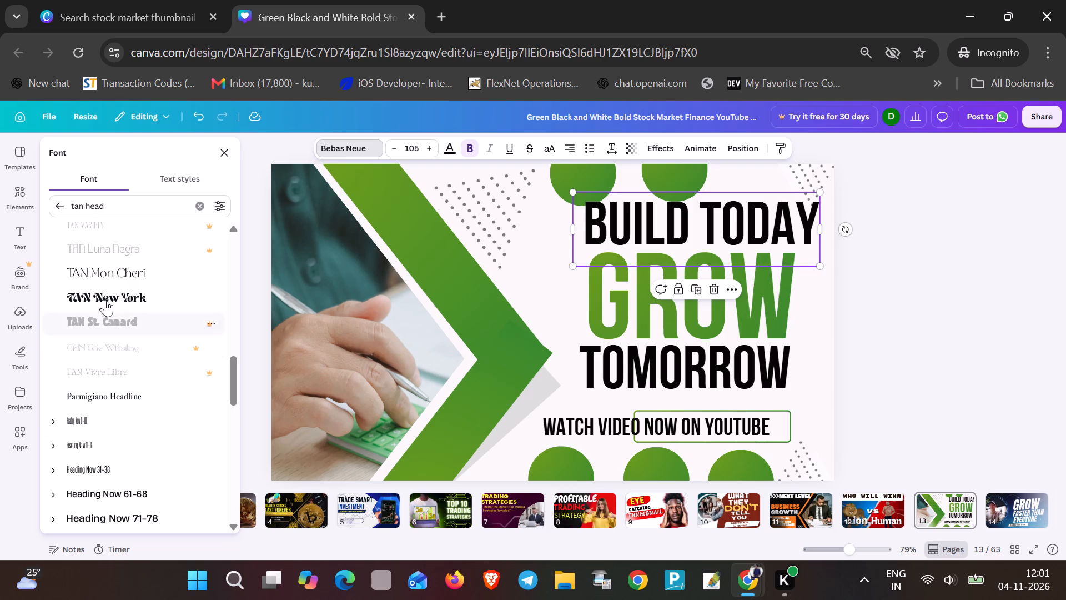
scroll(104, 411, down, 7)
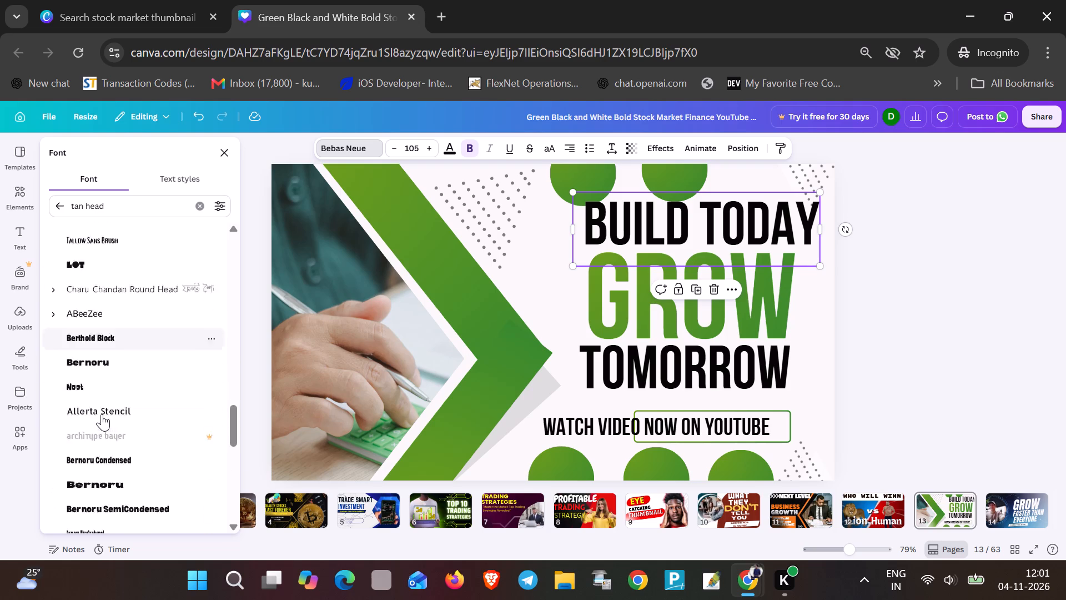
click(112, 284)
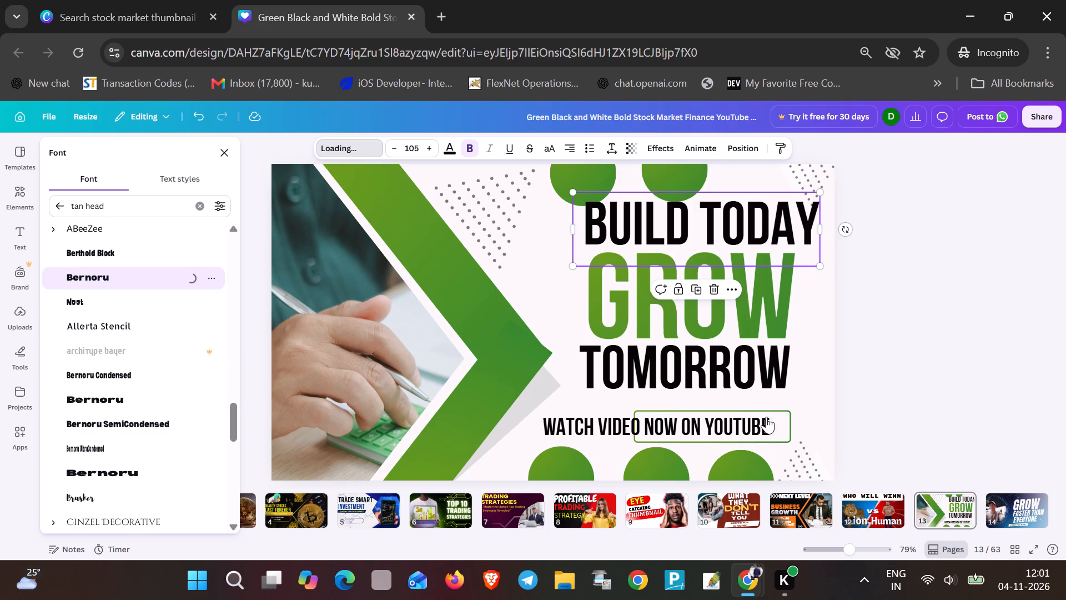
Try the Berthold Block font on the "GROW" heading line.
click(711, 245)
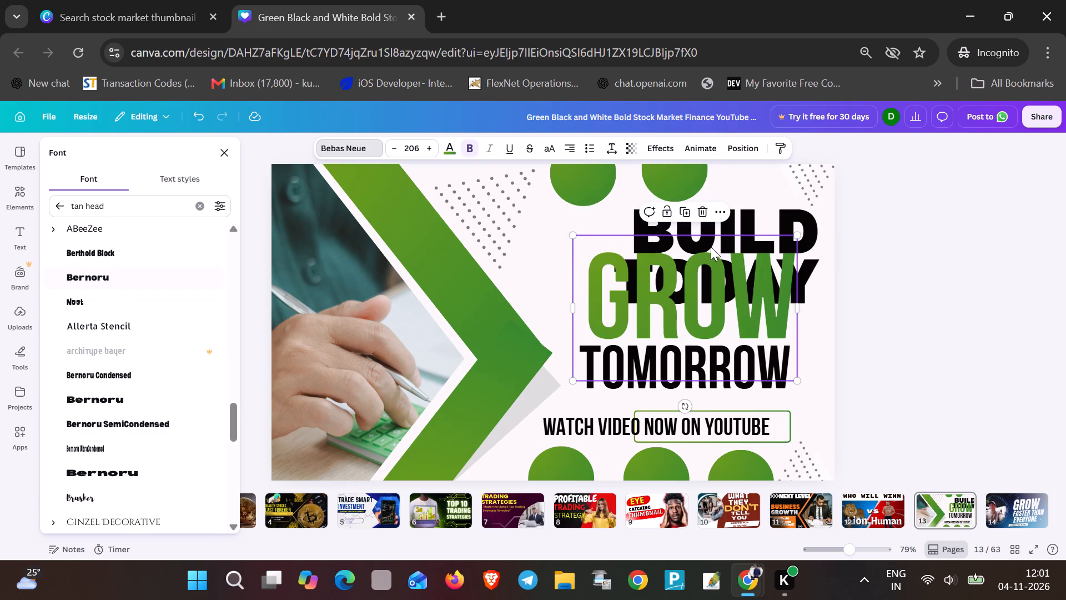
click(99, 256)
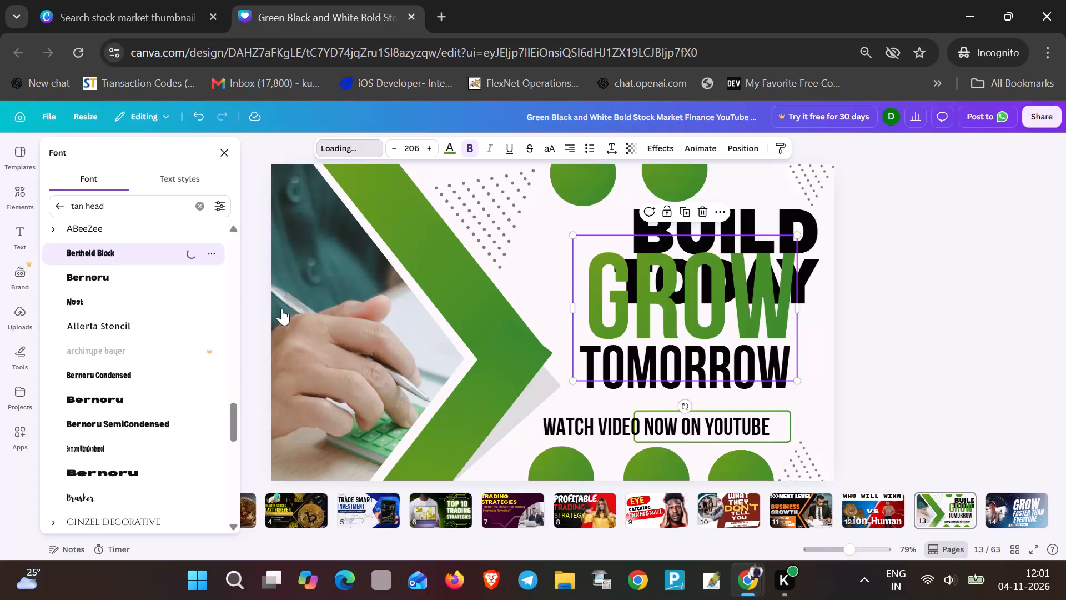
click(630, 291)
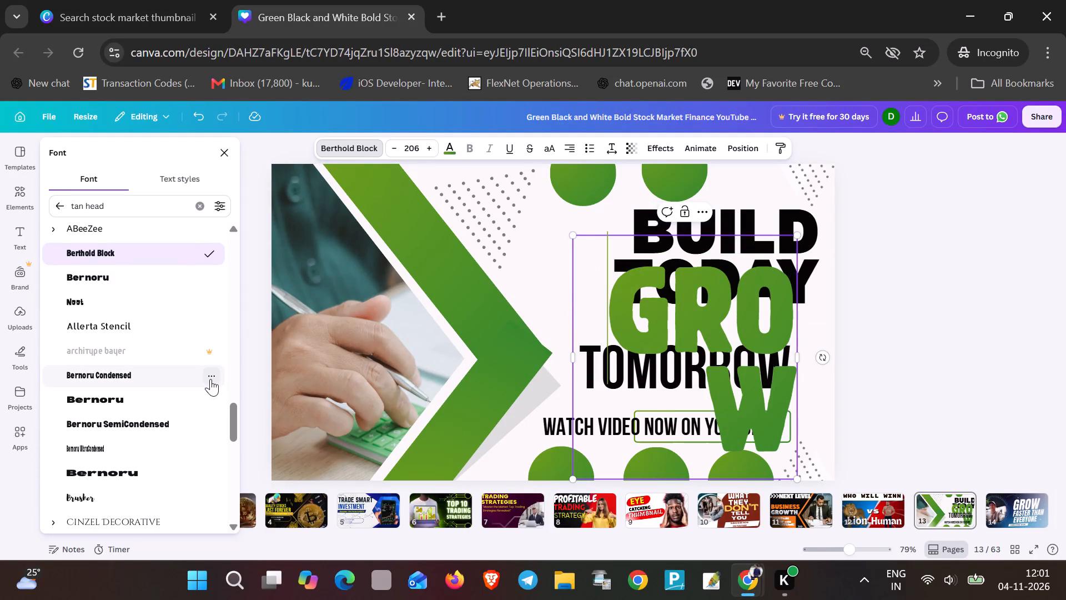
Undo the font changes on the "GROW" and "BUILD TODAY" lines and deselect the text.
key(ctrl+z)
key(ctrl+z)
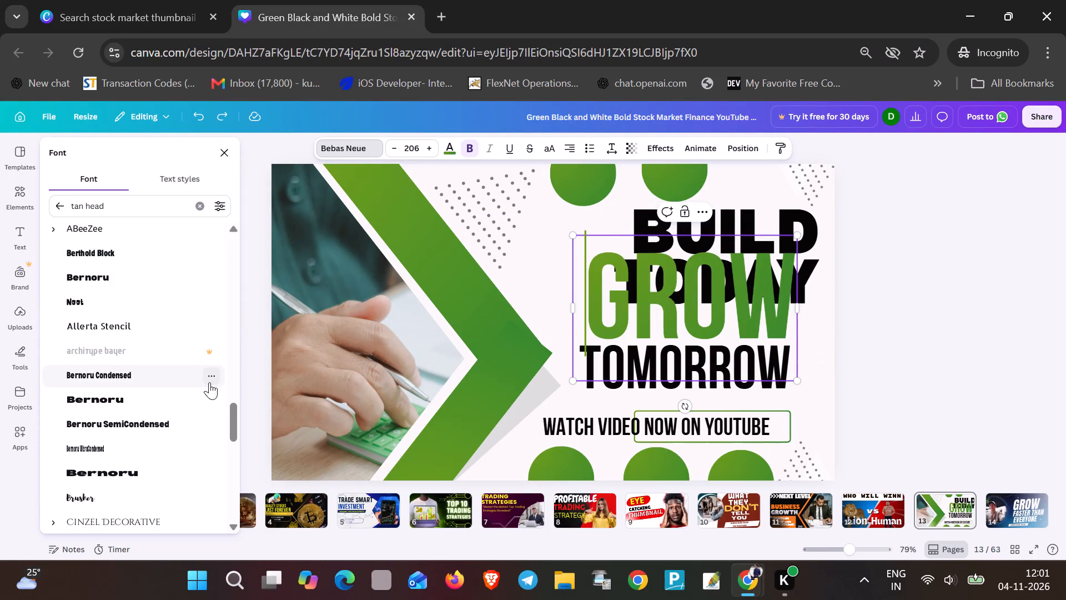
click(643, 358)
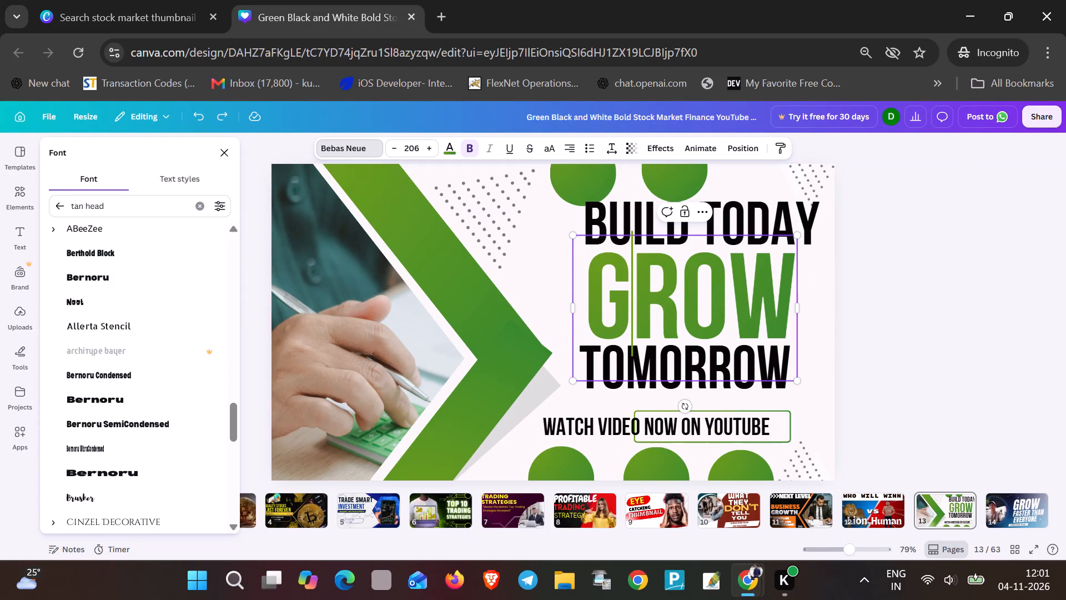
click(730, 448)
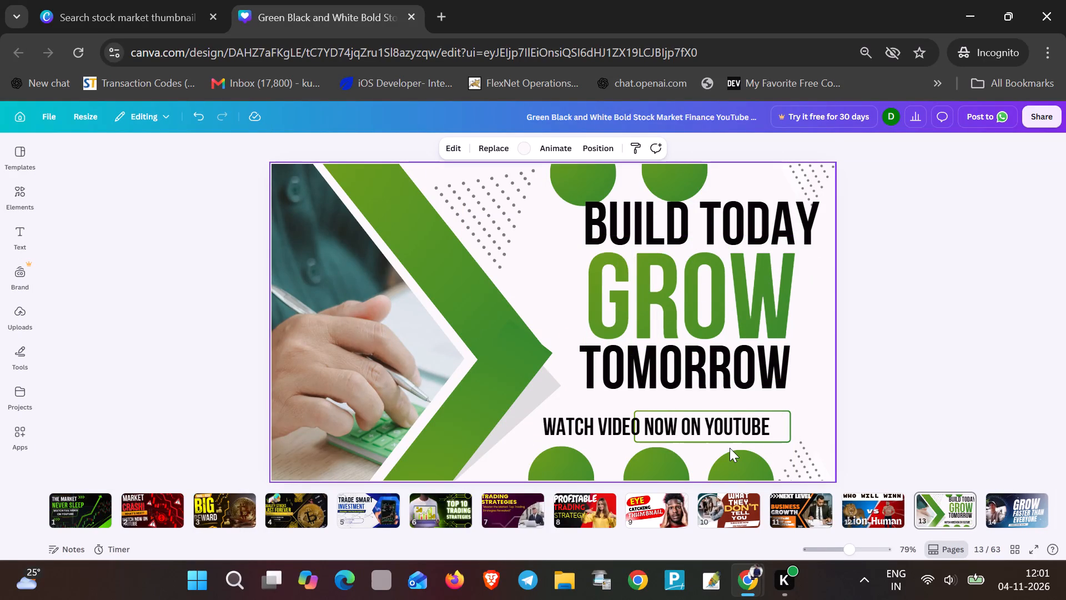